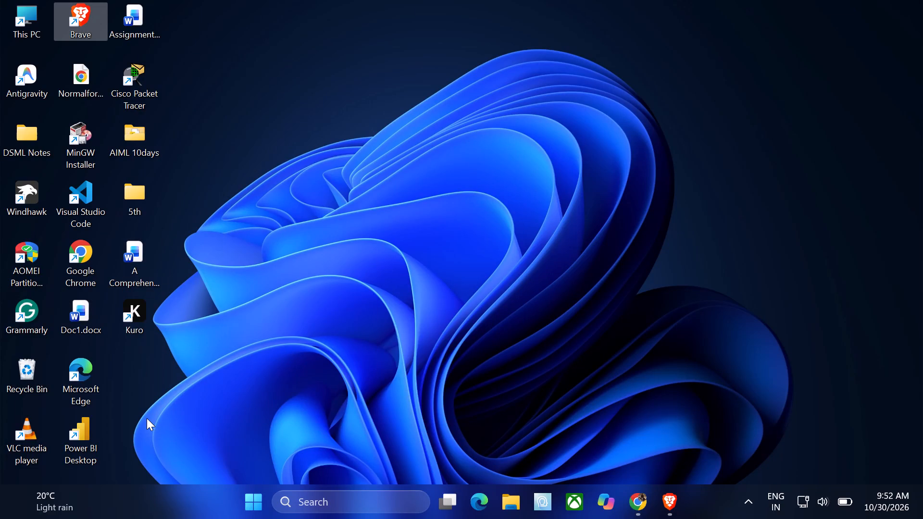
left_click(643, 507)
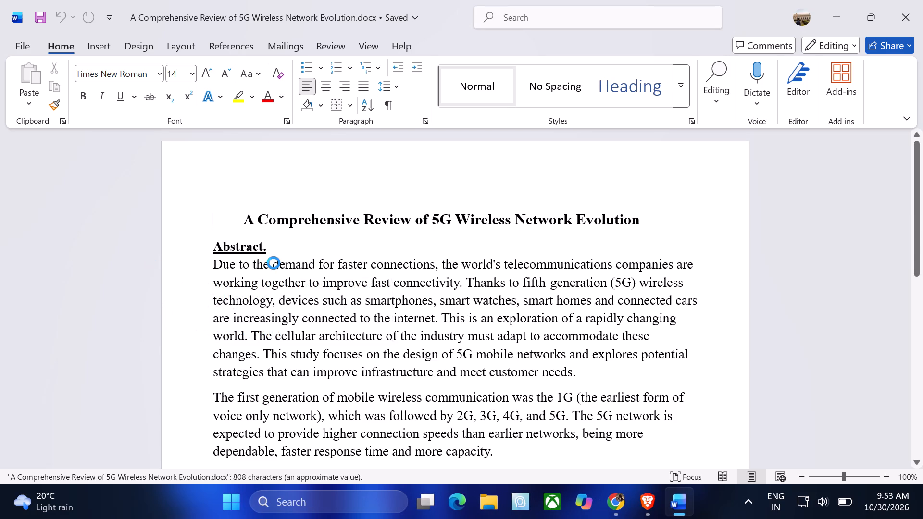
Look through the 5G review paper in Word, from the abstract down to the Introduction heading.
scroll(399, 309, "down", 1)
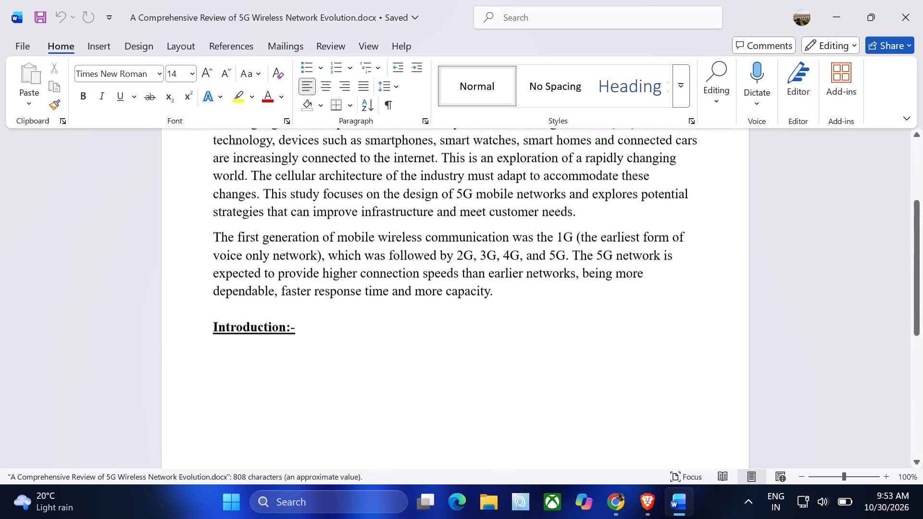
scroll(399, 309, "down", 4)
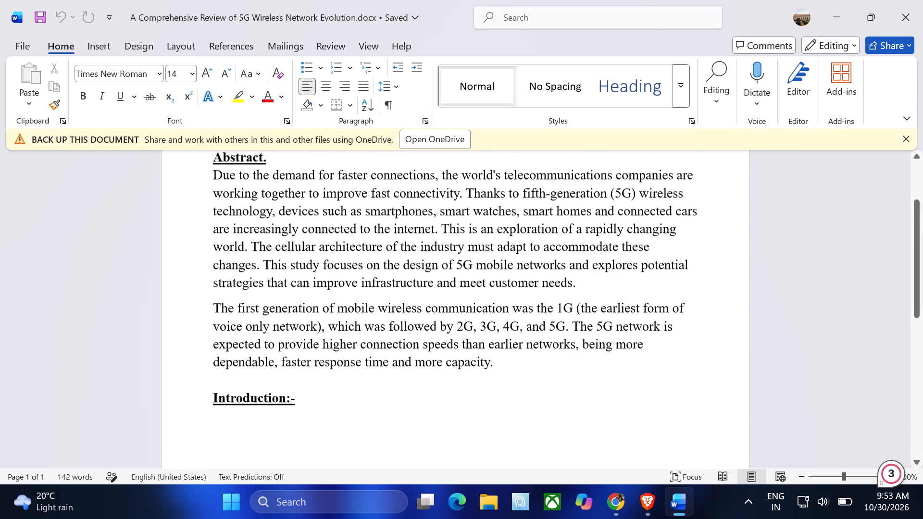
scroll(399, 309, "down", 2)
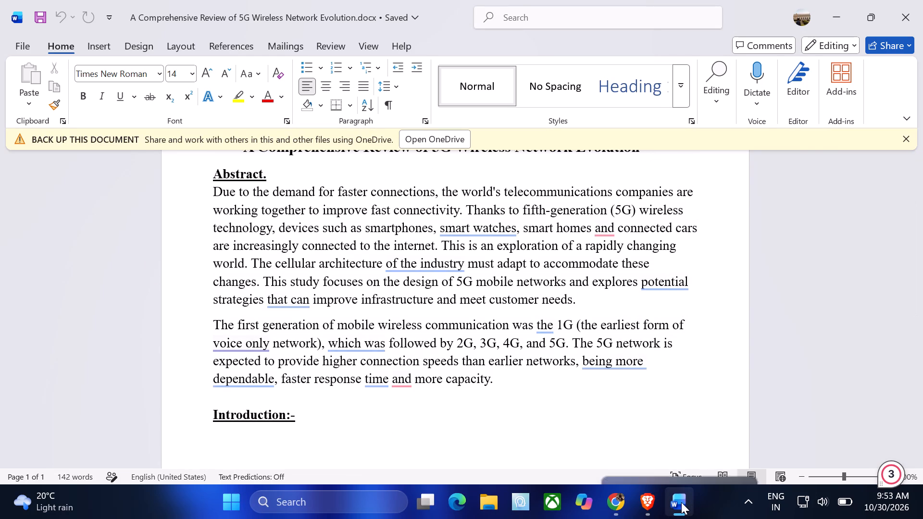
Switch from the Word document to the Brave browser window.
left_click(638, 501)
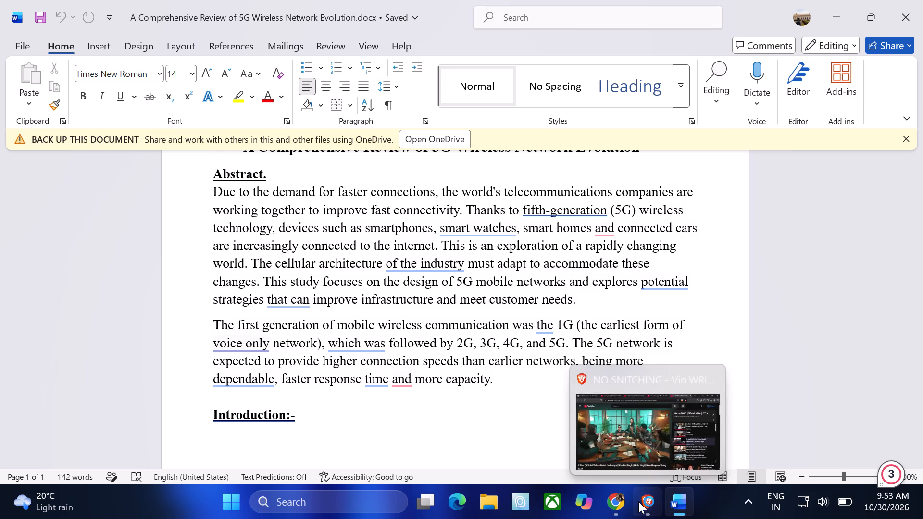
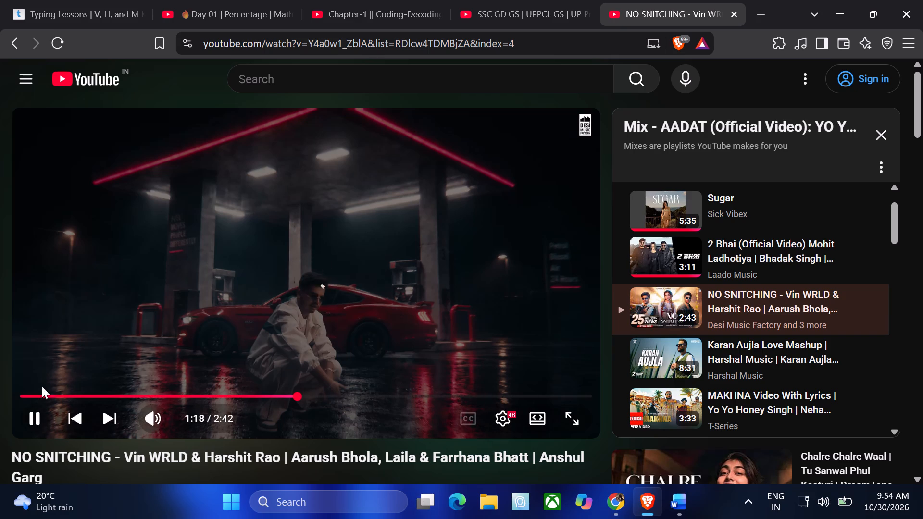
Rewind the playing music video to near its beginning.
left_click(27, 396)
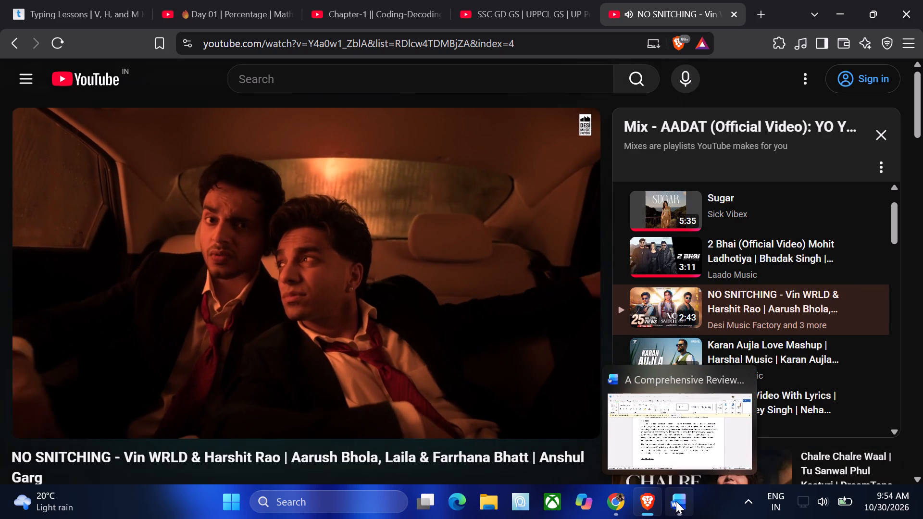
Switch to the Word document "A Comprehensive Review of 5G Wireless Network Evolution" and look over its title and abstract.
left_click(676, 501)
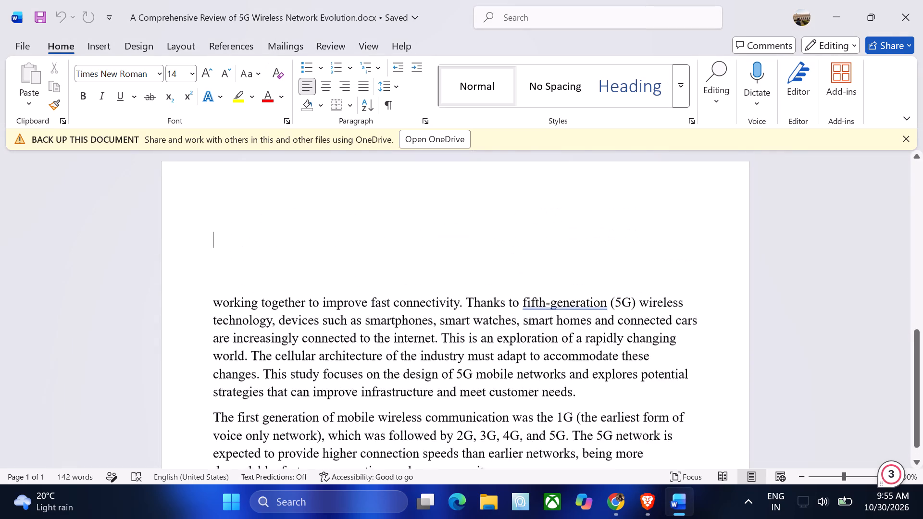
scroll(469, 297, "up", 1)
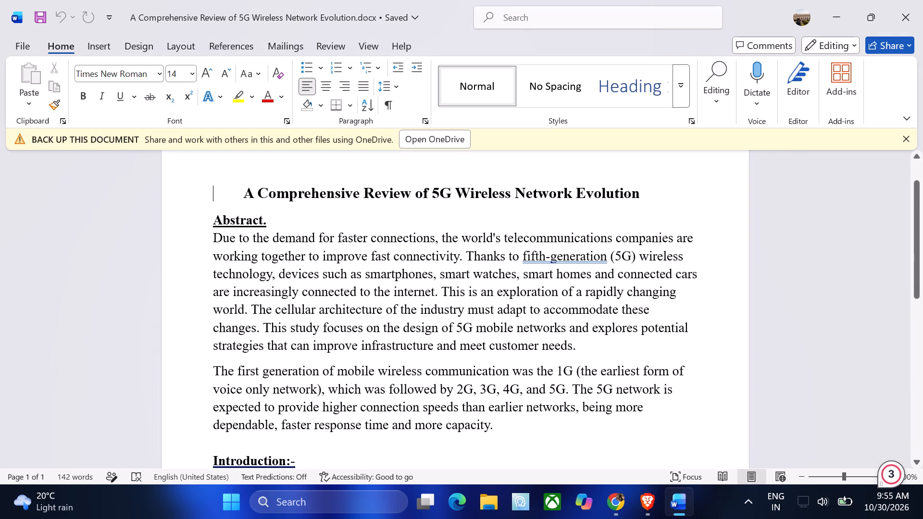
Open the AJSAT Vol.10 No.2 July-December 2021 PDF from the Downloads folder and skim its abstract and introduction.
double_click(492, 500)
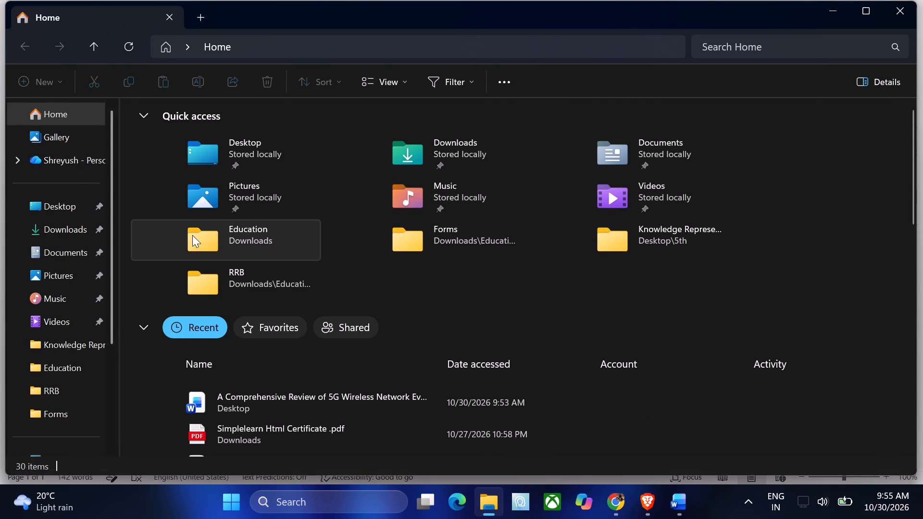
left_click(55, 226)
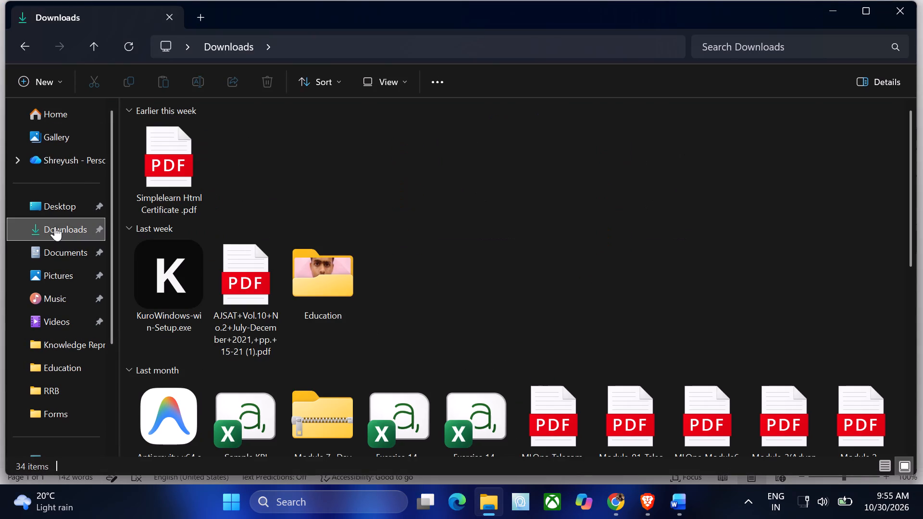
double_click(233, 278)
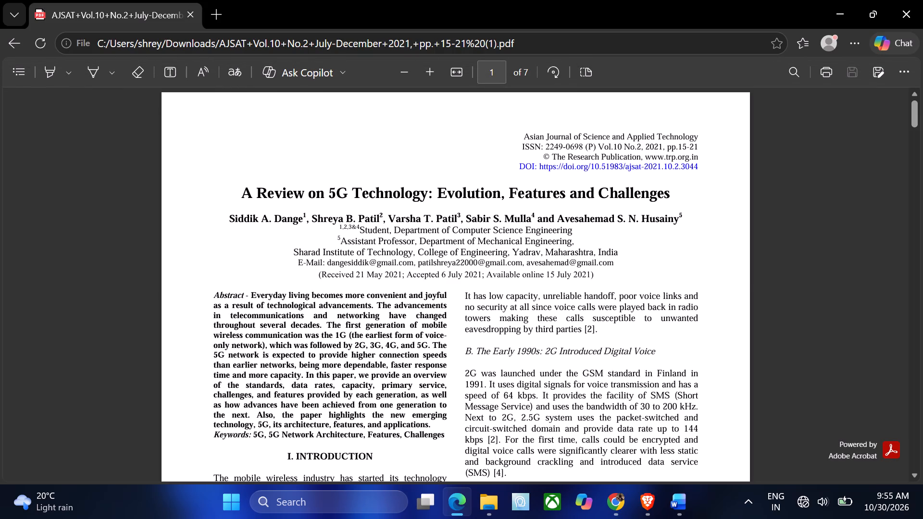
scroll(455, 334, "down", 1)
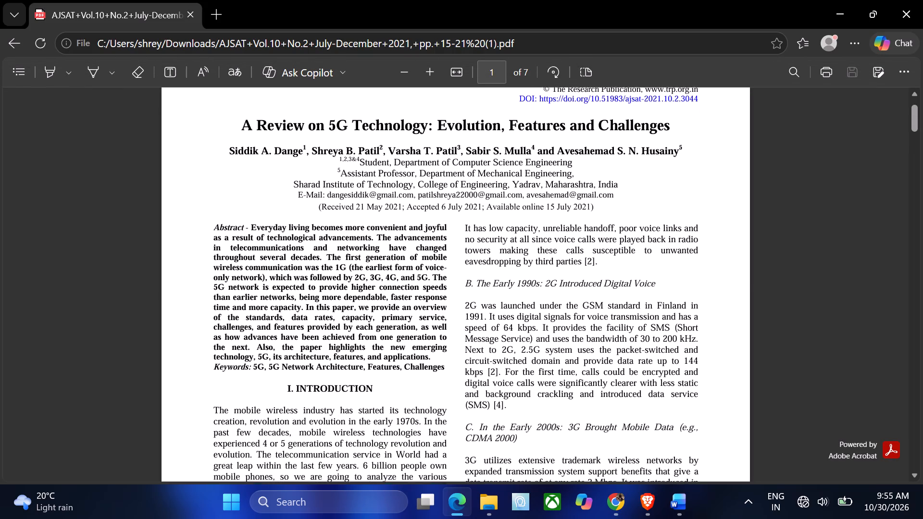
scroll(455, 334, "down", 1)
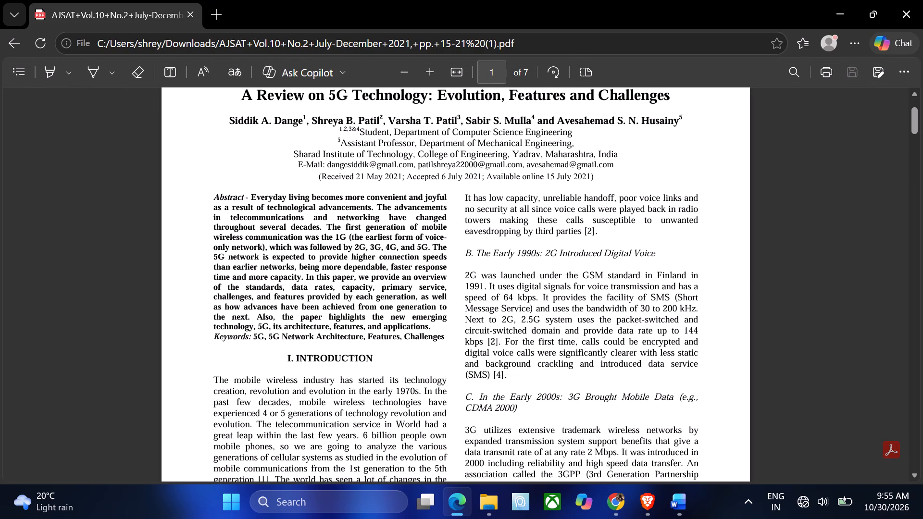
scroll(455, 334, "down", 1)
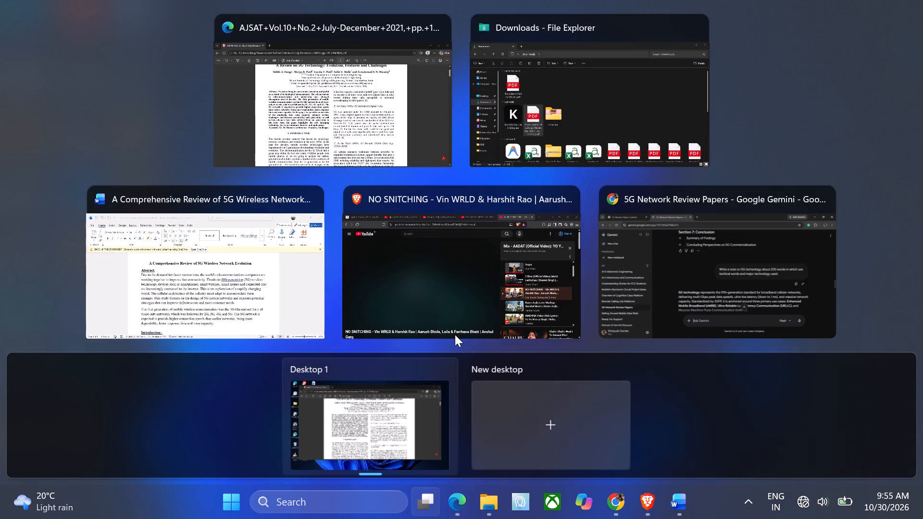
scroll(455, 334, "down", 5)
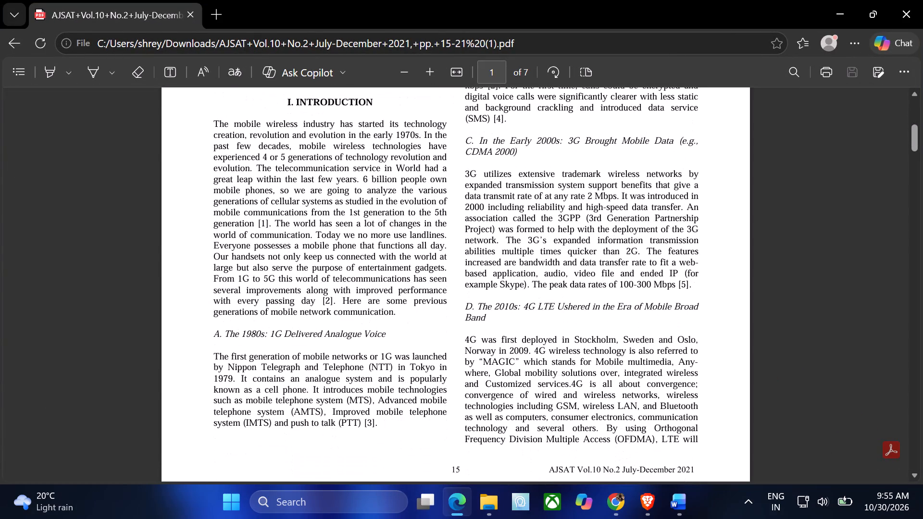
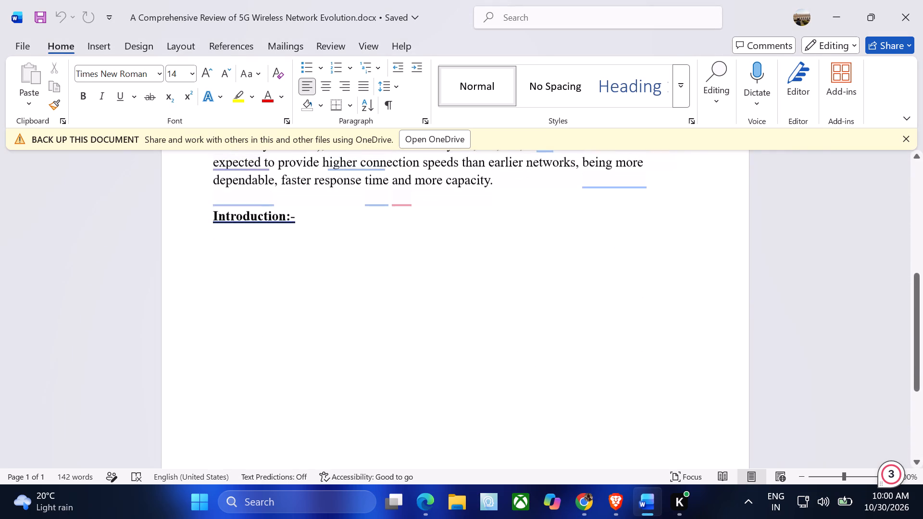
left_click(305, 216)
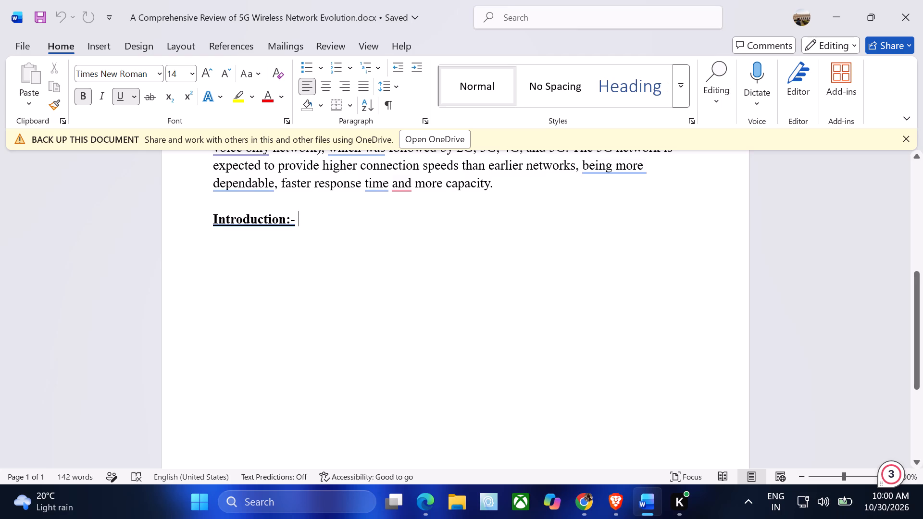
key("Return")
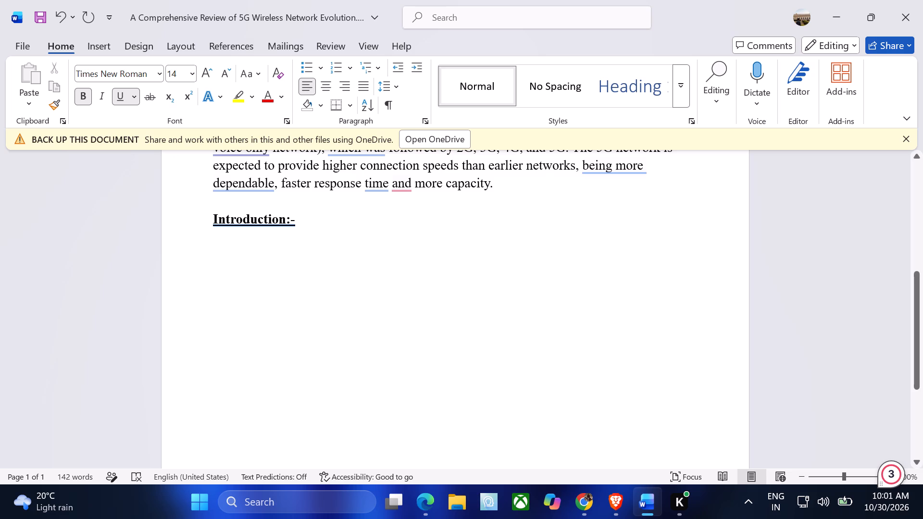
key("shift+o")
key("BackSpace")
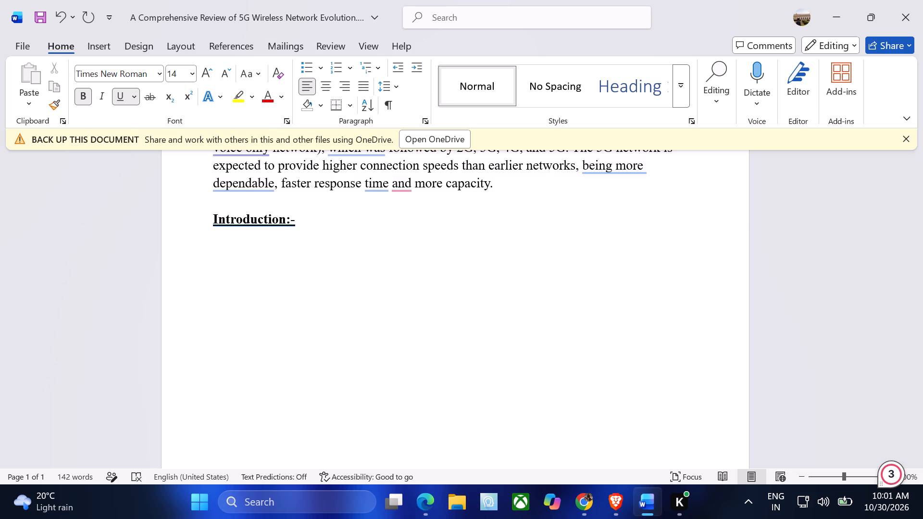
key("ctrl+b")
key("shift+m")
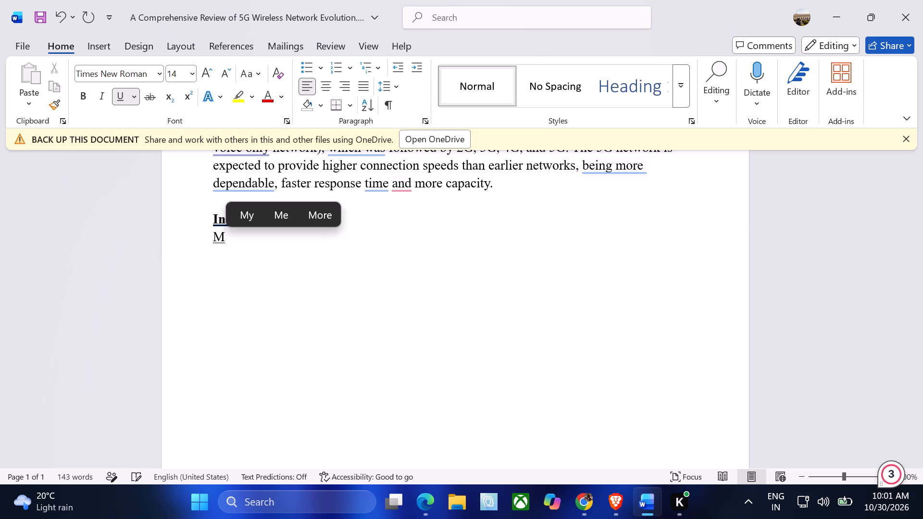
key("o")
type("bli")
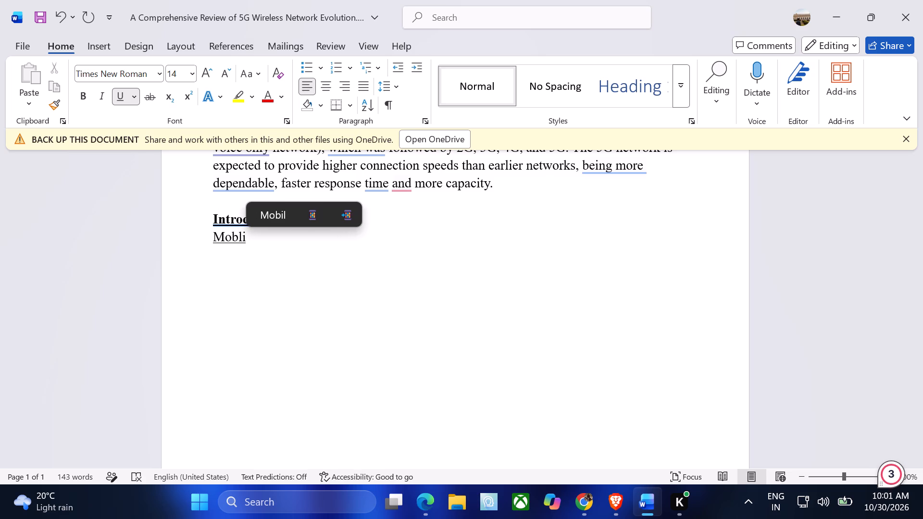
key("BackSpace")
key("BackSpace")
type("ile")
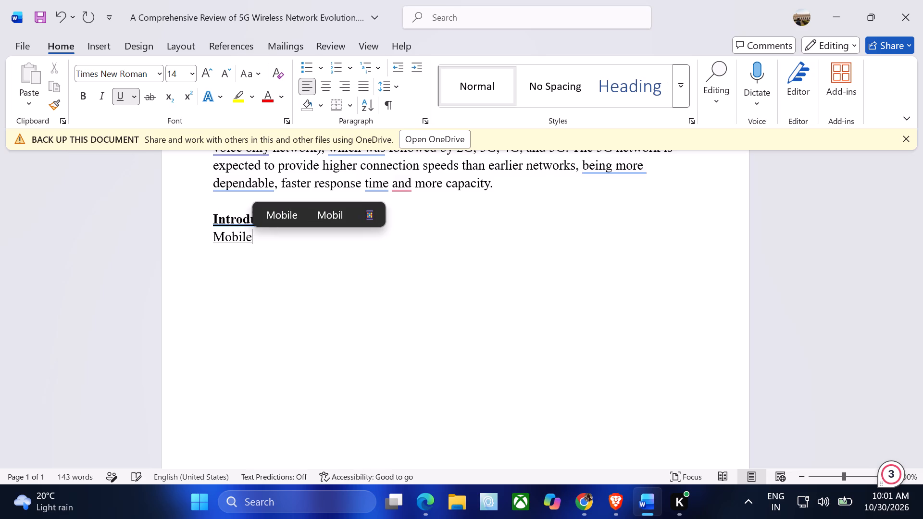
key("space")
Continue the Introduction sentence with "communication has", correcting the misspelled word and removing the underline from the body text.
type("comm")
type("univ=ca")
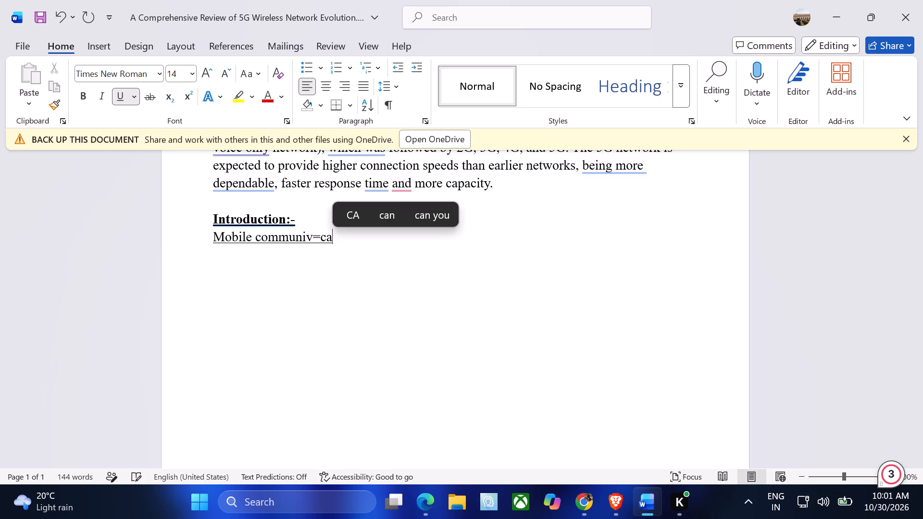
type("tion")
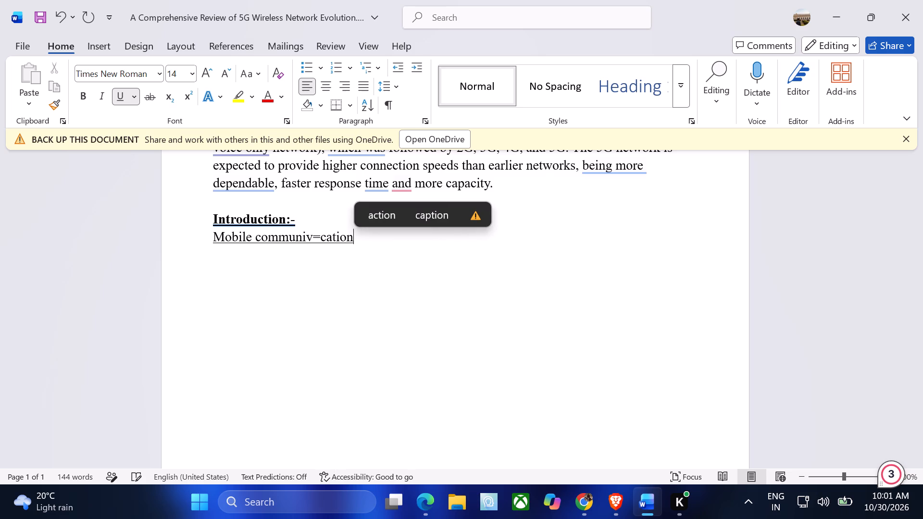
key("BackSpace")
key("BackSpace")
key("BackSpace")
key("BackSpace")
key("BackSpace")
key("BackSpace")
key("BackSpace")
key("BackSpace")
key("BackSpace")
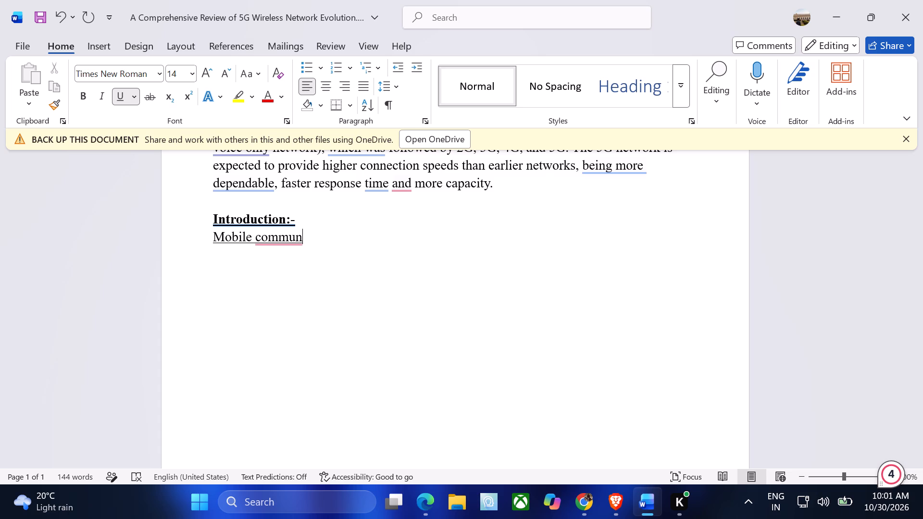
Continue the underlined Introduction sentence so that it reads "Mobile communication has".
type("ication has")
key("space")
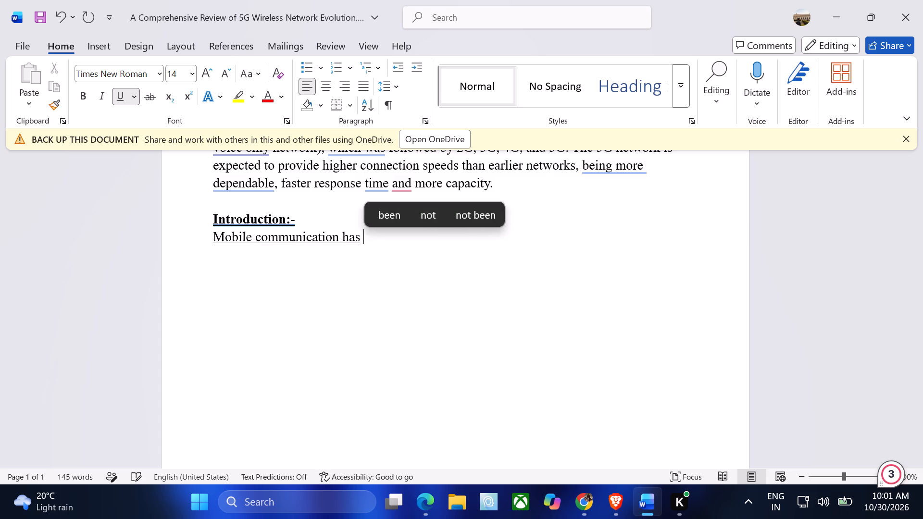
Delete the whole underlined line "Mobile communication has" below the "Introduction:-" heading.
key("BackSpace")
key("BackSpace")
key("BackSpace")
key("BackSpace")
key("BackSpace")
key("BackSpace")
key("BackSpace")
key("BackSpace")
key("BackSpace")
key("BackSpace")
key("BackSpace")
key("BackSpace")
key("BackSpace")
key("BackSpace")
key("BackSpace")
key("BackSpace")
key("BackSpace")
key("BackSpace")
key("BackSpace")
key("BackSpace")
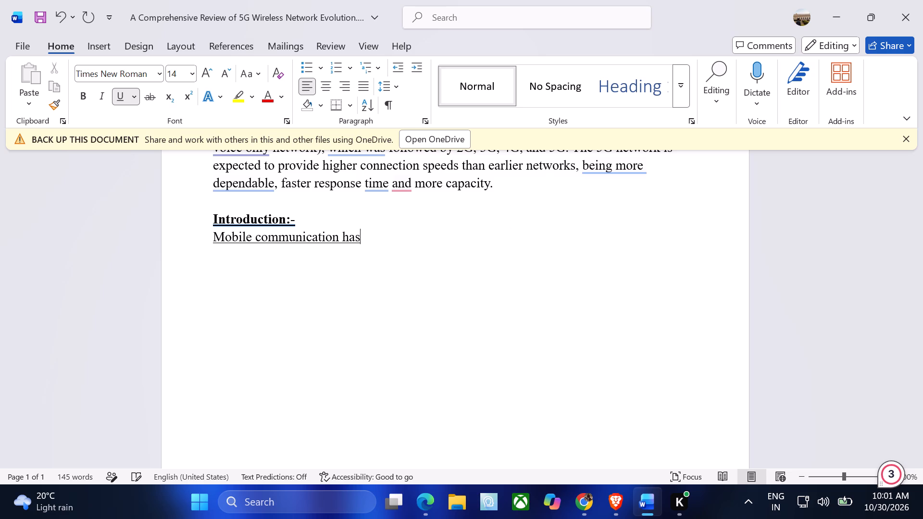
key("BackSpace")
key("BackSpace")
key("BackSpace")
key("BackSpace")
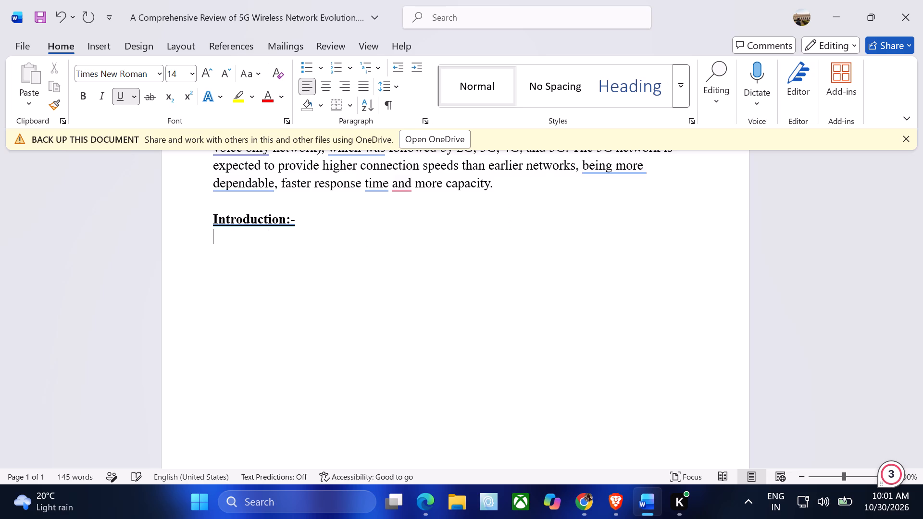
Turn off underlining and restart the Introduction paragraph with "Mobile communication has bec", correcting typing slips along the way.
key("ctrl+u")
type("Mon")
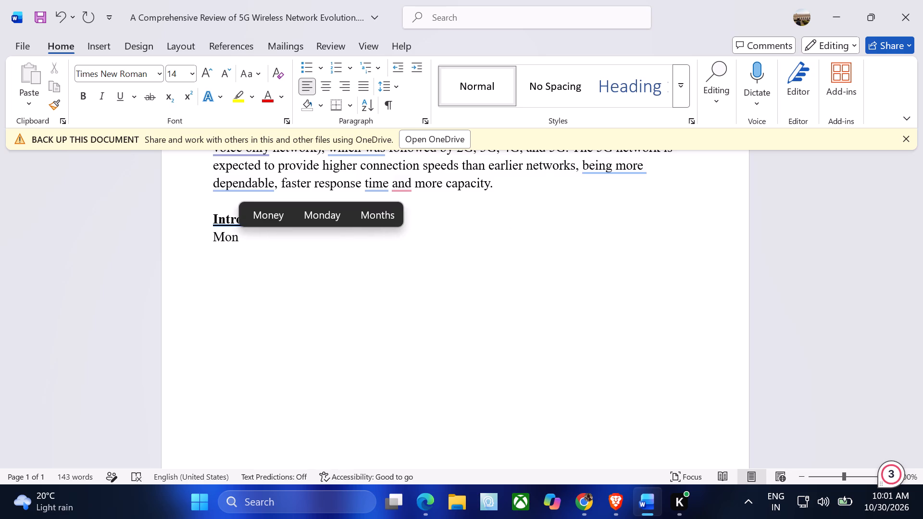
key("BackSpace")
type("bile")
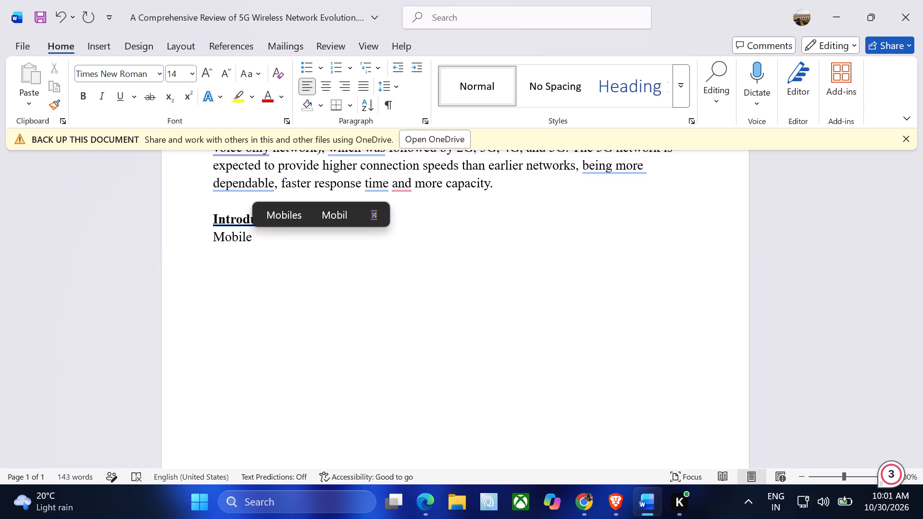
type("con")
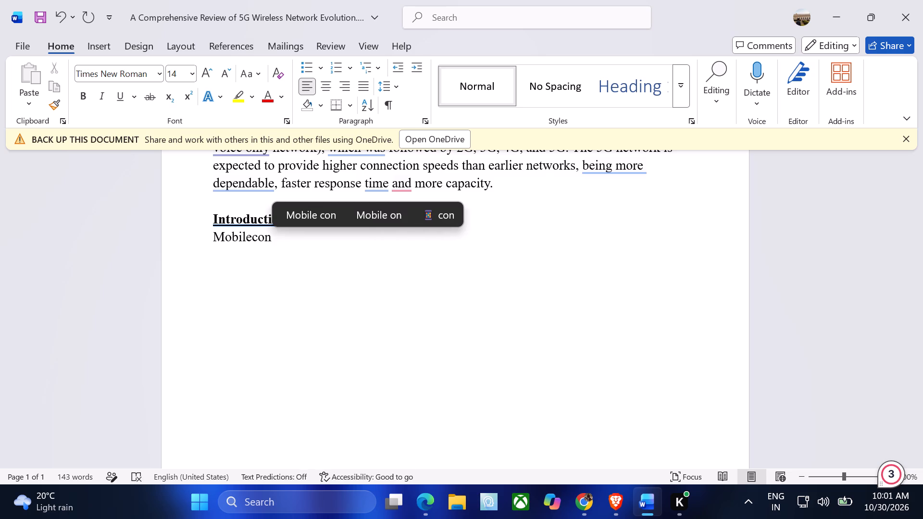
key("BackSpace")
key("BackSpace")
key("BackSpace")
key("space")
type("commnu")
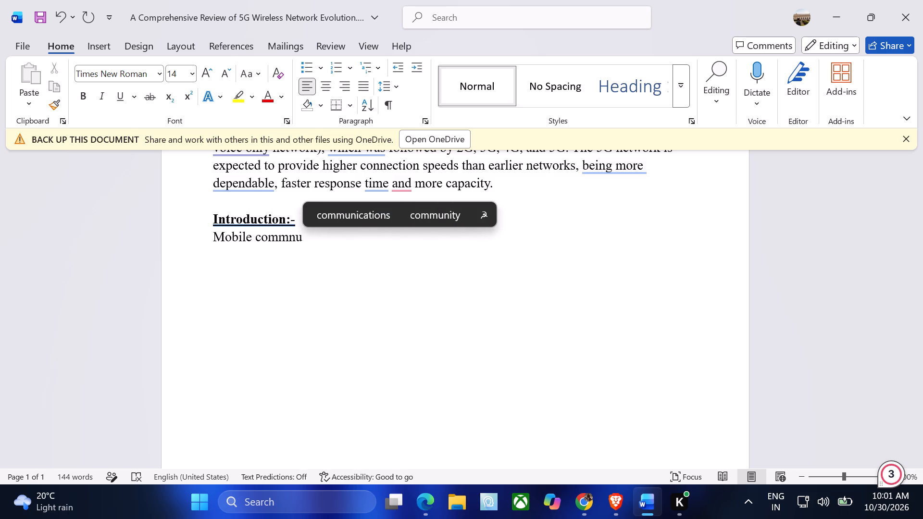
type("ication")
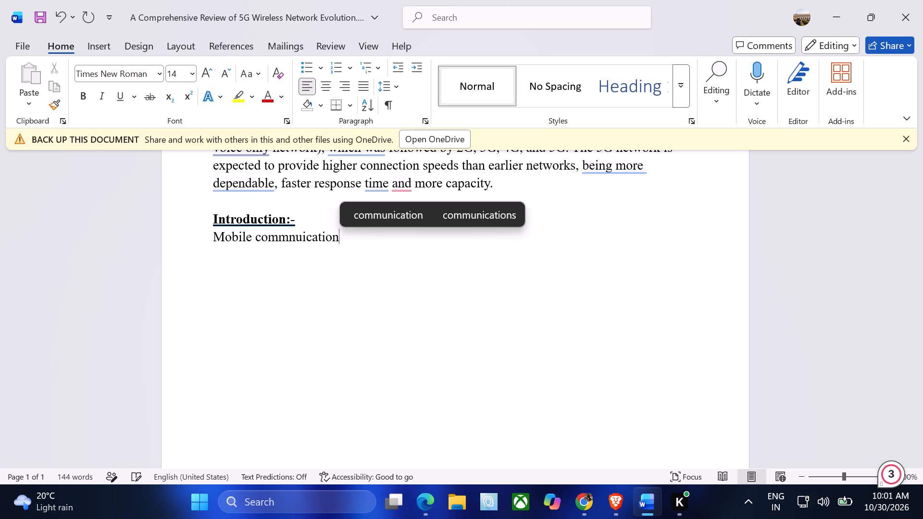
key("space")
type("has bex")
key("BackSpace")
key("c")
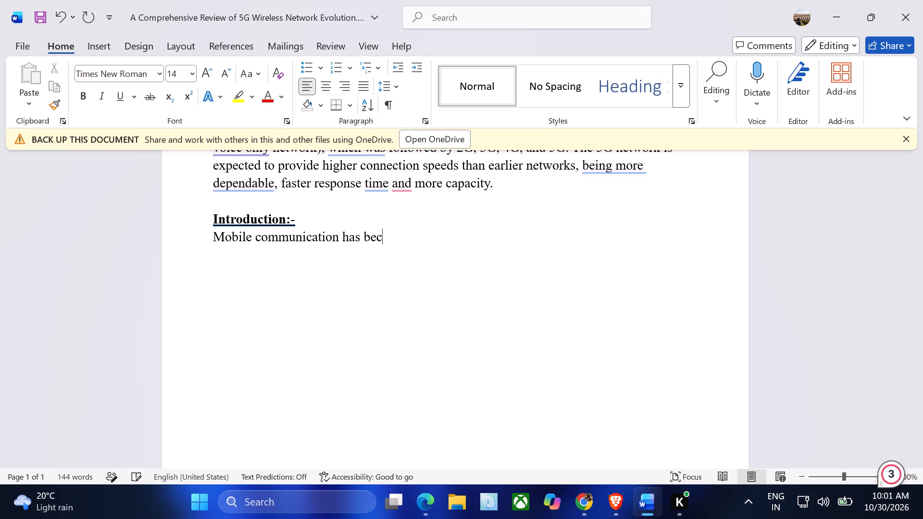
Continue the first Introduction sentence after "has bec" so that it reads "has become an important part".
type("ome")
key("space")
type("an in")
key("BackSpace")
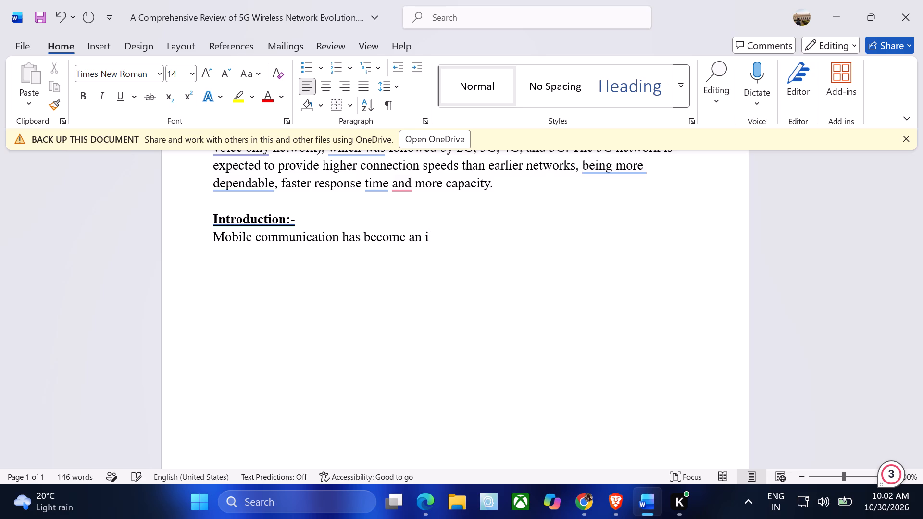
type("mport")
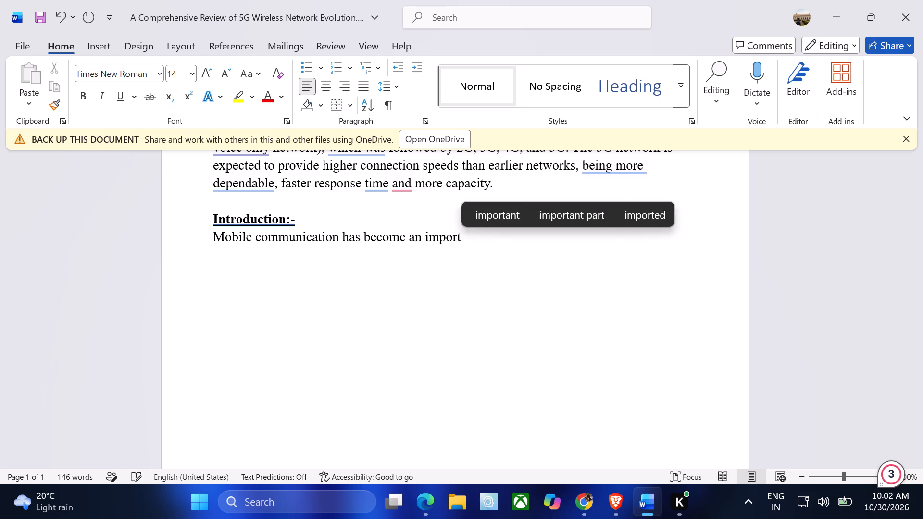
key("space")
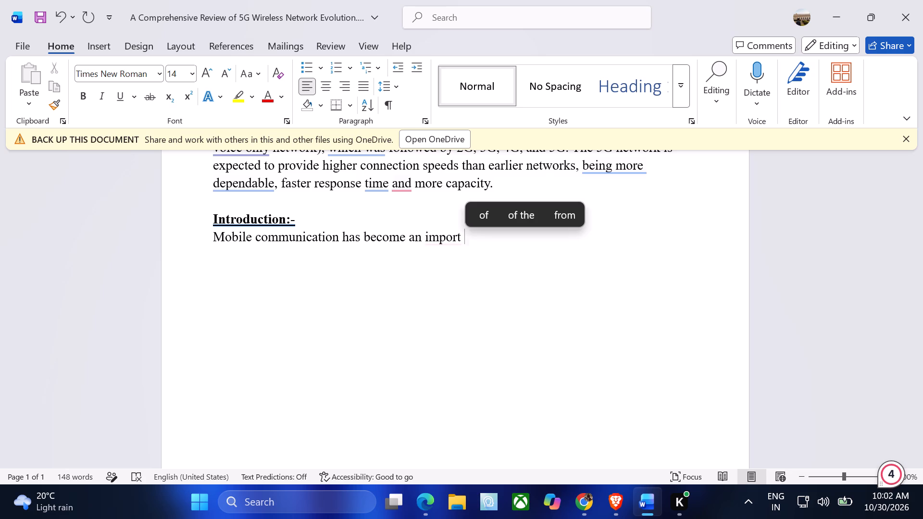
key("BackSpace")
type("ant")
key("space")
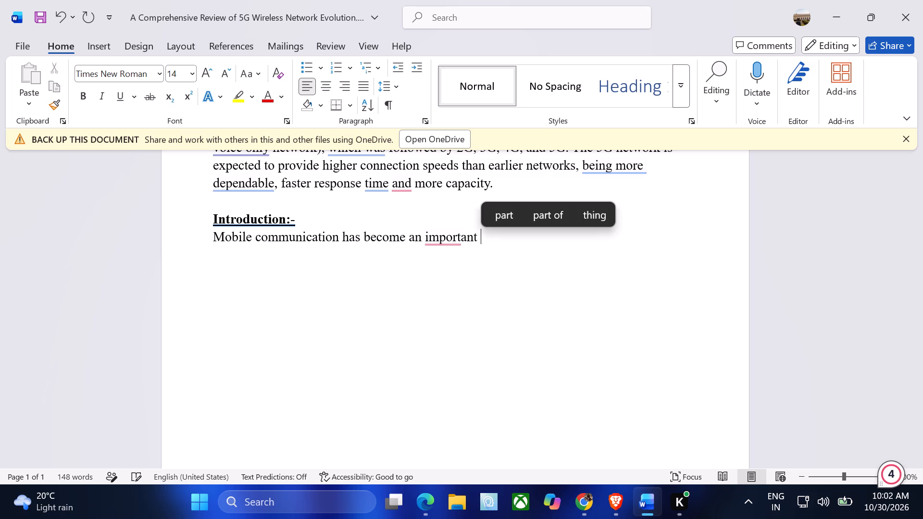
key("p")
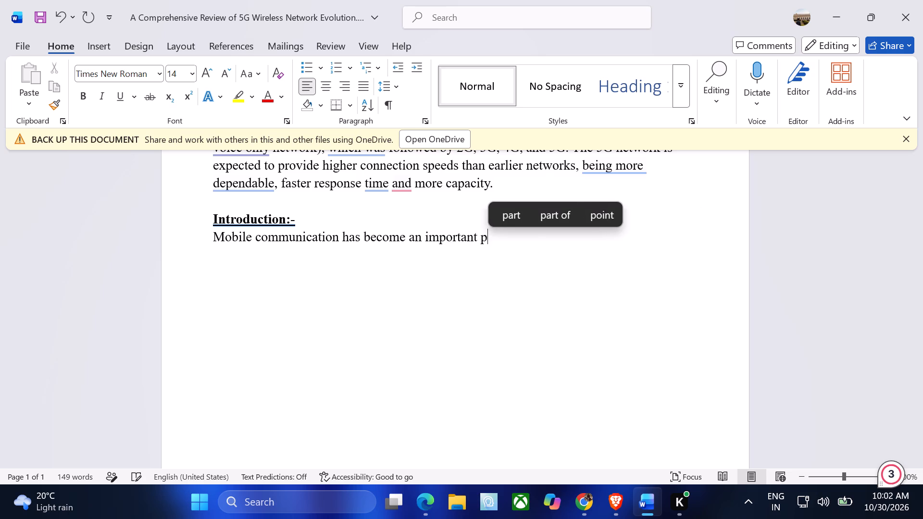
type("art")
key("space")
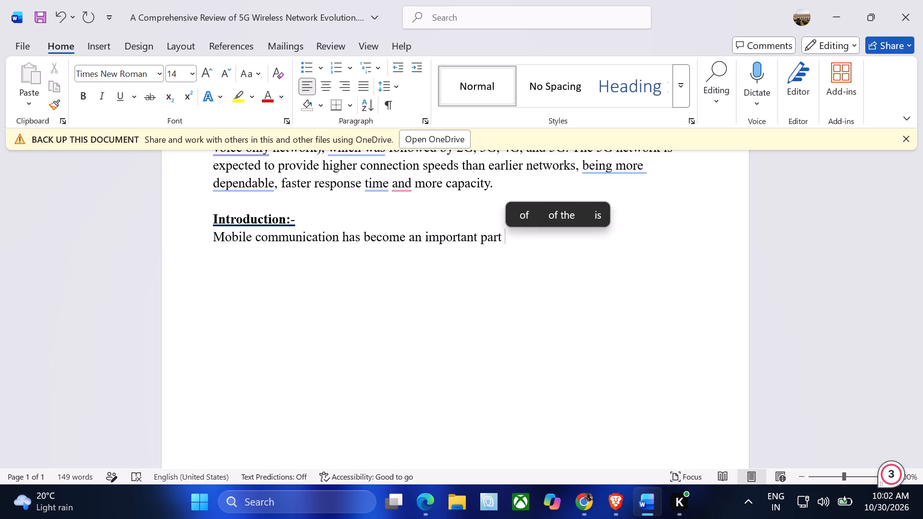
Finish the first Introduction sentence with "of modern life.", correcting the misspelled word "modern".
type("of mo")
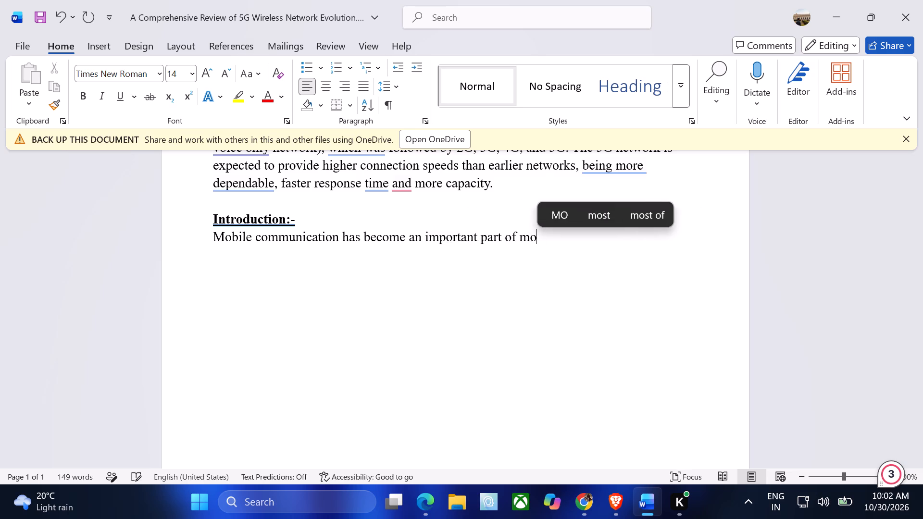
type("redn")
key("space")
key("BackSpace")
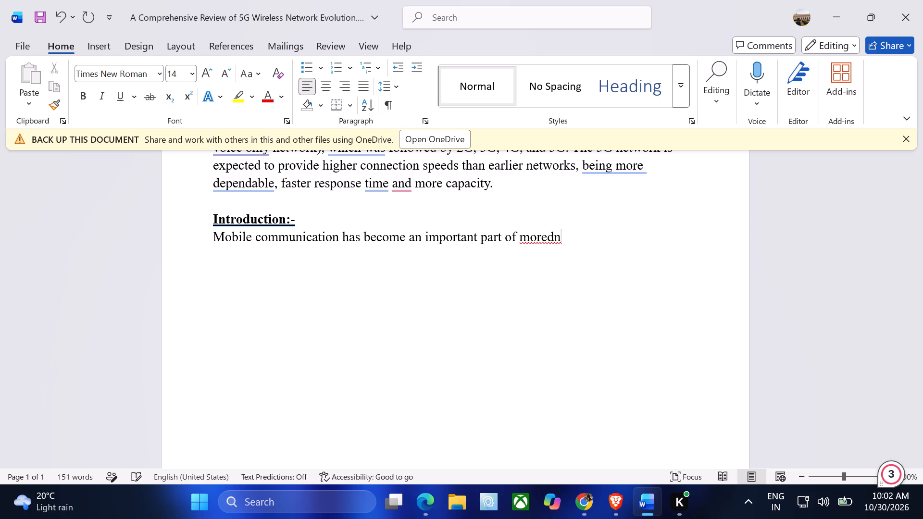
key("BackSpace")
key("BackSpace")
key("BackSpace")
type("den")
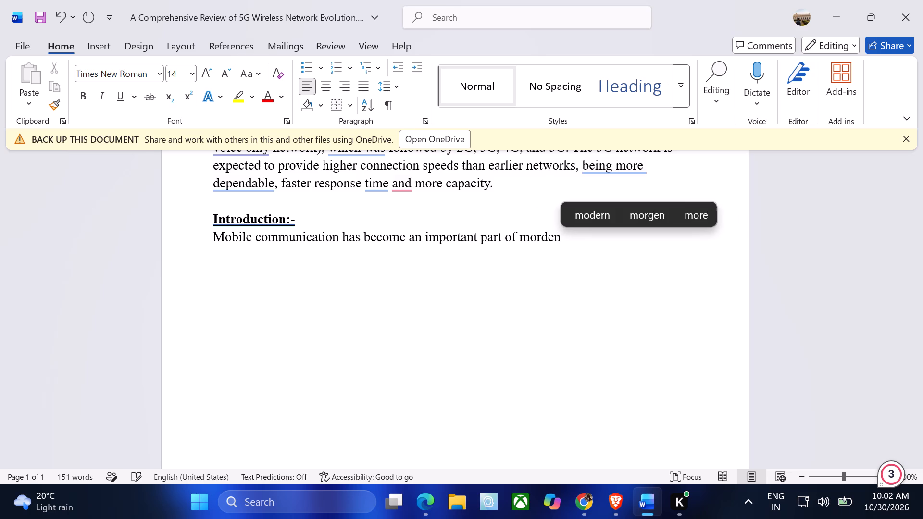
key("space")
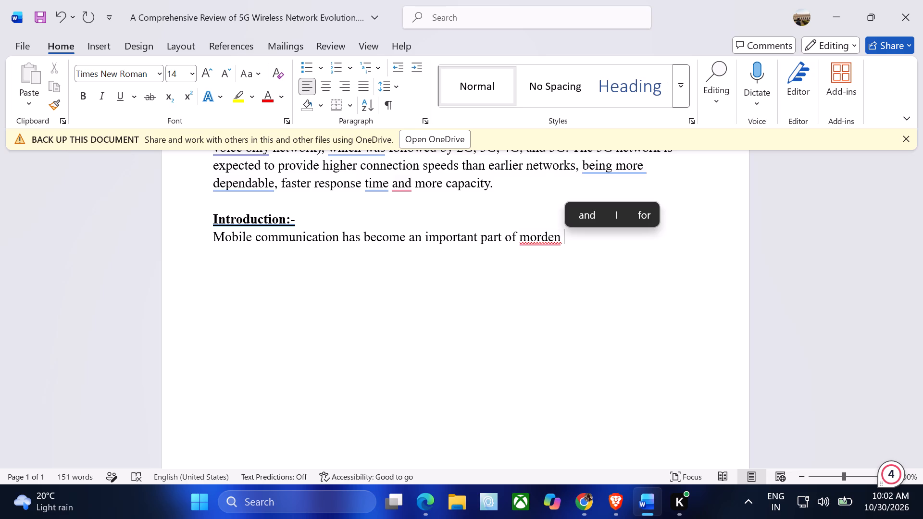
key("BackSpace")
key("BackSpace")
key("BackSpace")
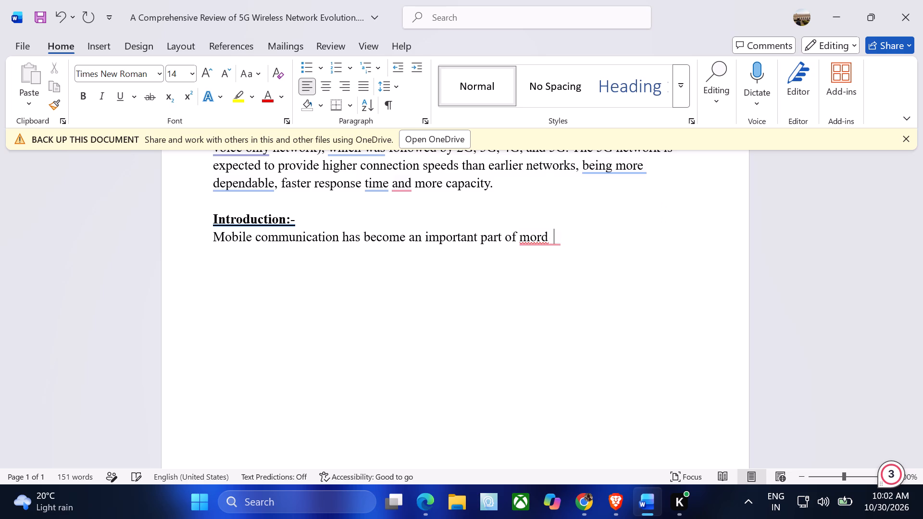
key("BackSpace")
key("BackSpace")
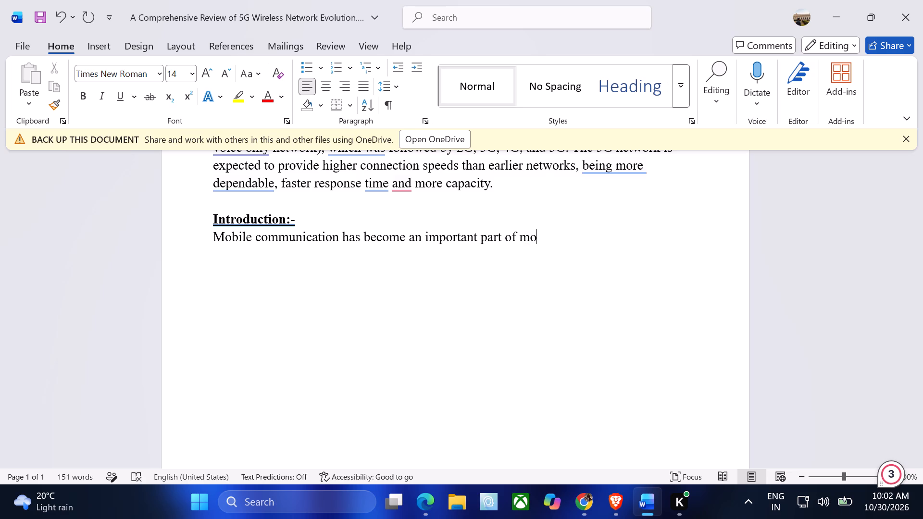
type("dern")
key("space")
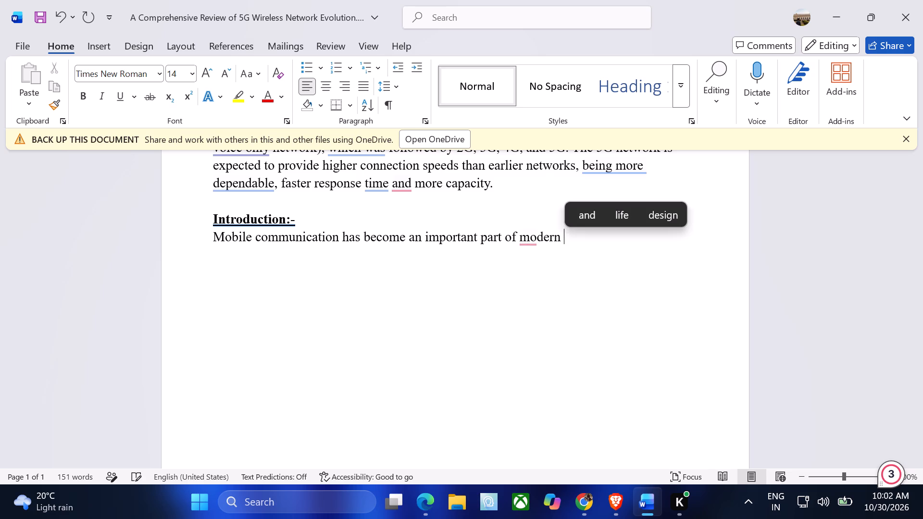
type("life.")
key("space")
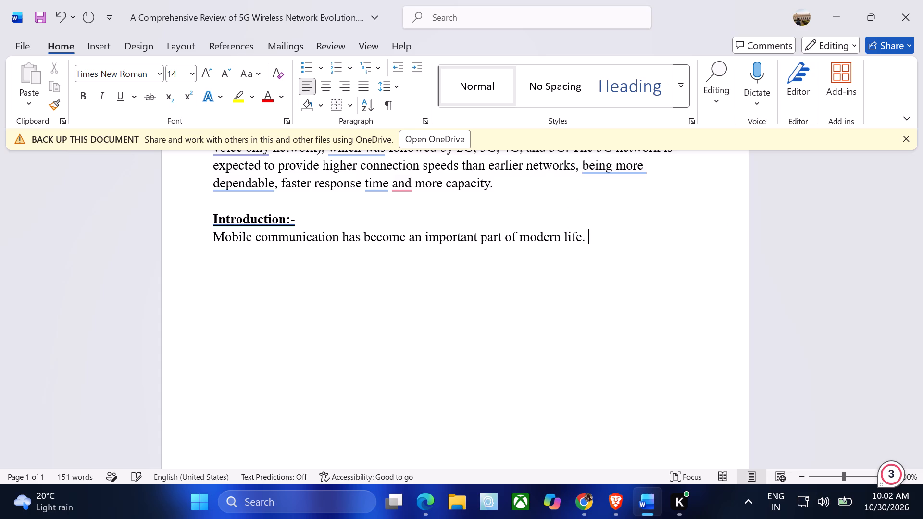
Start the second Introduction sentence with "People usemoble networks for calling", using a lowercase "use".
type("People")
key("space")
type("Us")
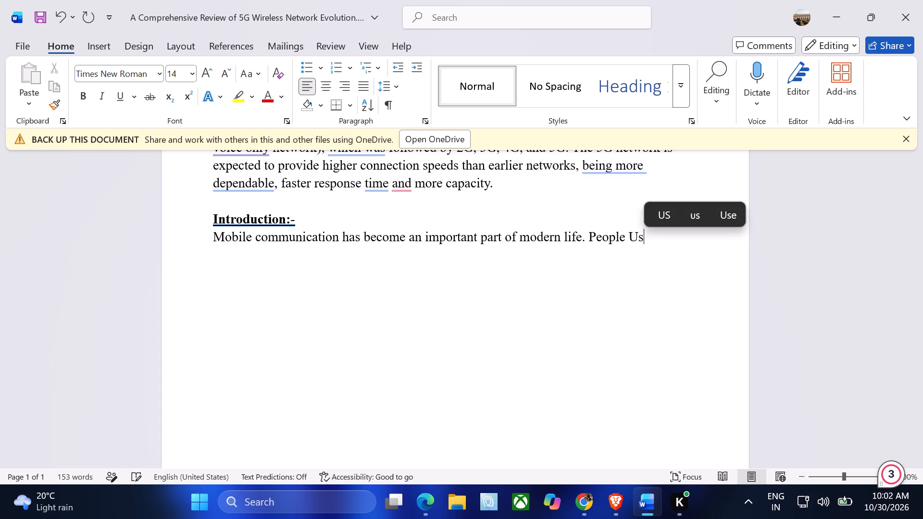
key("space")
key("BackSpace")
key("BackSpace")
key("BackSpace")
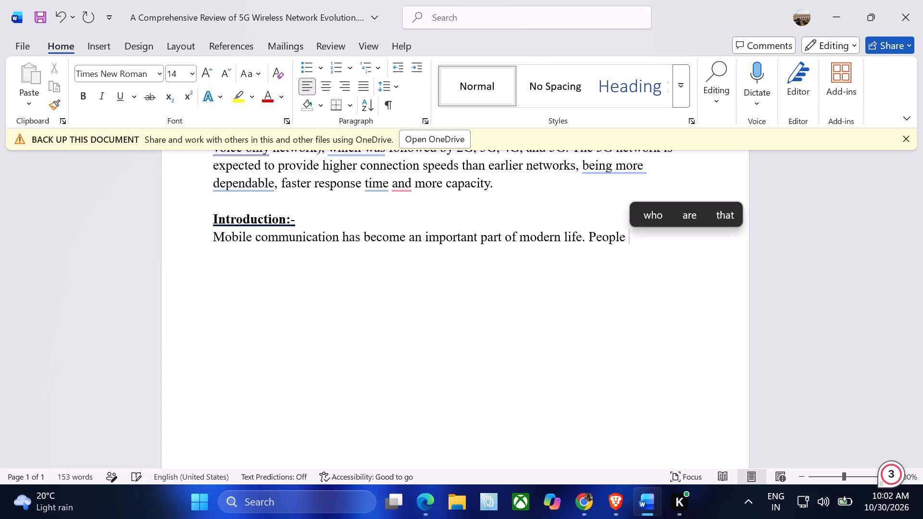
type("use")
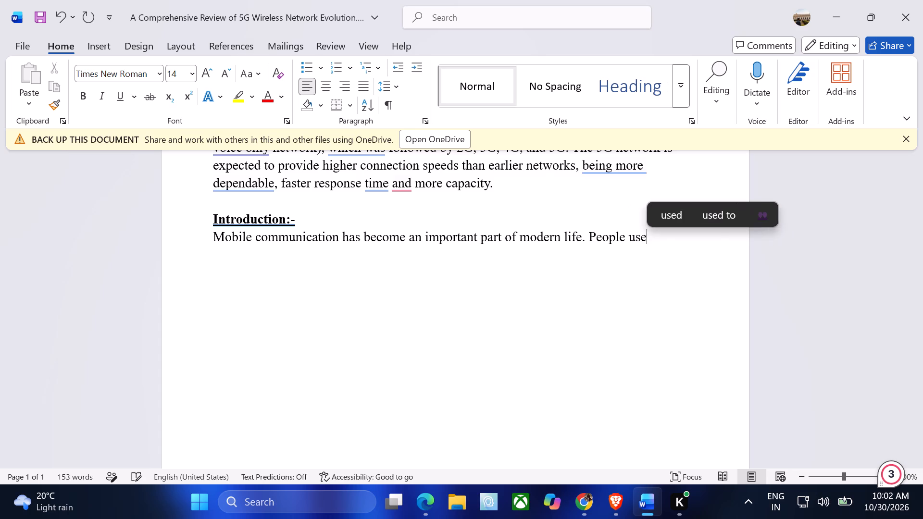
type("moble")
key("space")
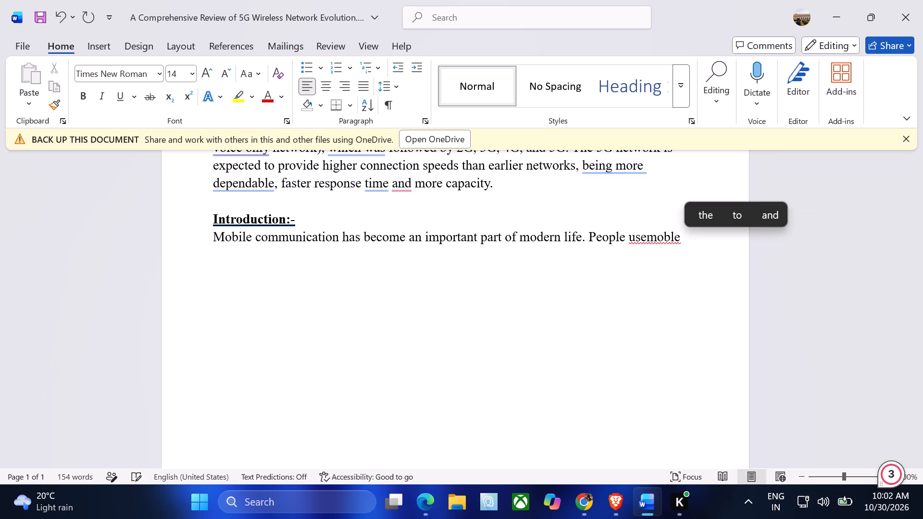
type("netw")
type("orks")
key("space")
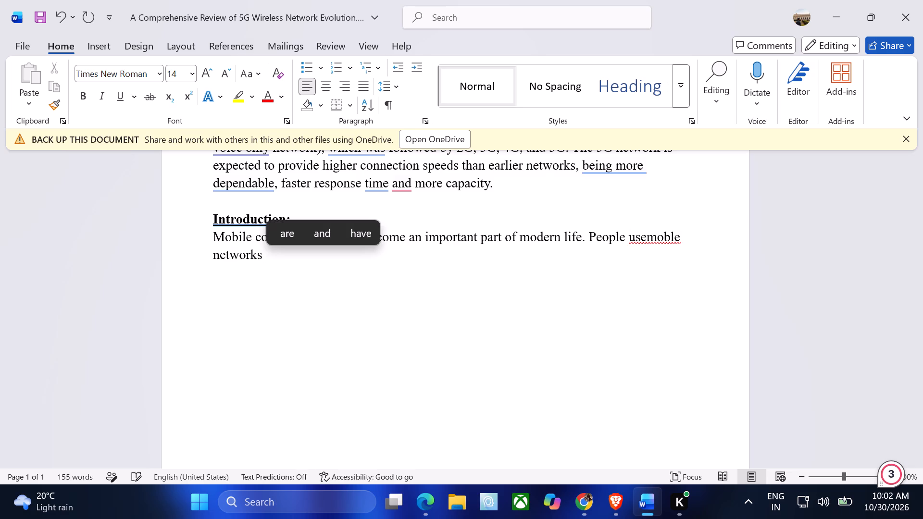
type("for calling")
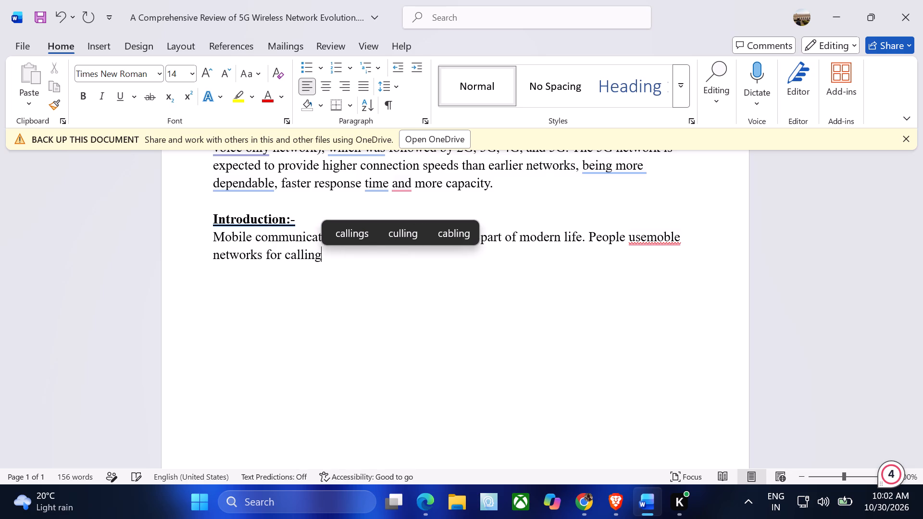
Add ", internet browsing" after "calling" in the second sentence, correcting the misspelled word "internet".
type(", internex")
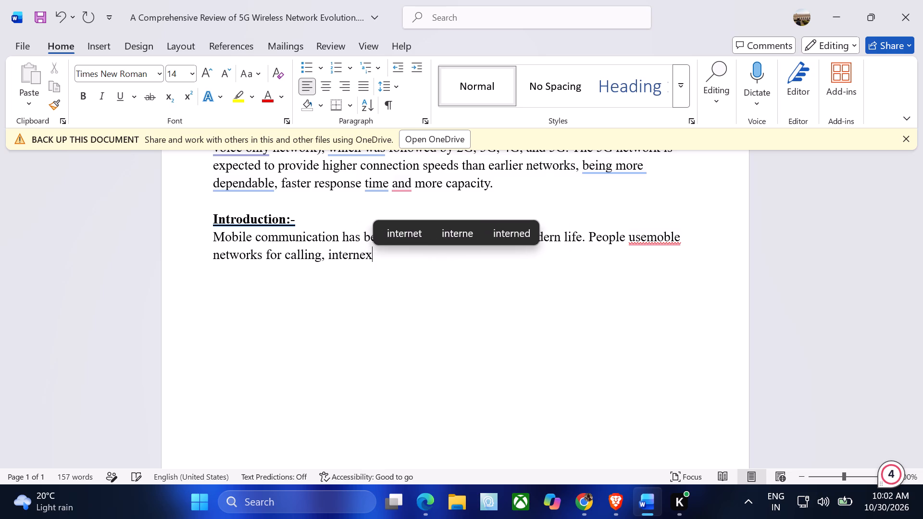
key("BackSpace")
type("nt")
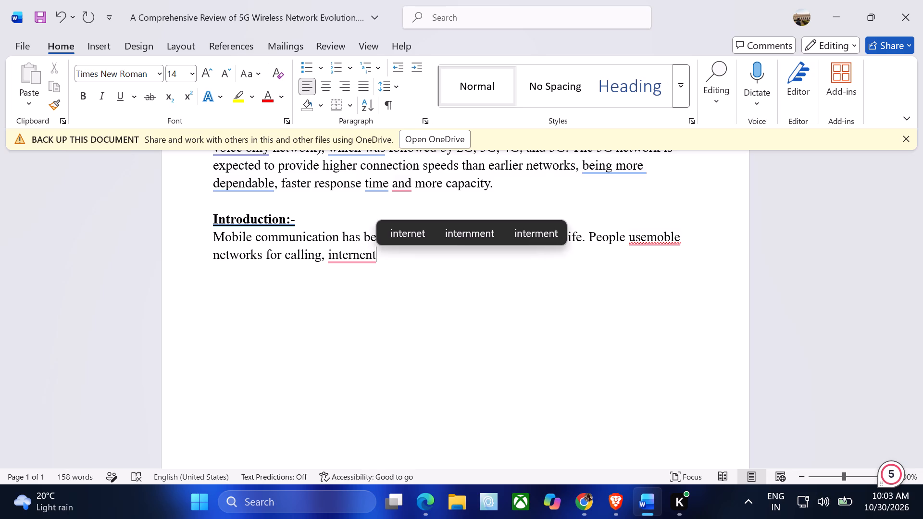
key("space")
type("brow")
key("BackSpace")
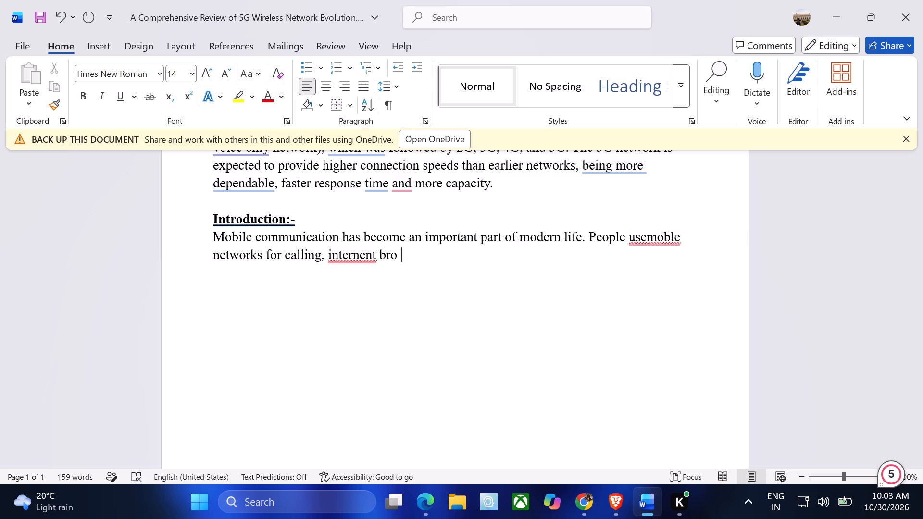
key("BackSpace")
key("BackSpace")
key("r")
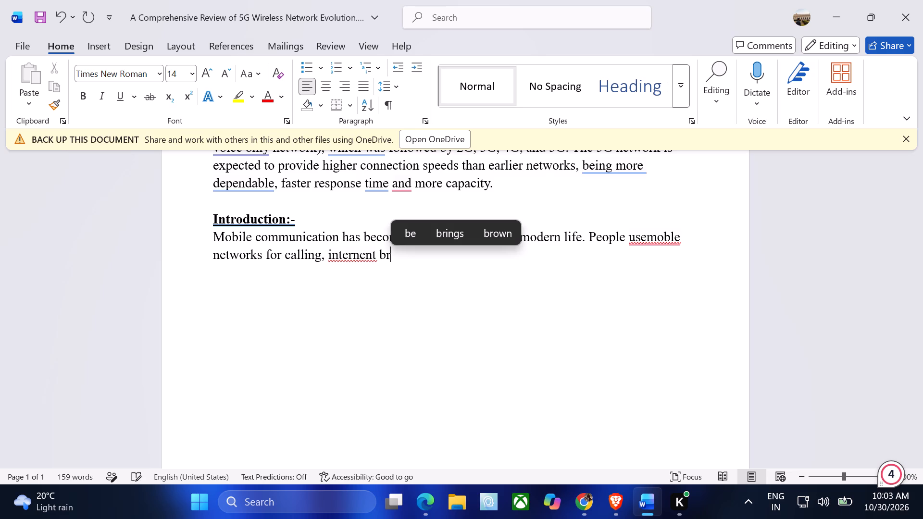
key("BackSpace")
key("BackSpace")
key("BackSpace")
key("BackSpace")
key("BackSpace")
key("BackSpace")
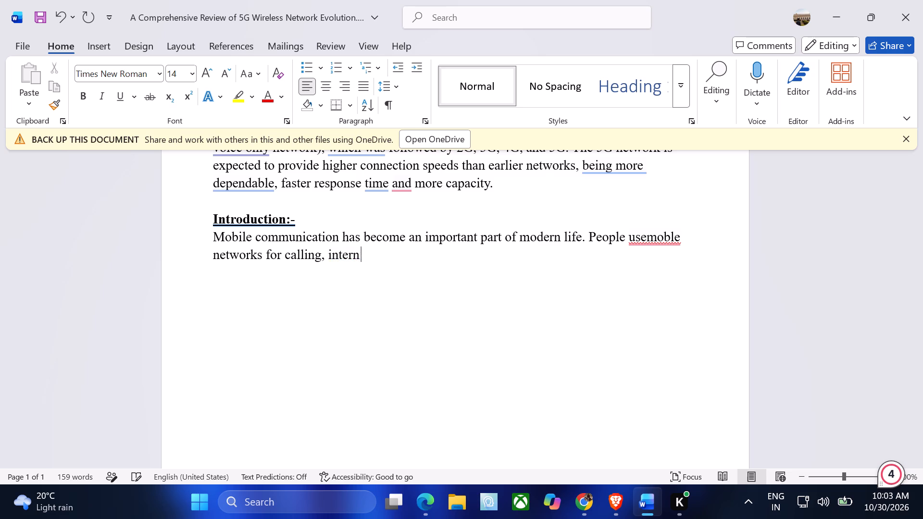
key("BackSpace")
type("net")
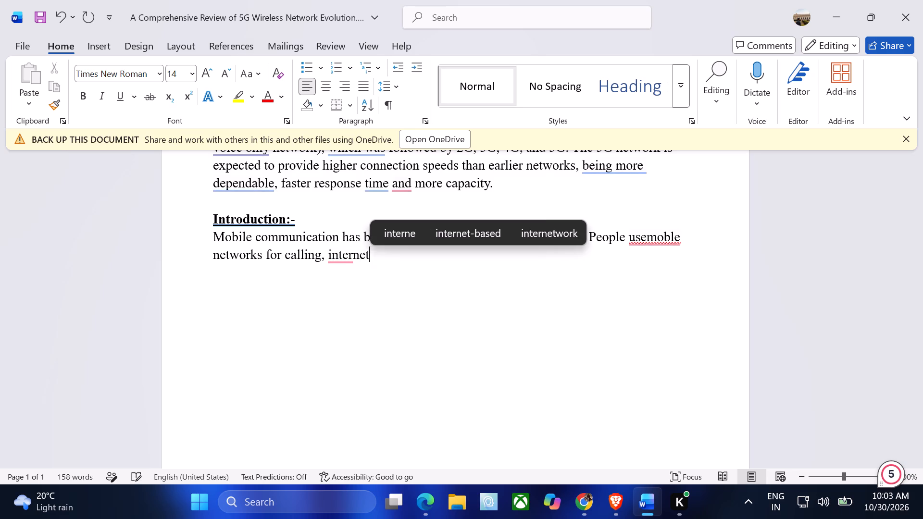
key("space")
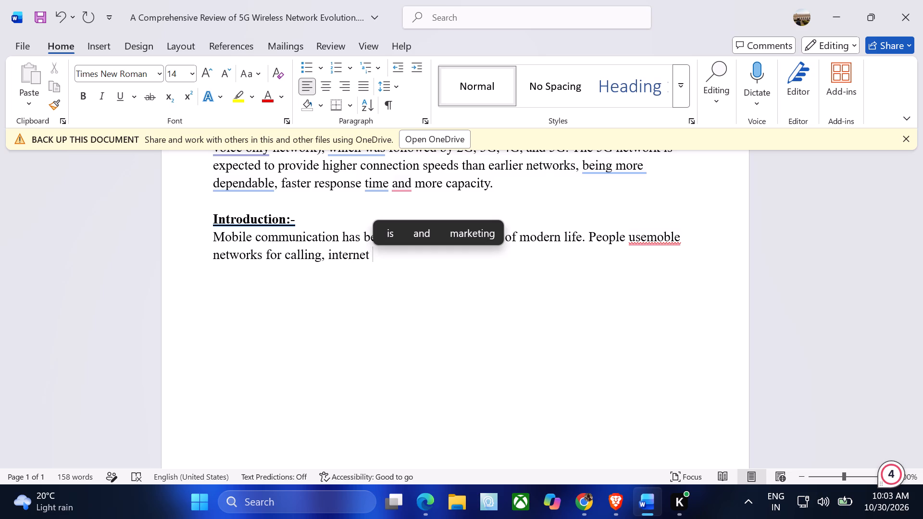
type("bro")
key("w")
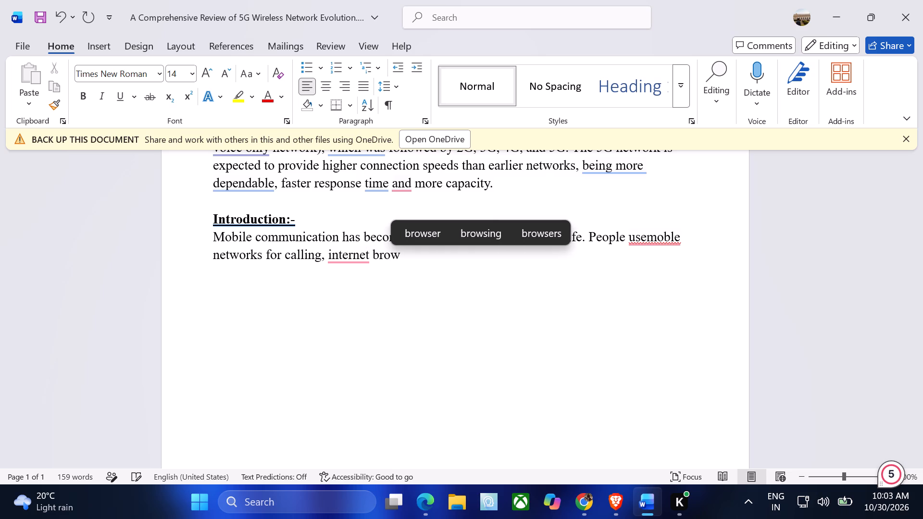
type("sing")
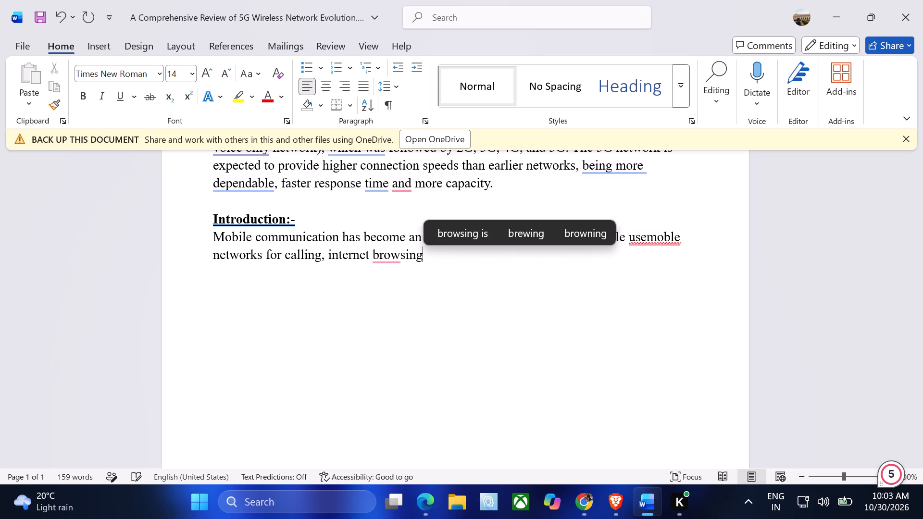
Add ", online education" after "internet browsing" in the second Introduction sentence.
type(", on")
type("line")
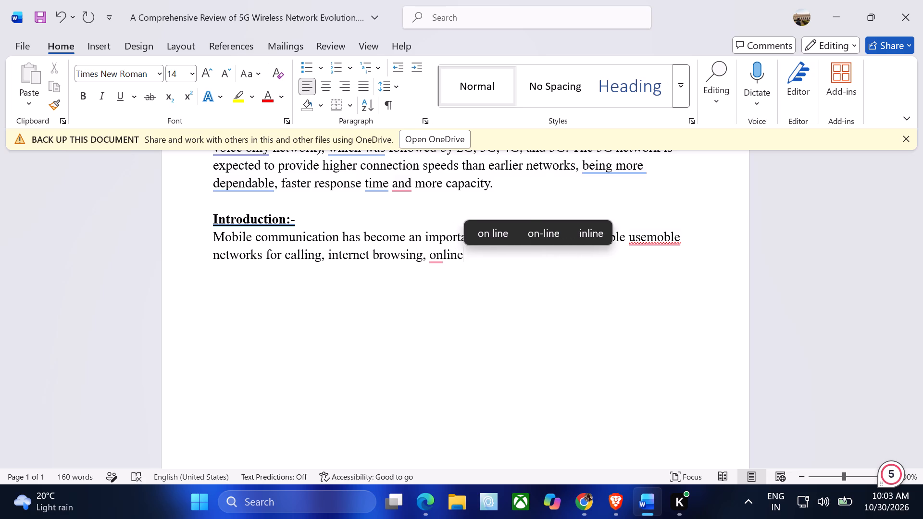
key("space")
type("edu")
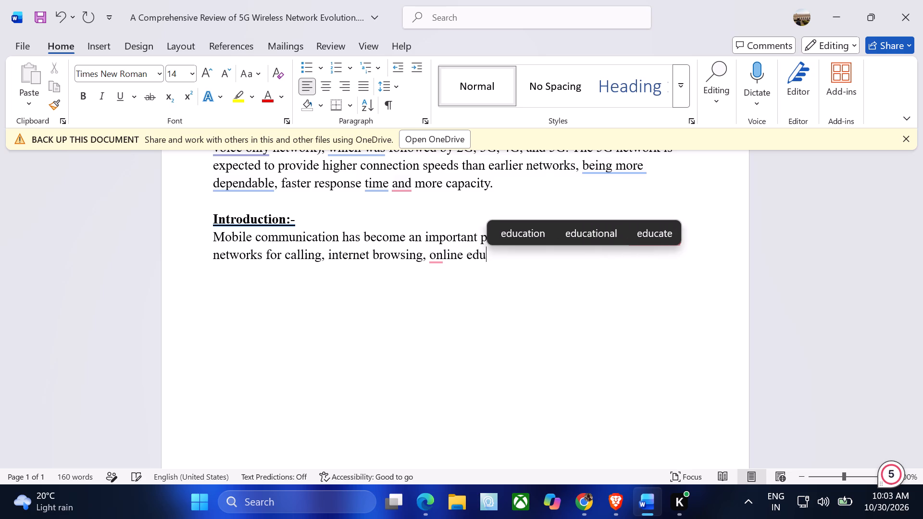
type("cation")
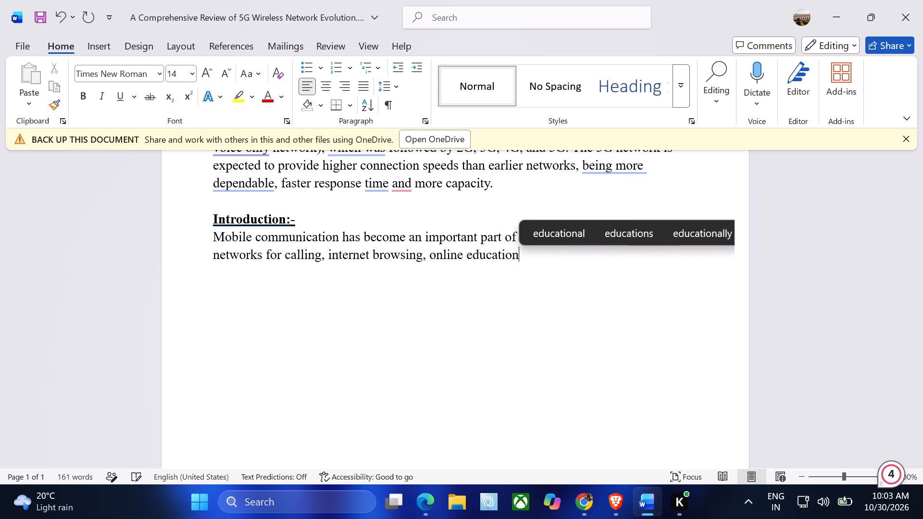
Extend the list in the second sentence with ", video streaming," after "online education".
type(", v")
key("i")
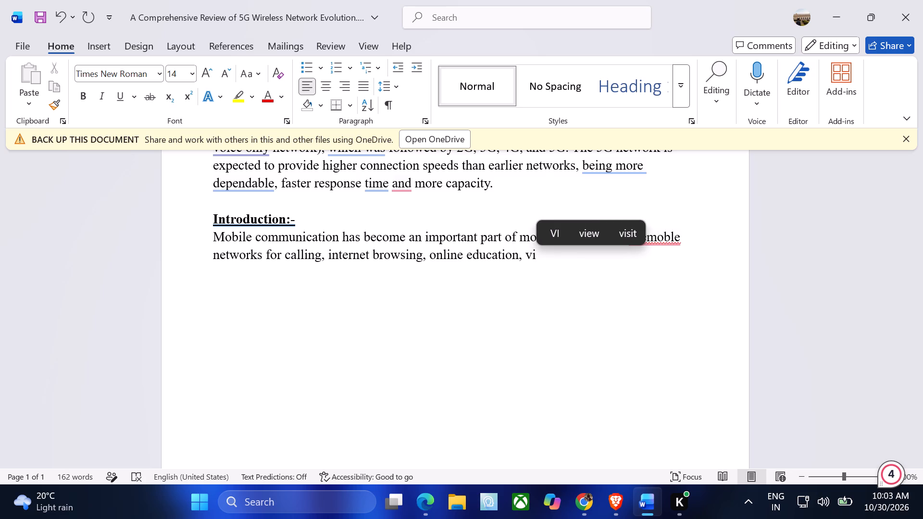
type("deo")
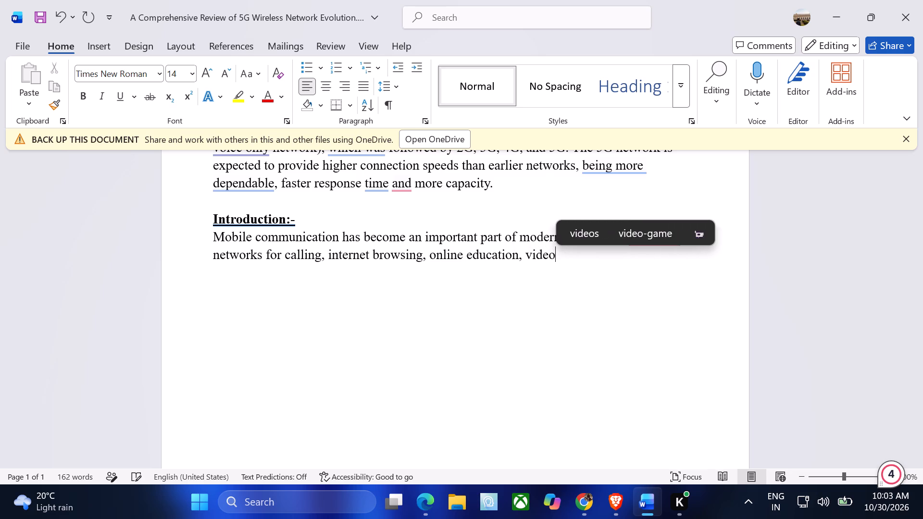
key("space")
key("s")
key("BackSpace")
key("s")
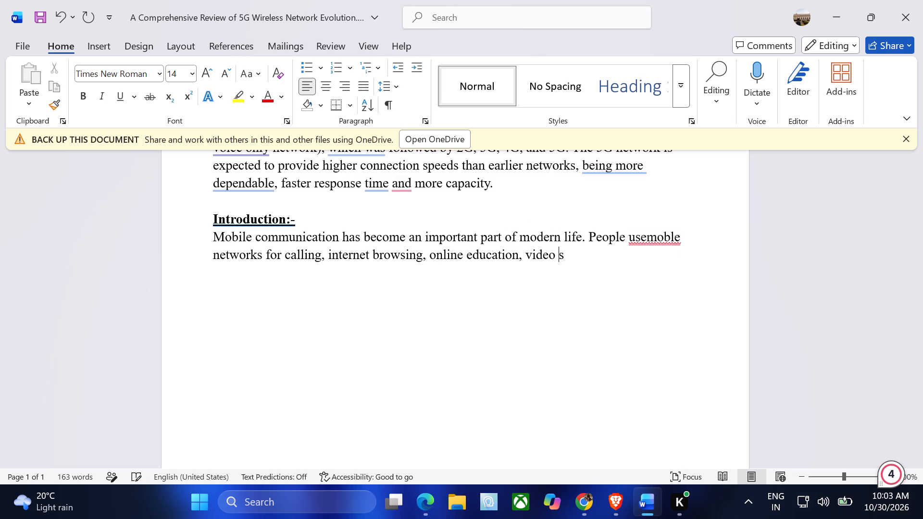
type("treaming")
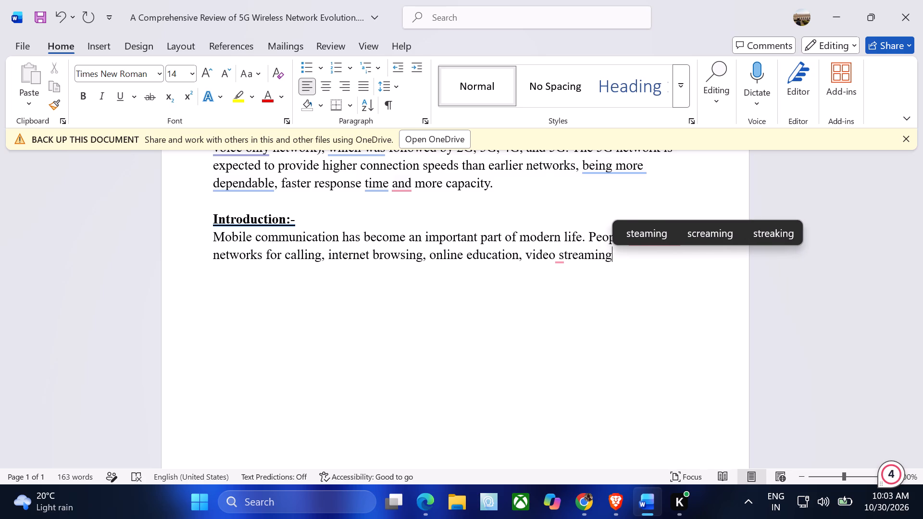
key("period")
key("BackSpace")
type(",")
key("space")
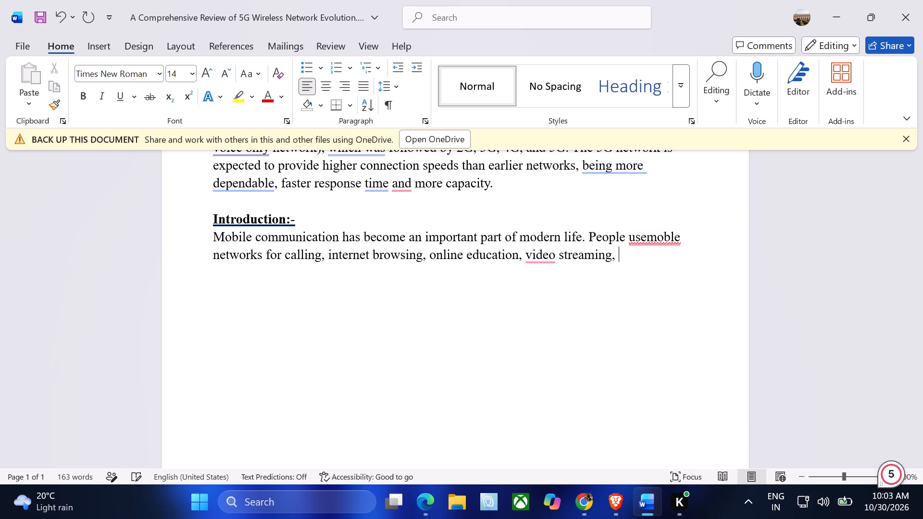
Continue the list after "video streaming," with "Bnking, social", deleting the word "MEDIA" written in capitals.
key("b")
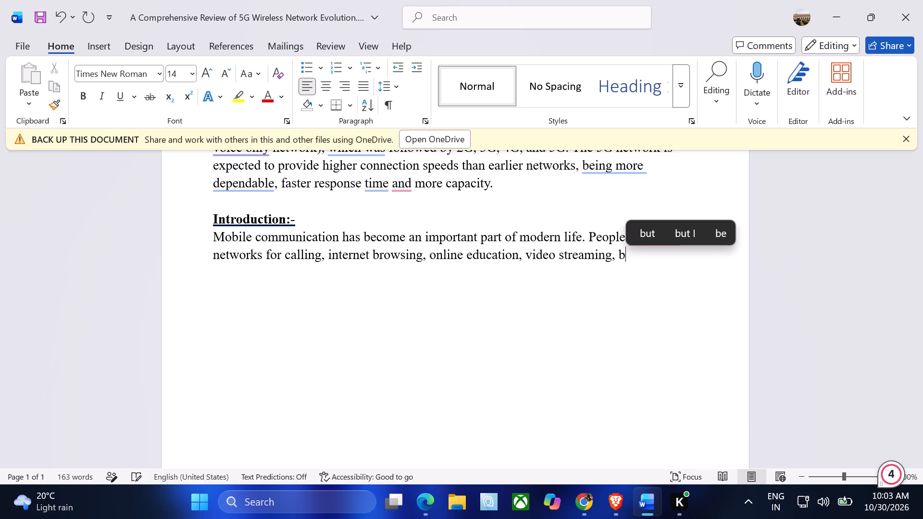
type("KING")
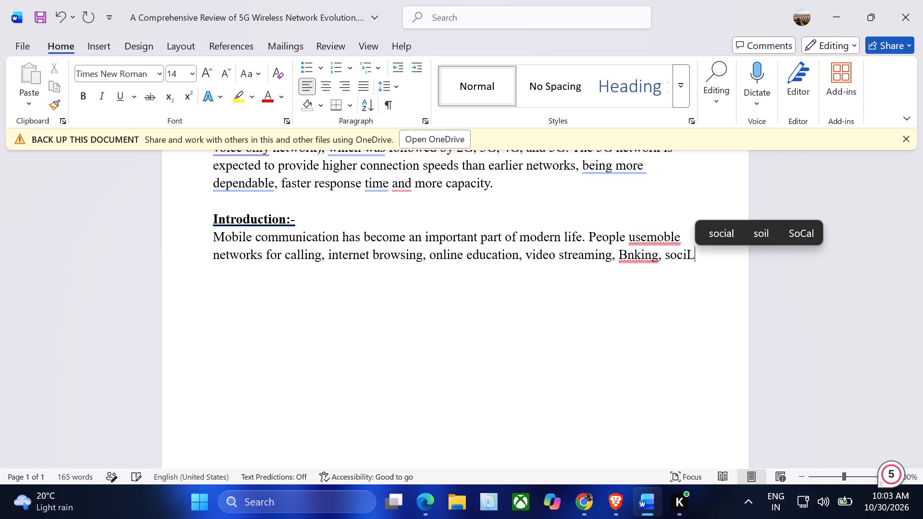
type("DIA")
key("space")
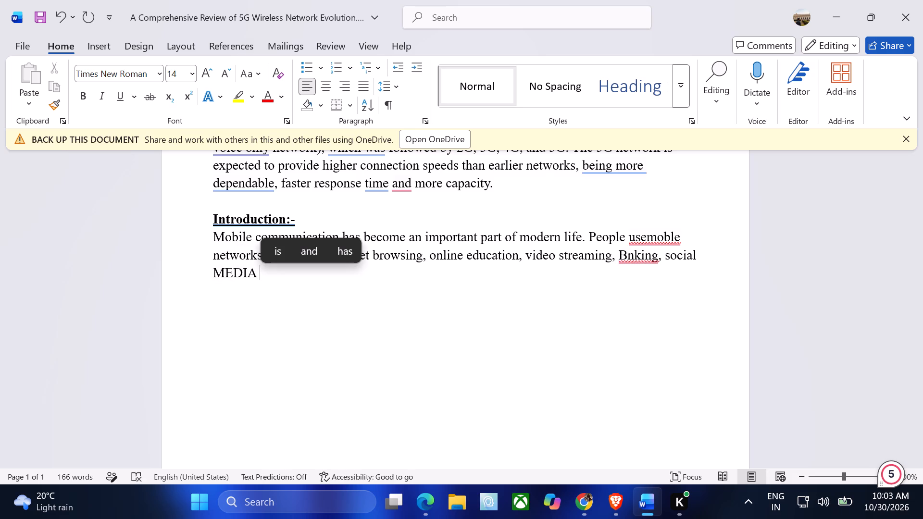
key("BackSpace")
key("BackSpace")
key("BackSpace")
key("BackSpace")
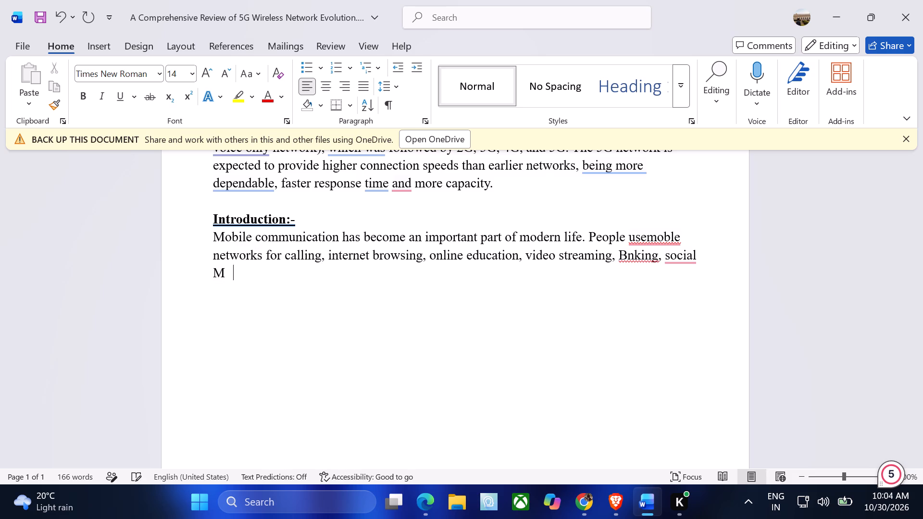
key("BackSpace")
key("BackSpace")
Correct the misspelled "Bnking" to "Banking" in the second Introduction sentence.
key("Left")
key("Left")
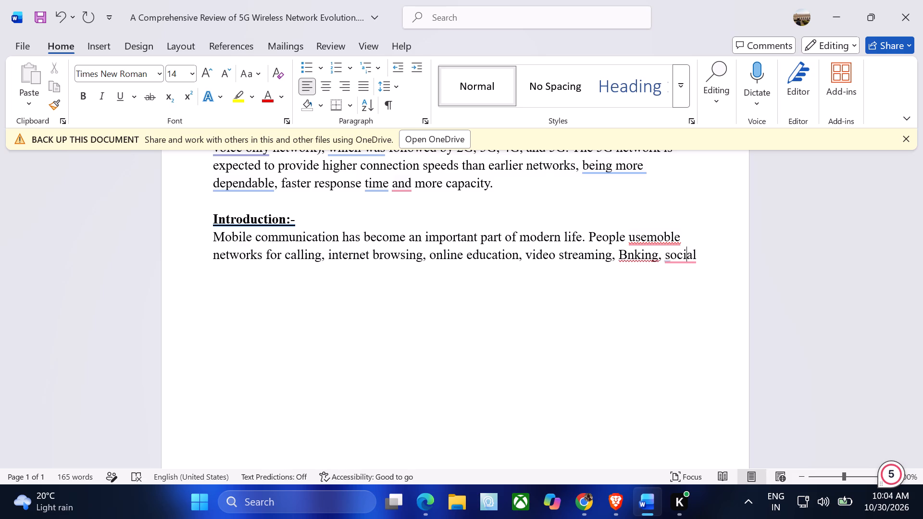
key("Left")
key("Left")
key("Left")
key("Left")
key("Left")
key("Left")
key("Left")
key("Left")
key("Left")
key("Left")
key("Left")
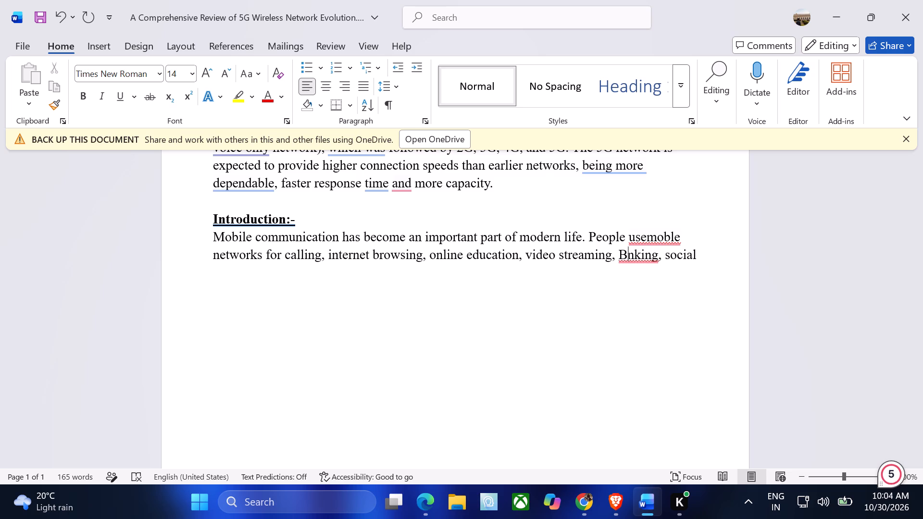
key("a")
Correct "usemoble" to "use mobile" near the start of the second Introduction sentence.
key("Right")
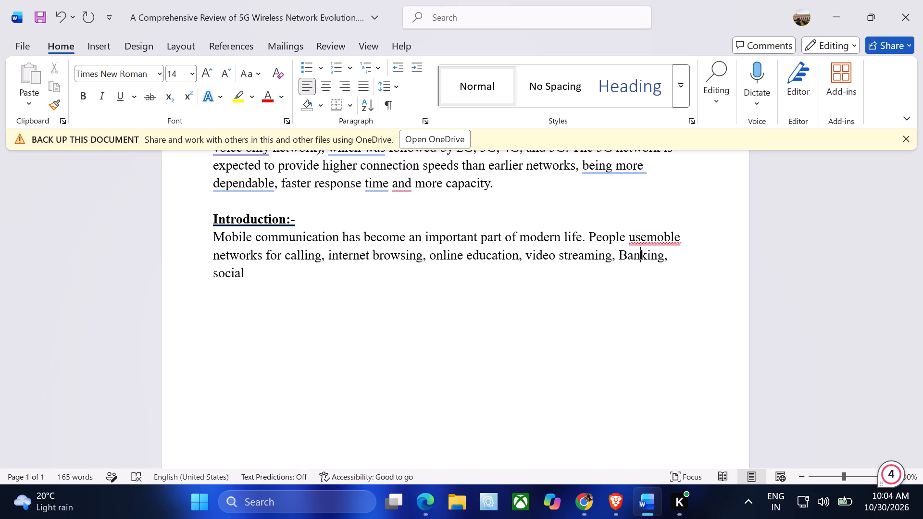
key("Up")
key("Right")
key("space")
key("Right")
key("Right")
key("Right")
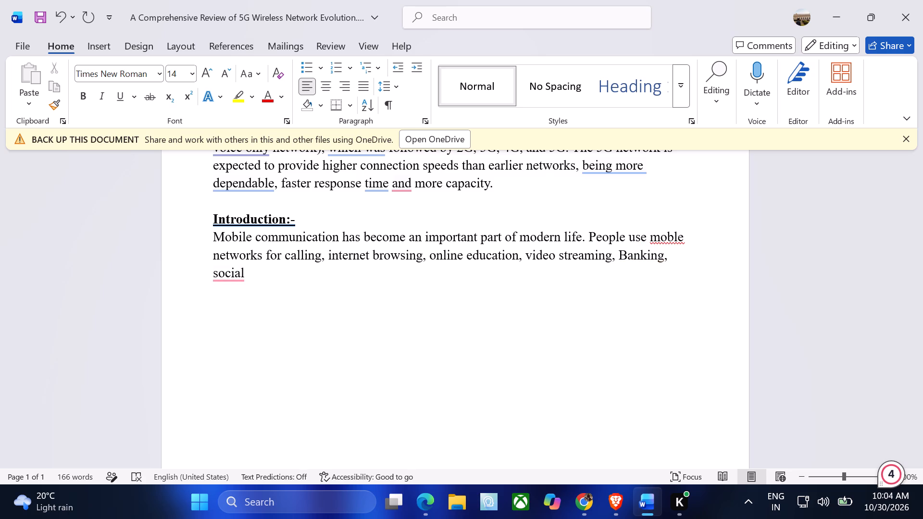
key("i")
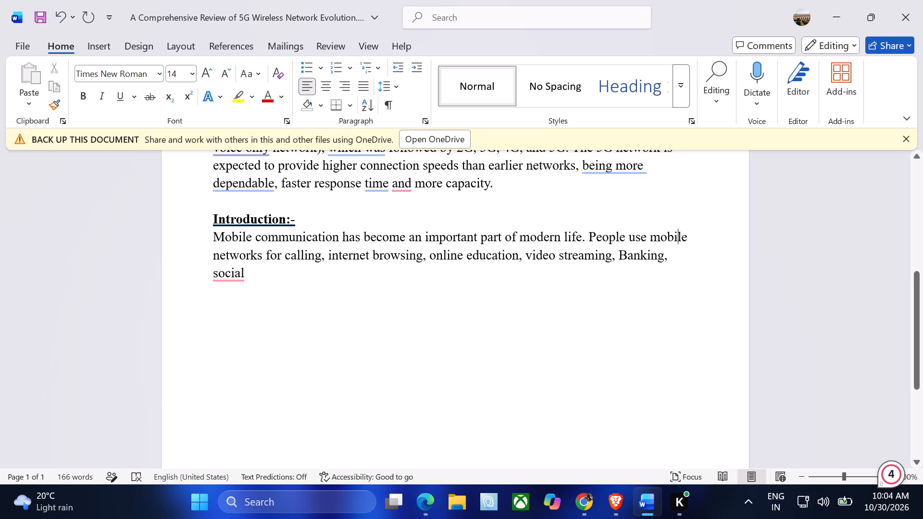
Replace the word "social" after "Banking," with "social media" in lowercase.
left_click(270, 277)
key("space")
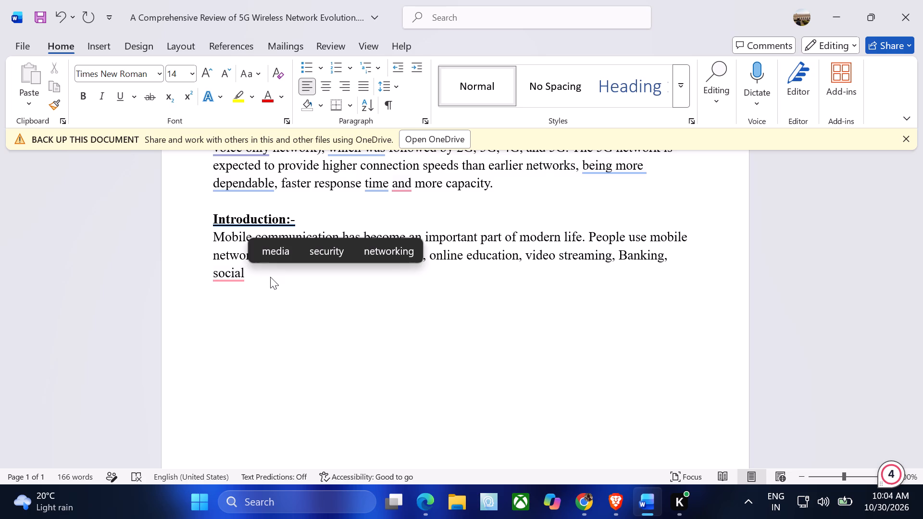
key("BackSpace")
key("BackSpace")
key("BackSpace")
key("BackSpace")
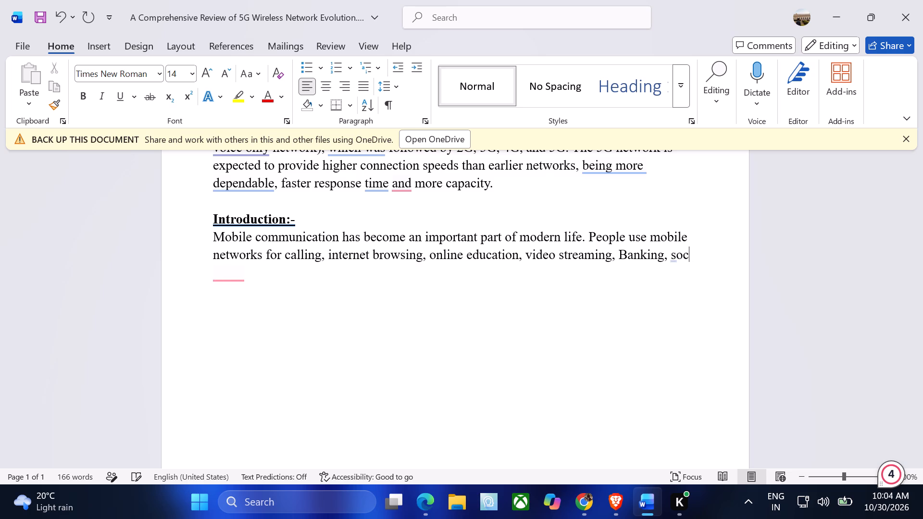
key("BackSpace")
key("BackSpace")
key("BackSpace")
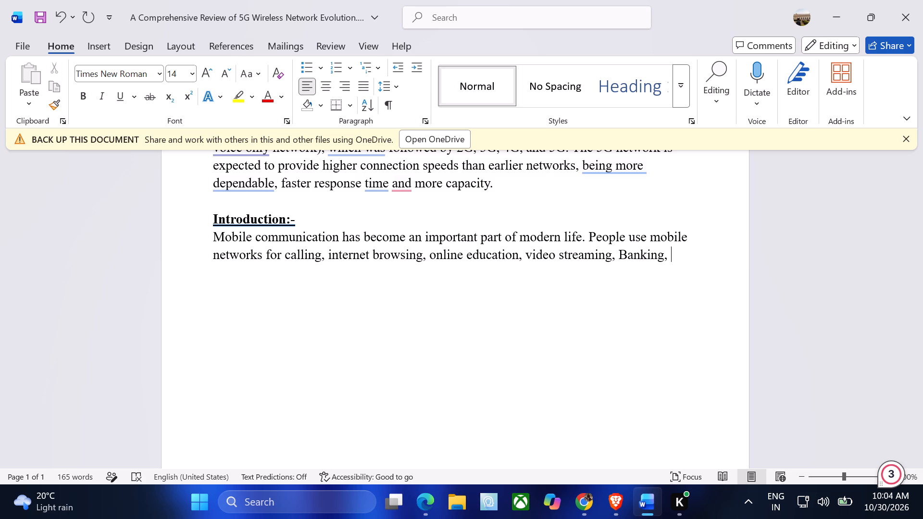
key("s")
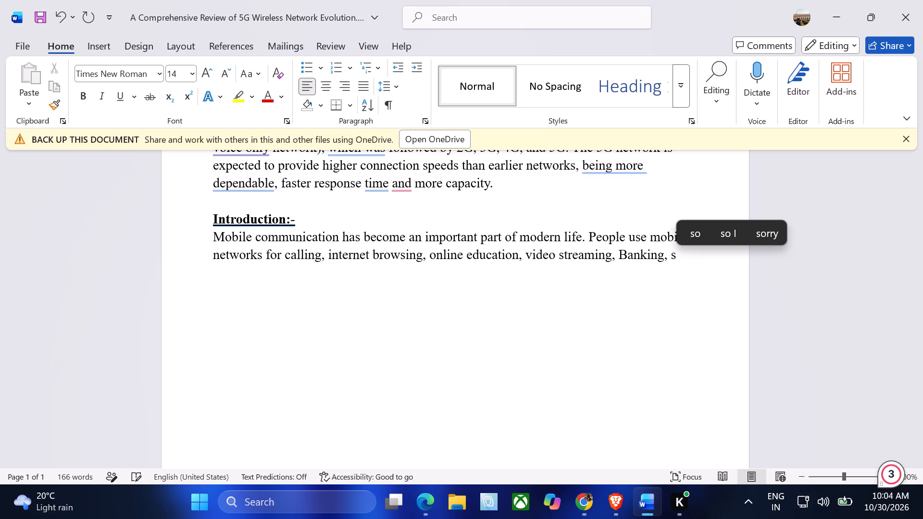
type("ocial media")
key("space")
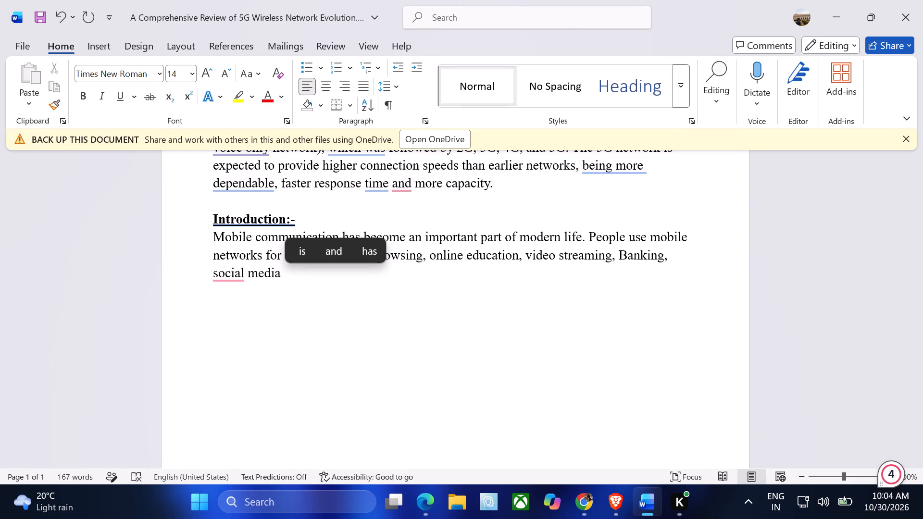
End the second sentence with ", and many other activities." and start the third with "As the number of internet users and".
type(", and")
key("space")
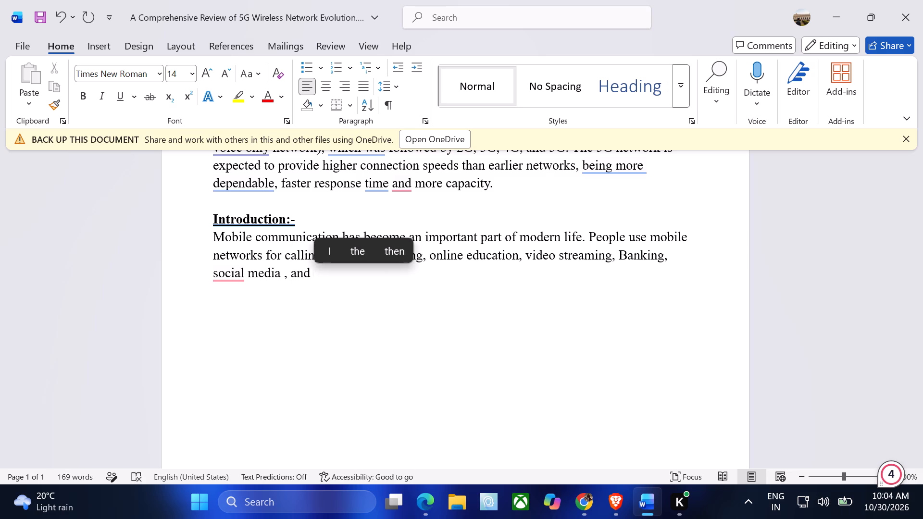
type("many")
key("space")
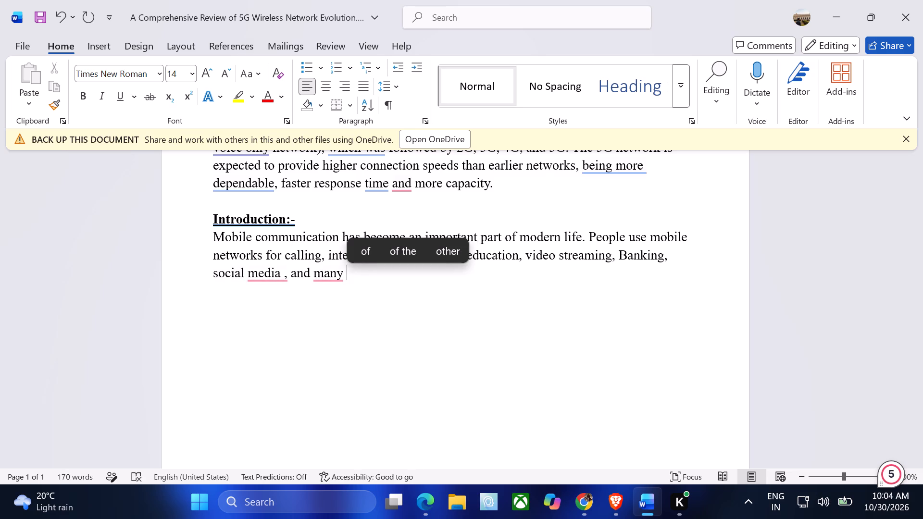
Complete the second Introduction sentence by adding "other activities." after "and many".
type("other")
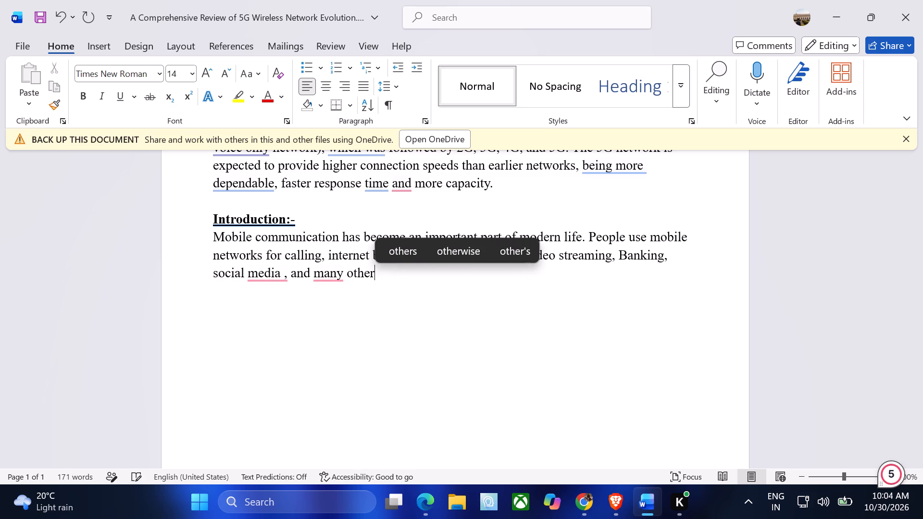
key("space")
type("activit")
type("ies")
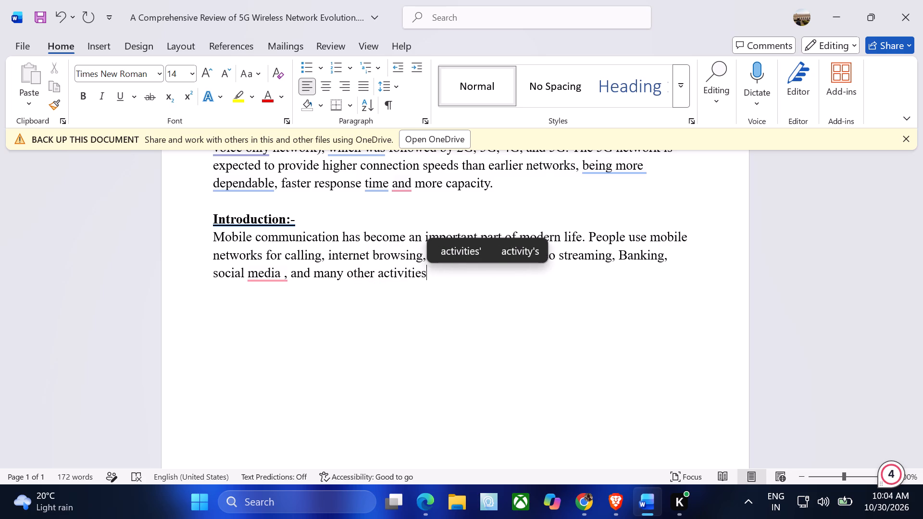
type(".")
Begin the third Introduction sentence with "As the number of internet users and".
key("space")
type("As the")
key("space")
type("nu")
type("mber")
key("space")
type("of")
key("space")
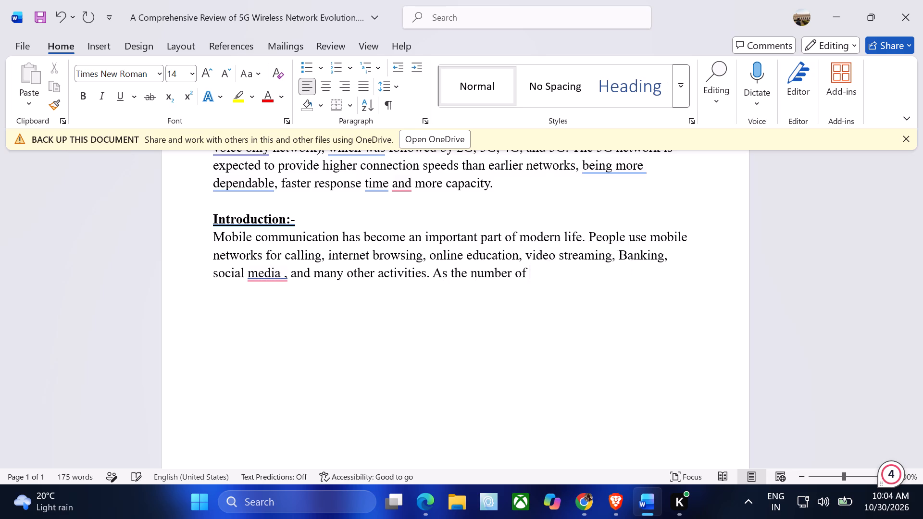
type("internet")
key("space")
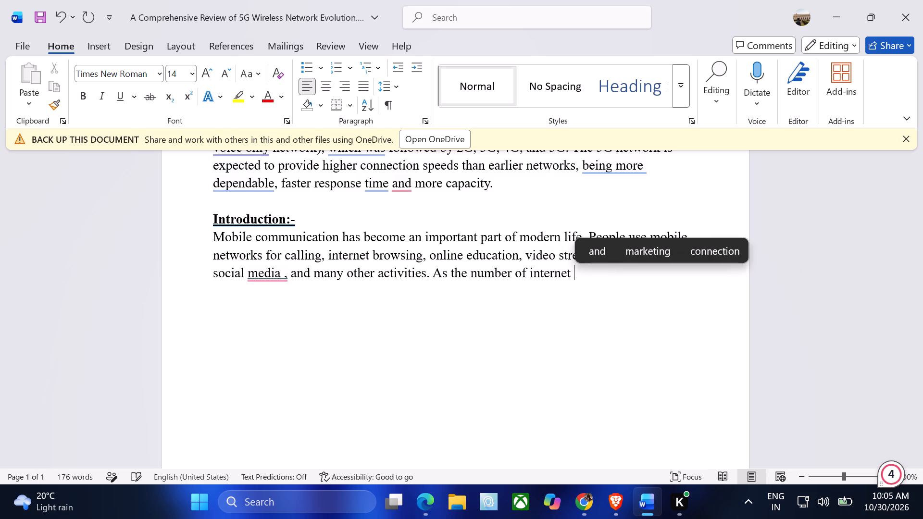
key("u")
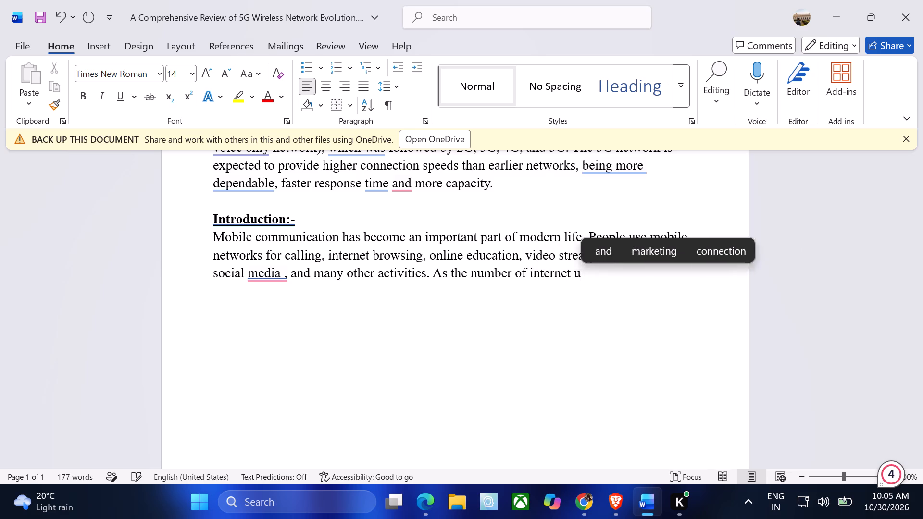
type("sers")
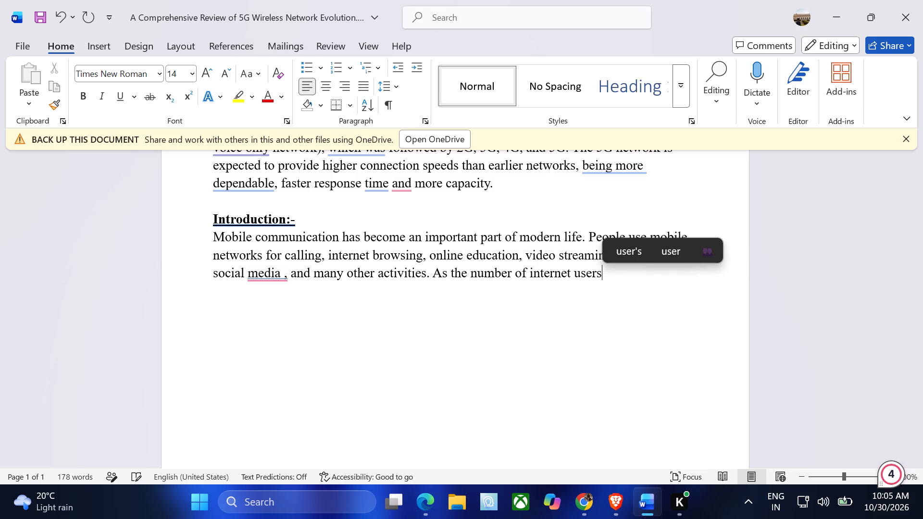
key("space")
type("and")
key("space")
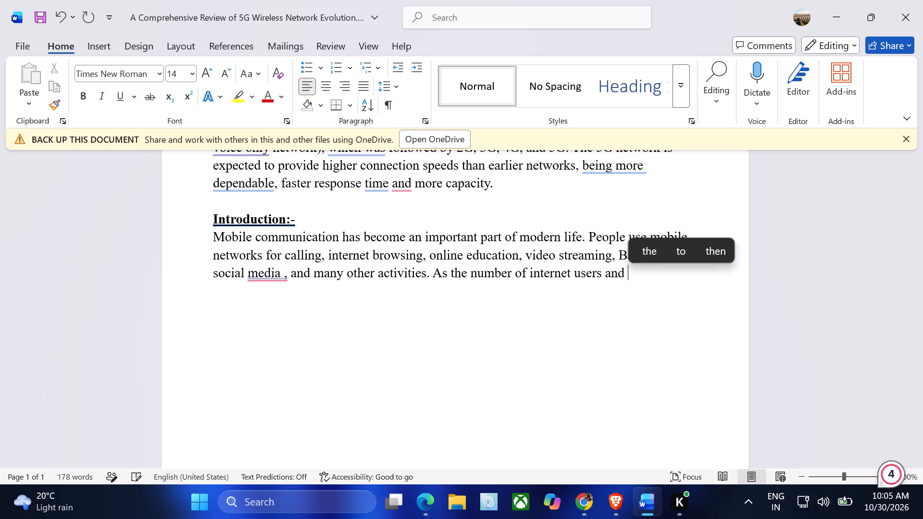
Continue the third Introduction sentence after "internet users and" with "connected devices increase,".
type("conn")
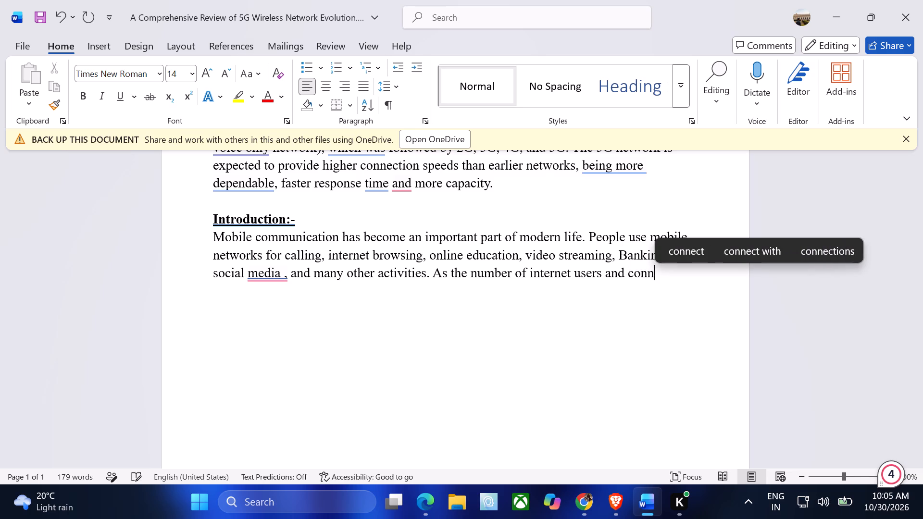
key("c")
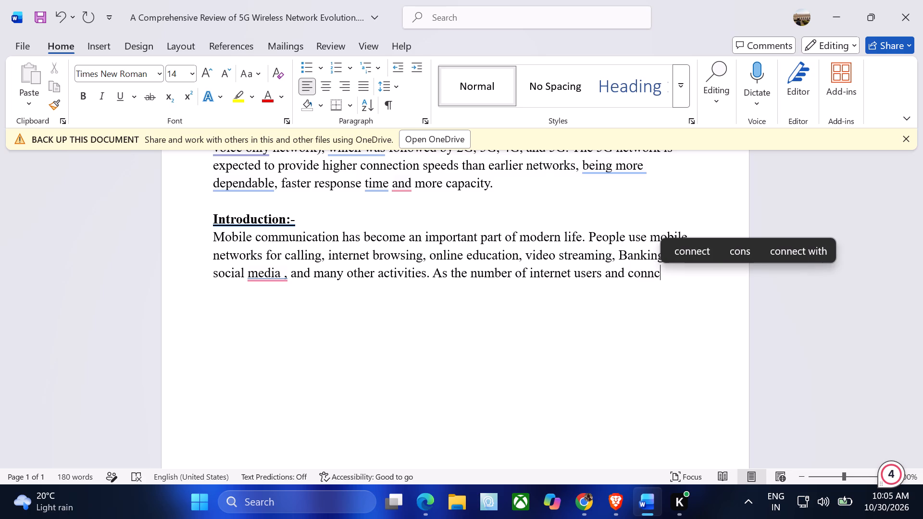
key("BackSpace")
key("e")
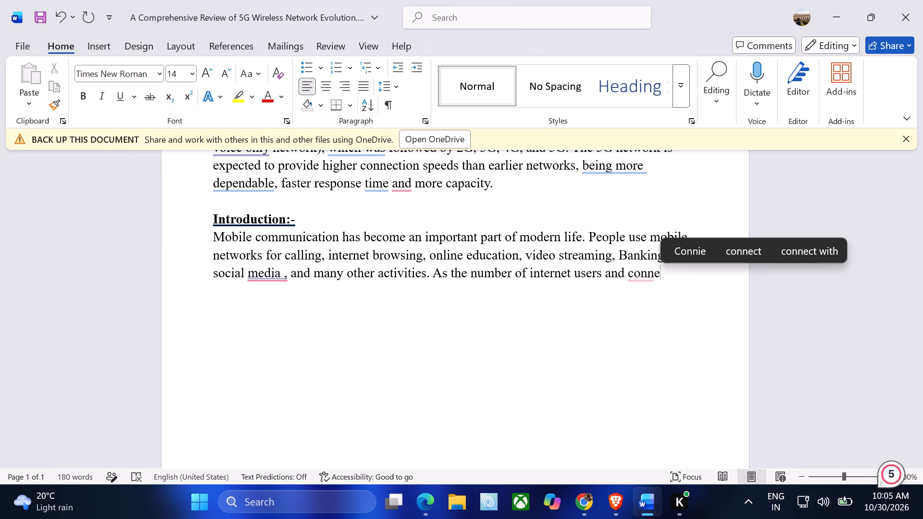
type("cted devic")
type("es")
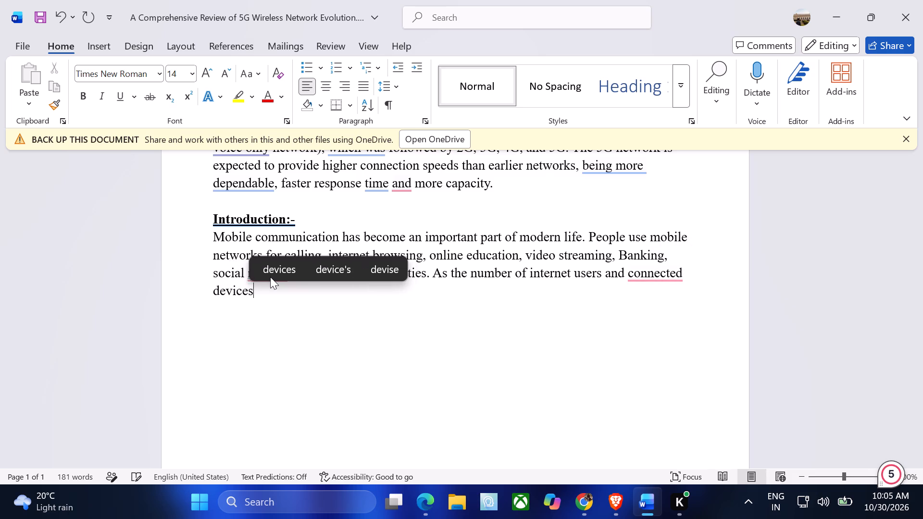
key("space")
type("i")
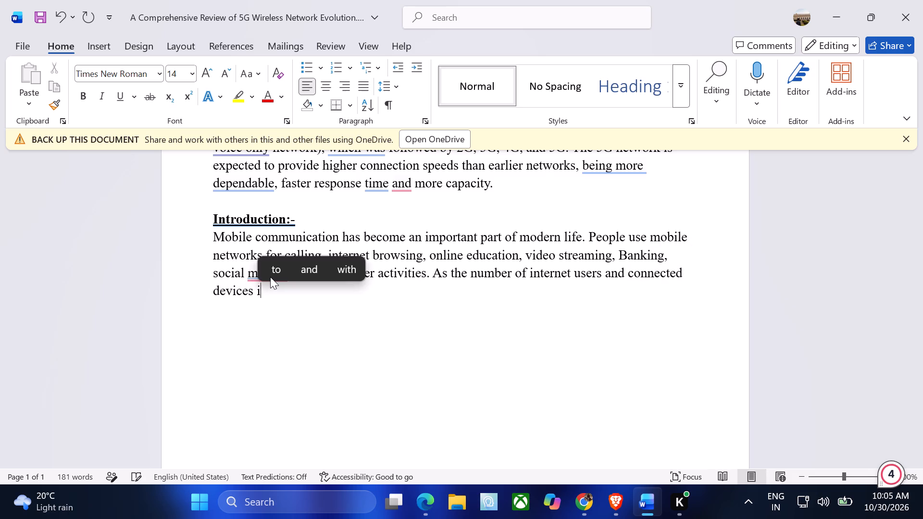
type("ncrease")
key("space")
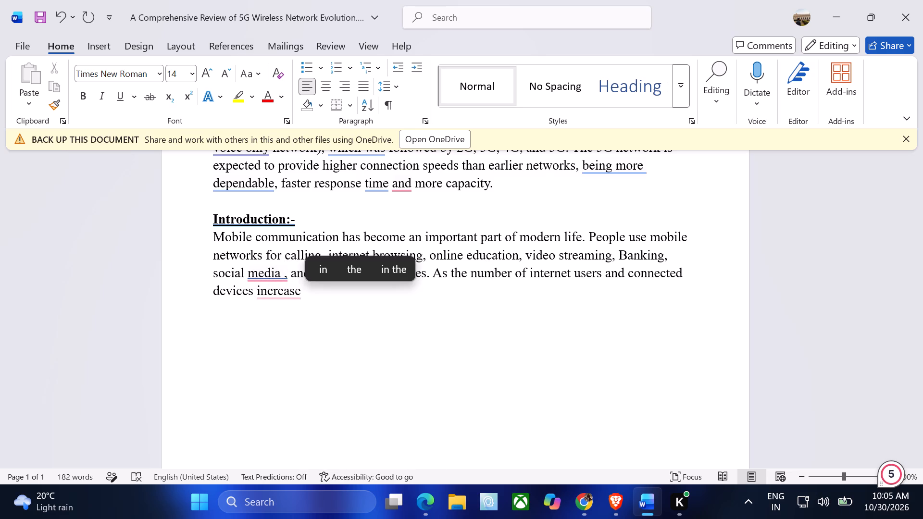
key("BackSpace")
type(",")
key("space")
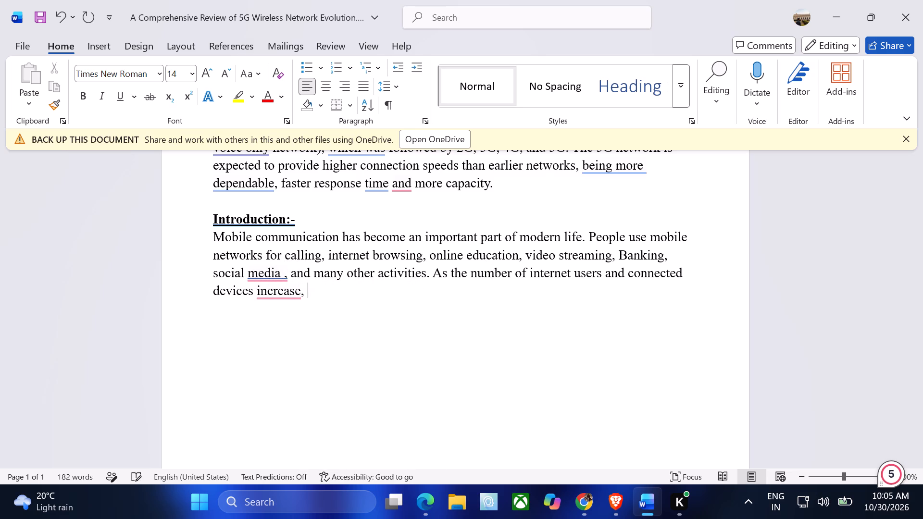
Continue the third Introduction sentence after "connected devices increase," with "there is a need for faster and".
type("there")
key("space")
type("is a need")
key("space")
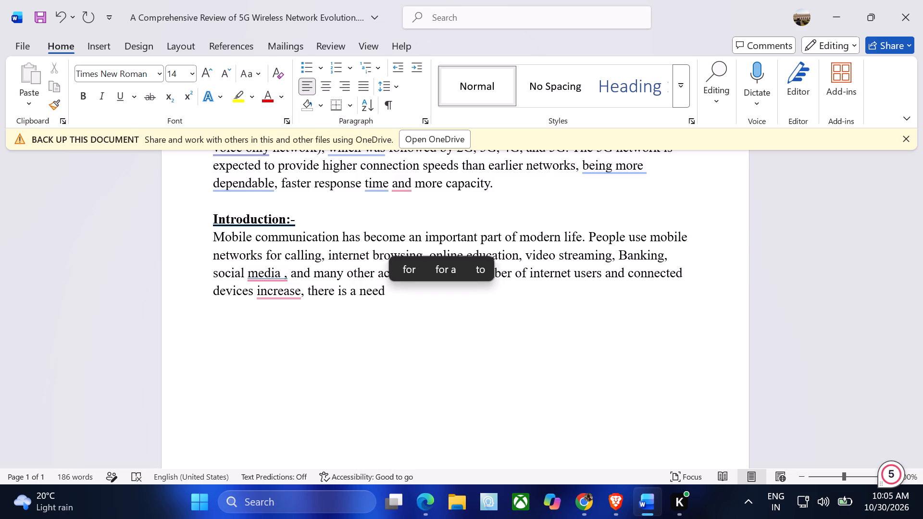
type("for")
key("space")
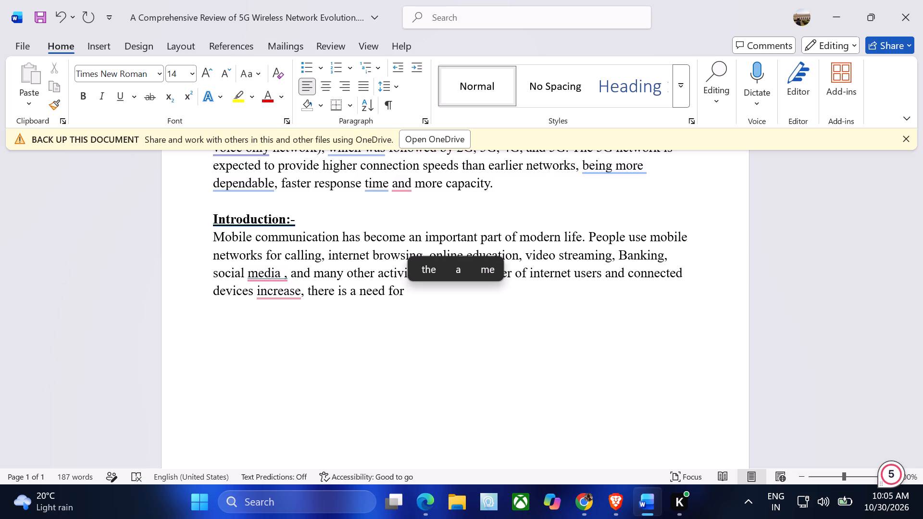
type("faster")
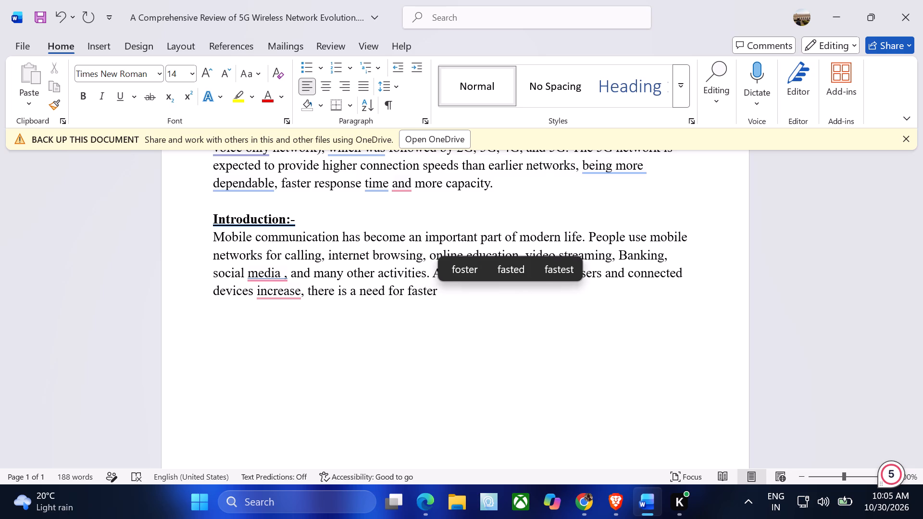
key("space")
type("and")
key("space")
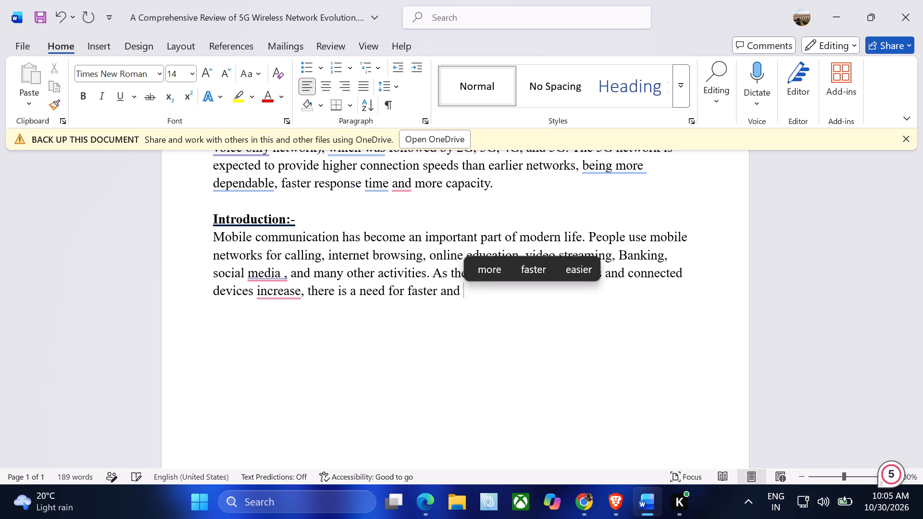
Finish the third Introduction sentence with "more reliable communication networks.".
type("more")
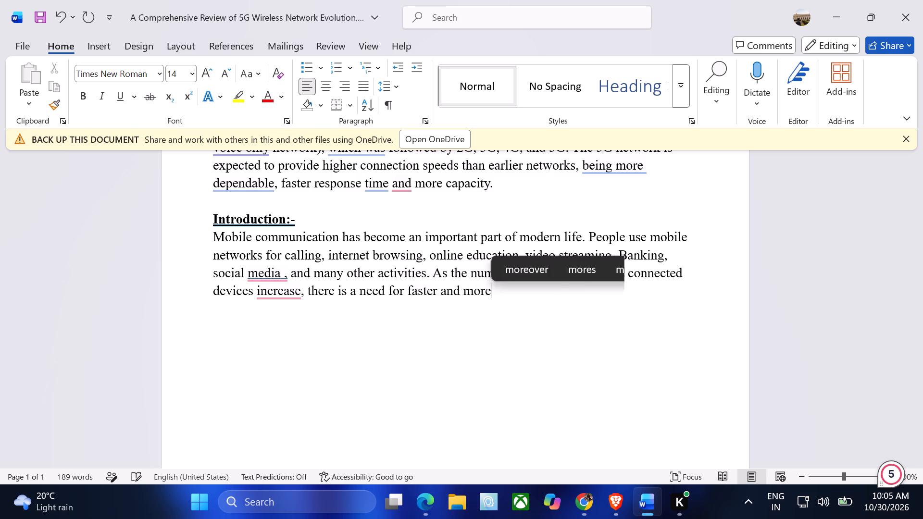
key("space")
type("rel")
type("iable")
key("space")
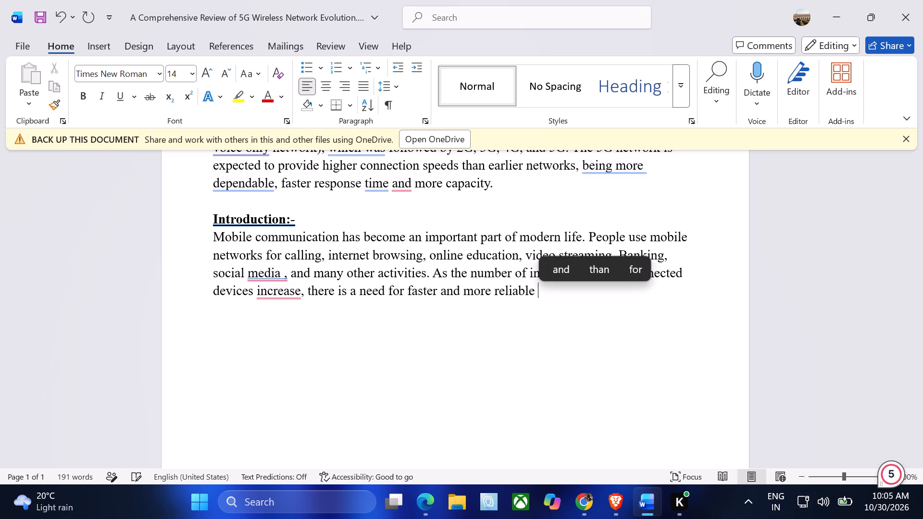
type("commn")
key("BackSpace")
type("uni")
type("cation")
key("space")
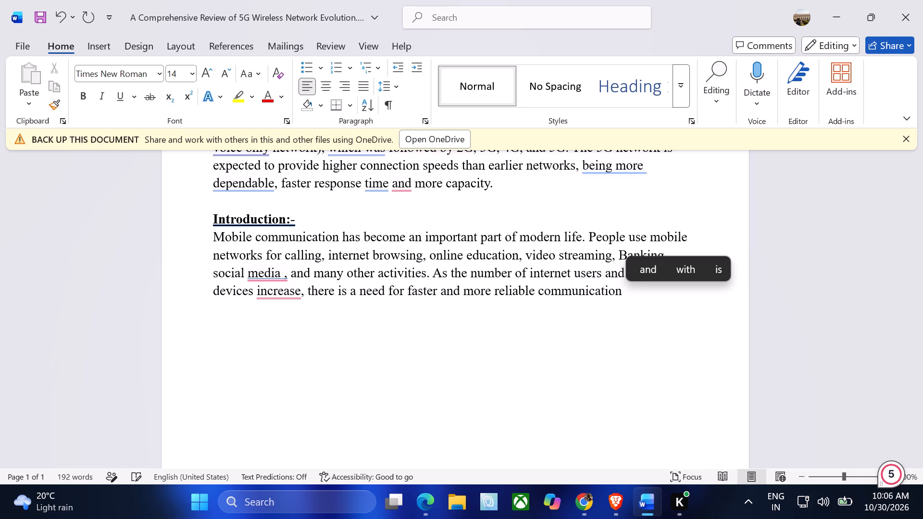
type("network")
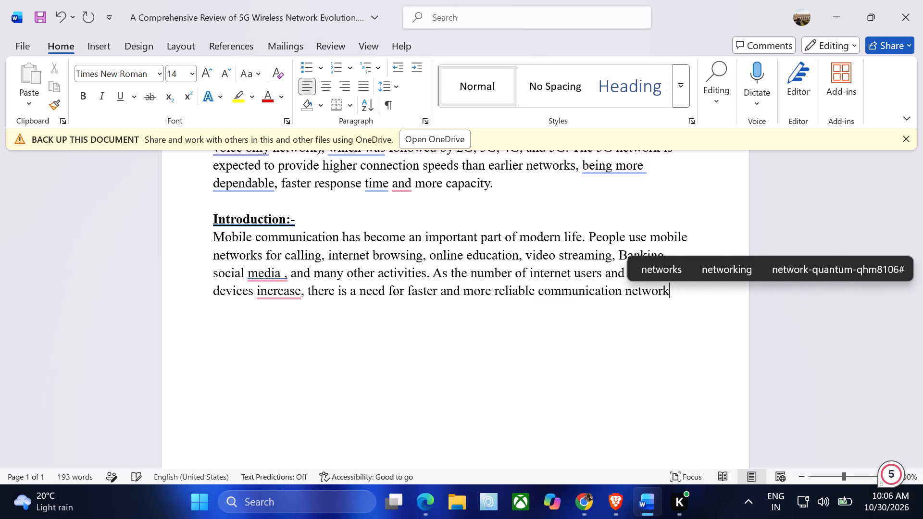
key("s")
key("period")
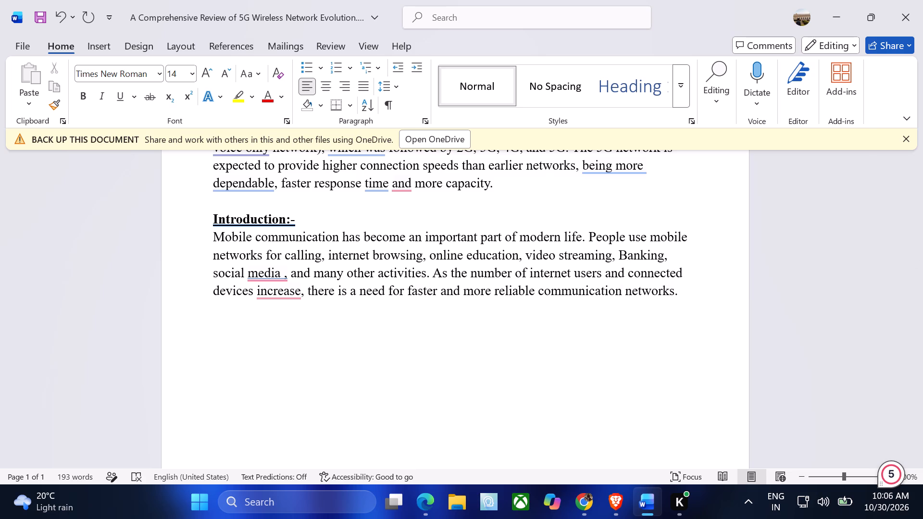
Start a second Introduction paragraph, leaving one blank line below the first.
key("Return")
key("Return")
Start the second Introduction paragraph, below the blank line, with "The development of".
type("Th")
type("e")
key("space")
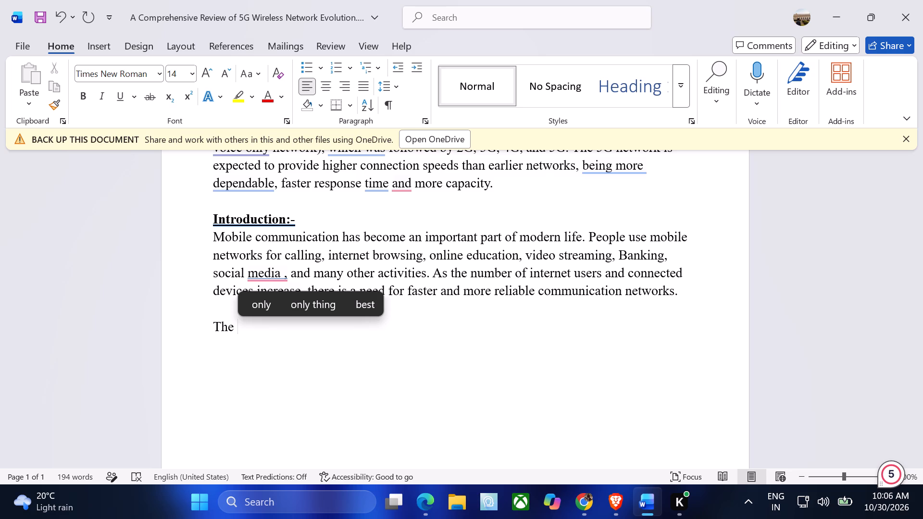
type("deve")
type("lo")
key("p")
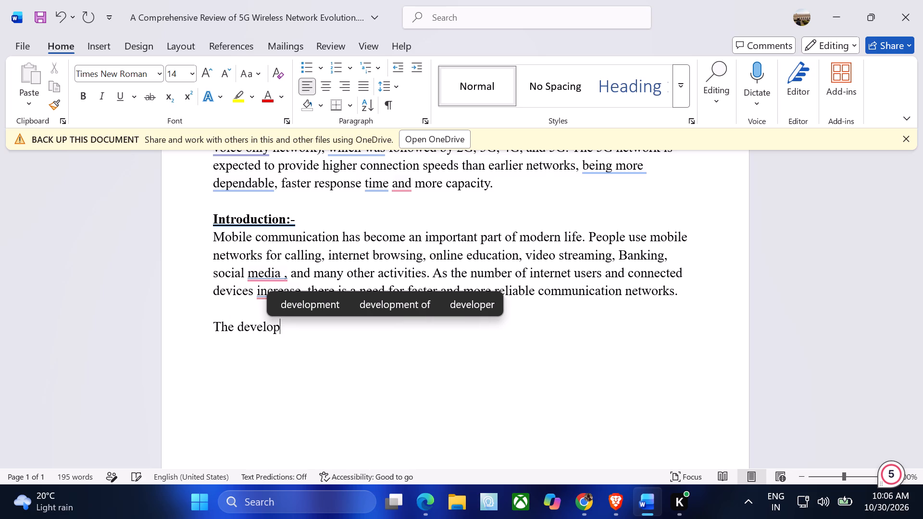
type("me")
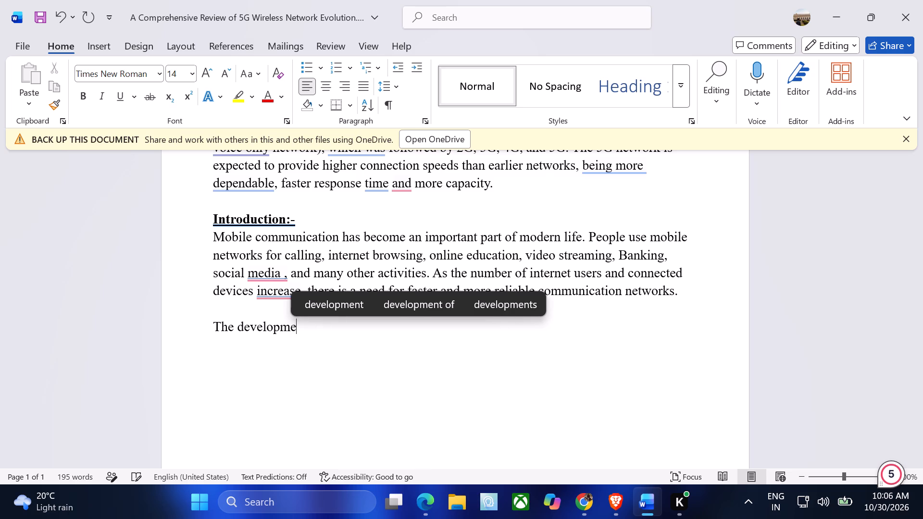
type("nt")
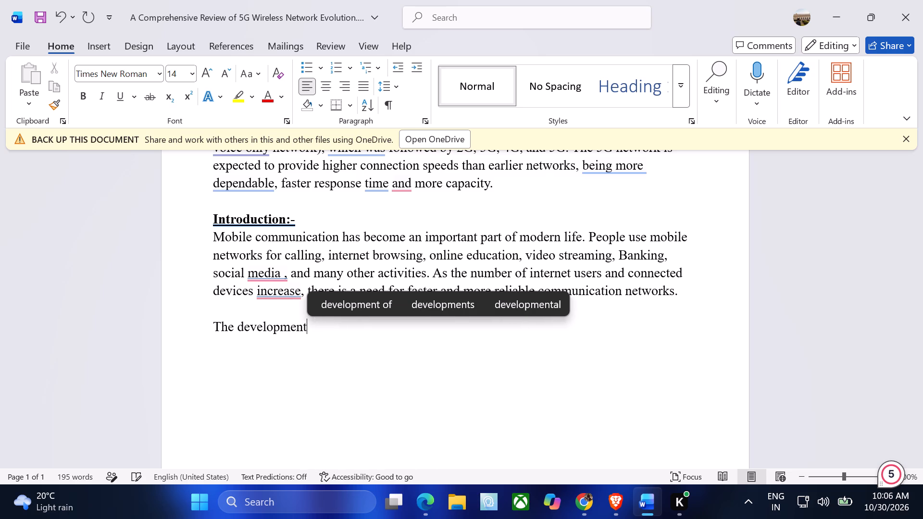
key("space")
type("of")
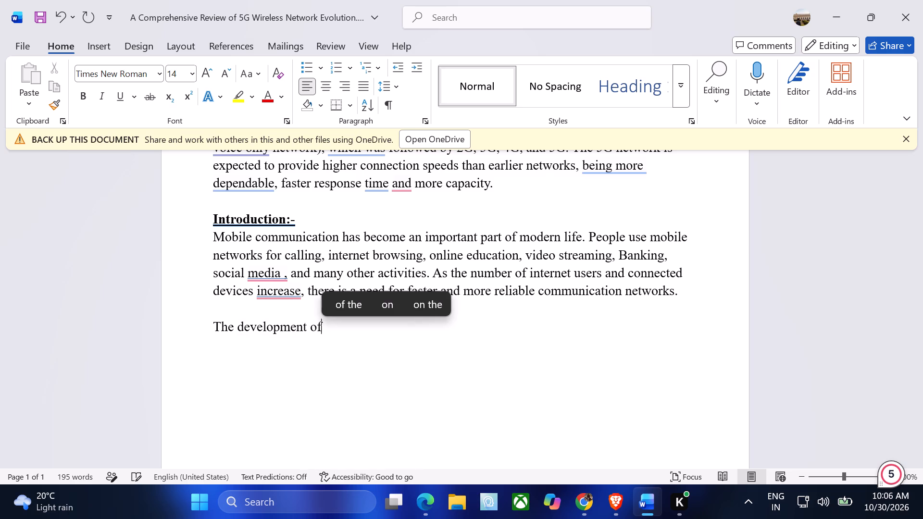
key("space")
Continue the new paragraph's first sentence after "The development of" with "mobile communication".
type("mo")
type("blie")
key("BackSpace")
key("BackSpace")
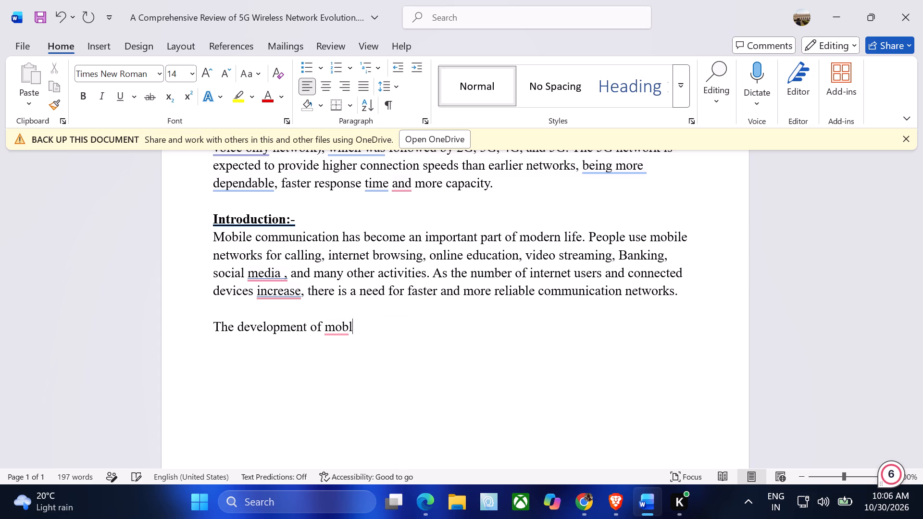
key("BackSpace")
key("BackSpace")
type("in")
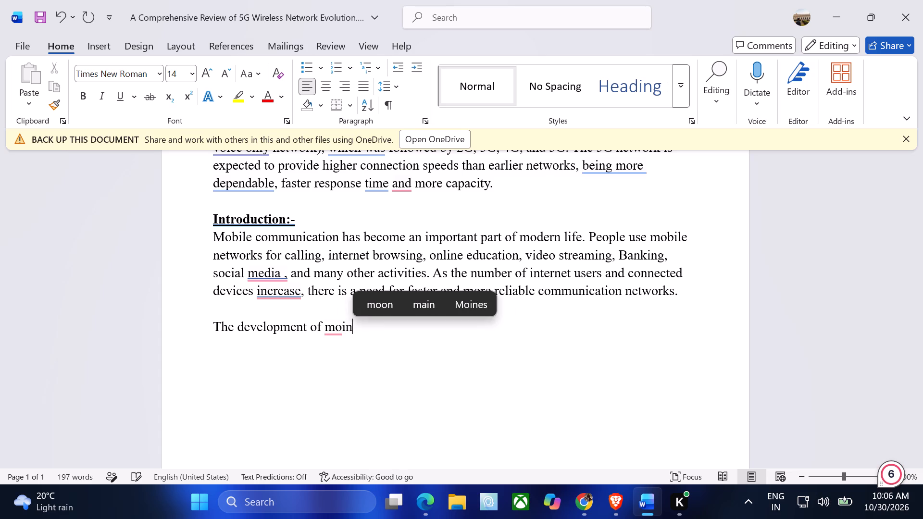
key("BackSpace")
key("BackSpace")
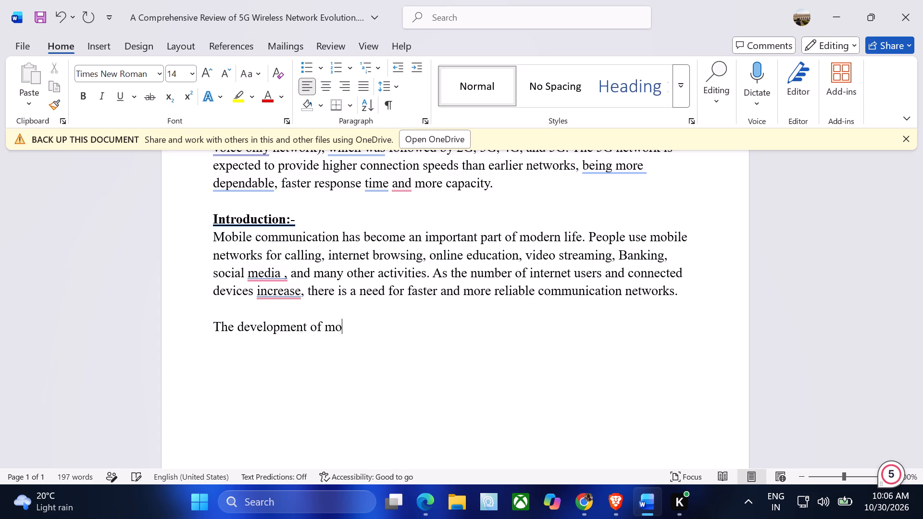
type("bile")
key("space")
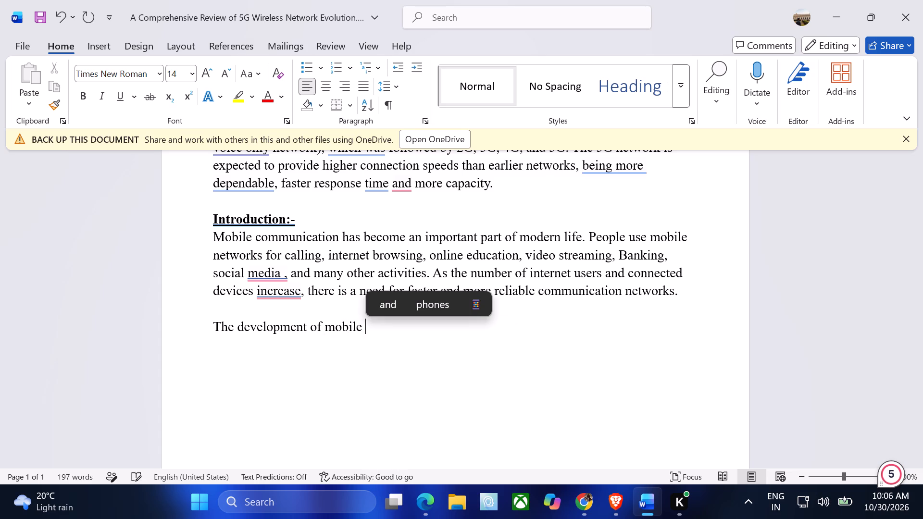
key("c")
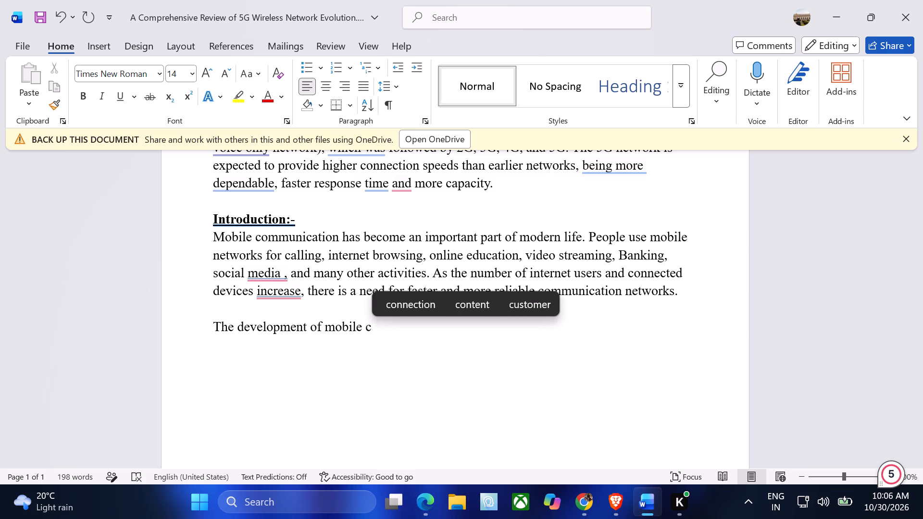
type("oo")
key("BackSpace")
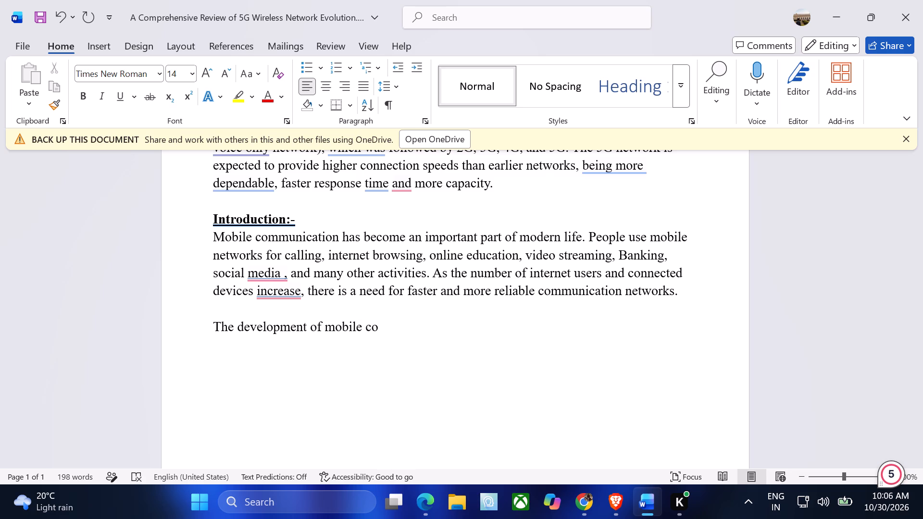
type("mm")
type("unis")
key("BackSpace")
key("c")
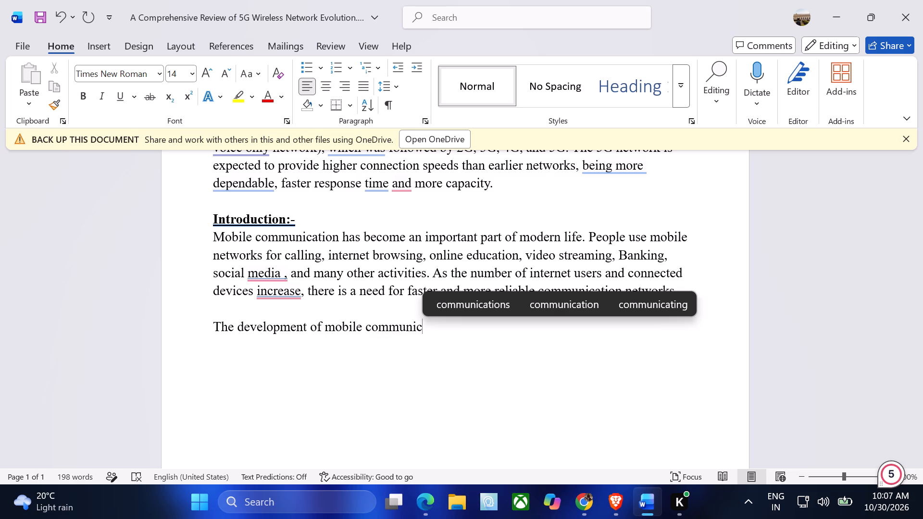
key("s")
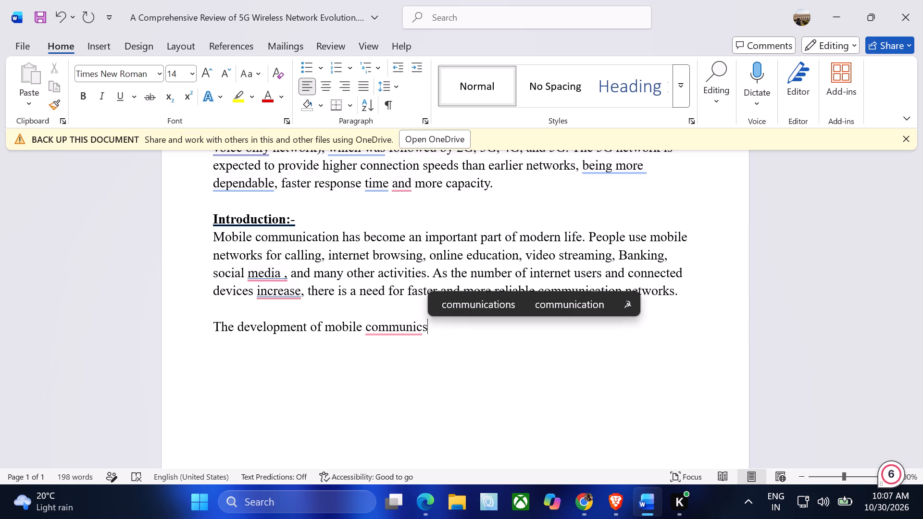
key("BackSpace")
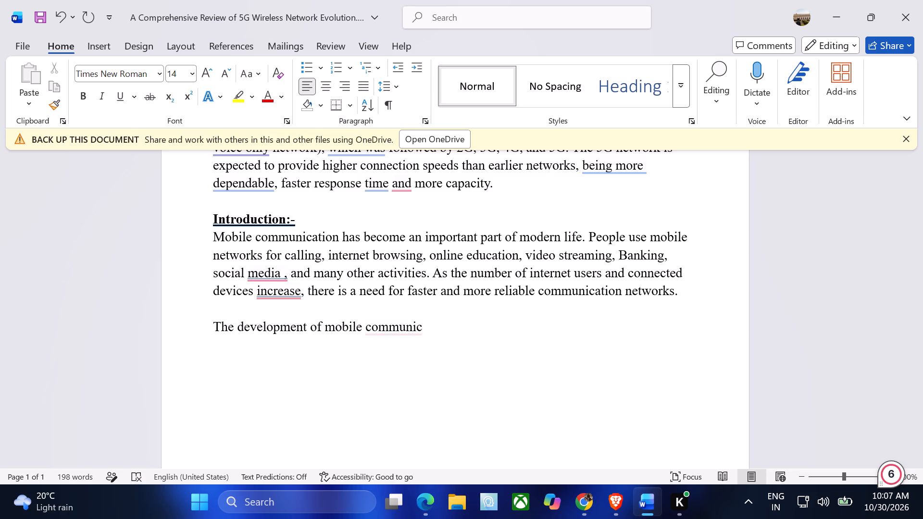
key("s")
key("BackSpace")
type("ation")
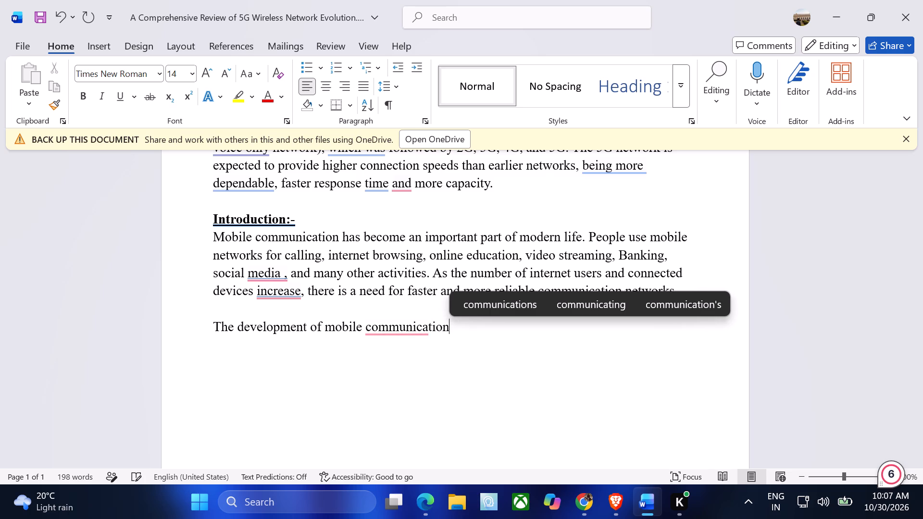
key("space")
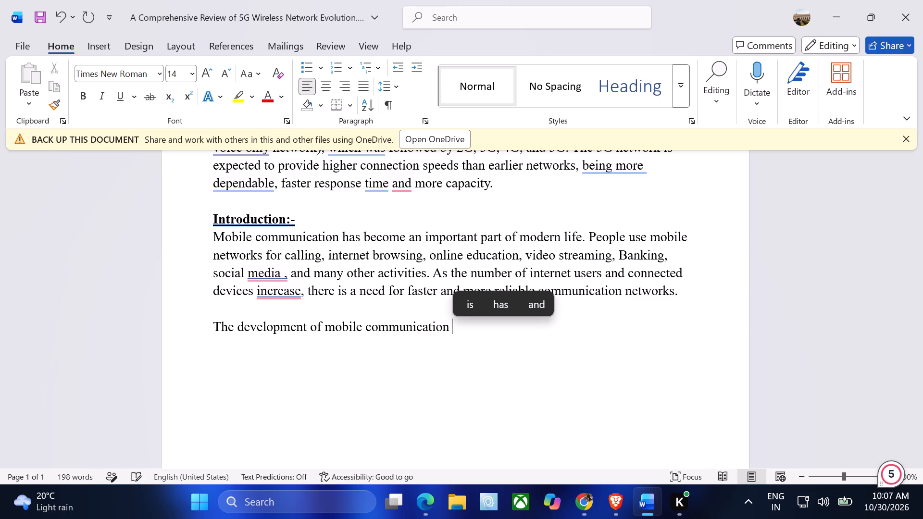
Continue the sentence after "mobile communication" with "start with 1G,".
type("st")
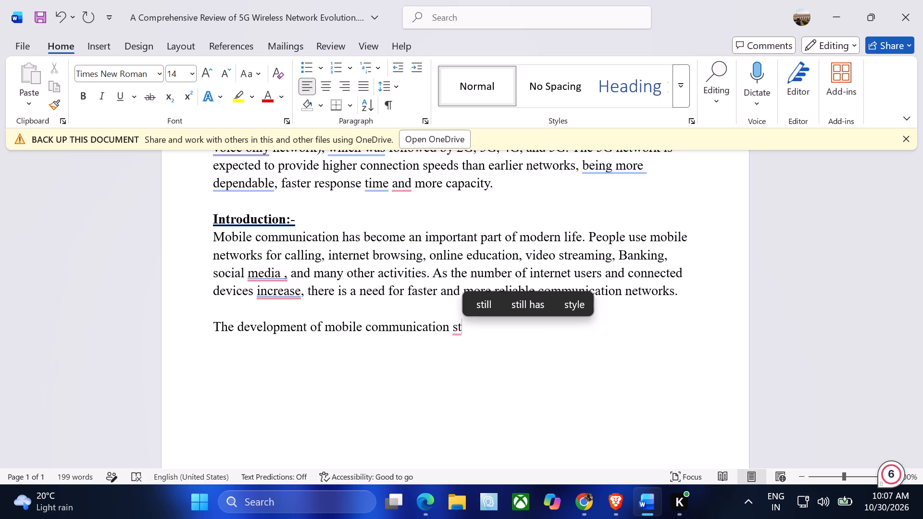
type("sr")
key("BackSpace")
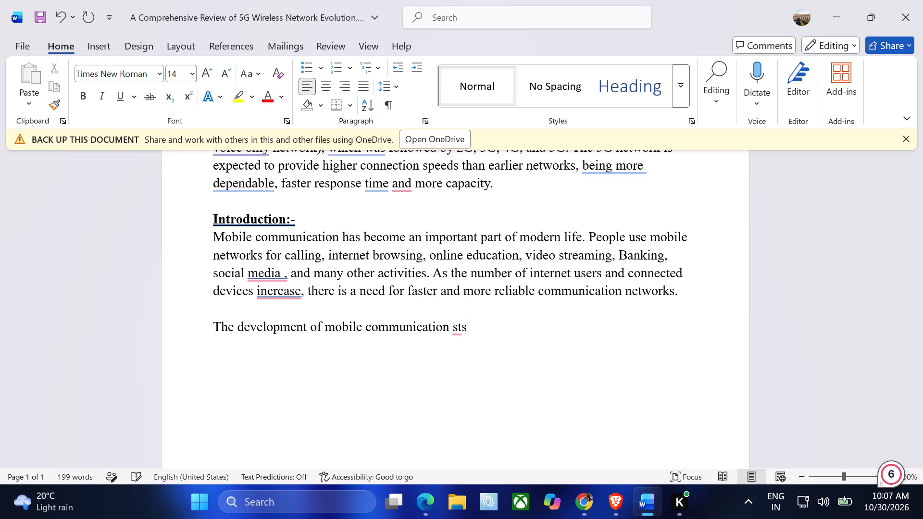
key("BackSpace")
type("at")
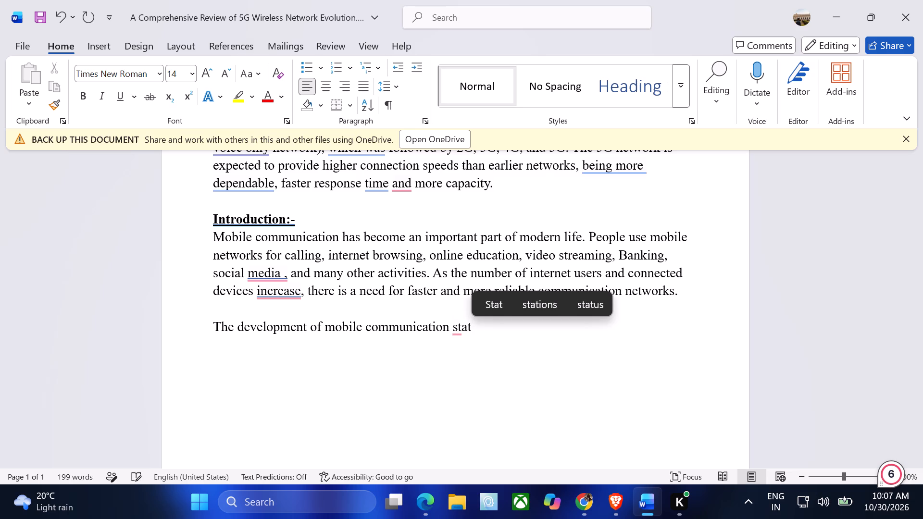
key("BackSpace")
type("rt")
key("space")
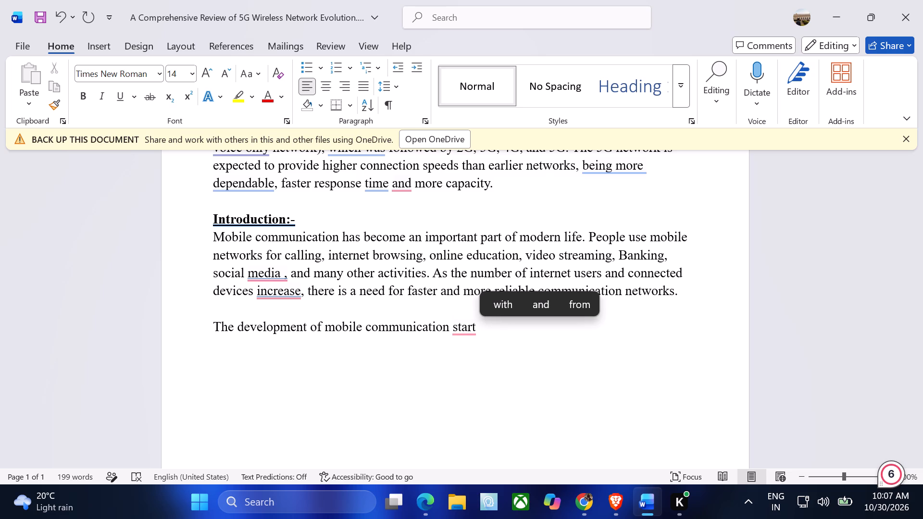
type("with")
key("space")
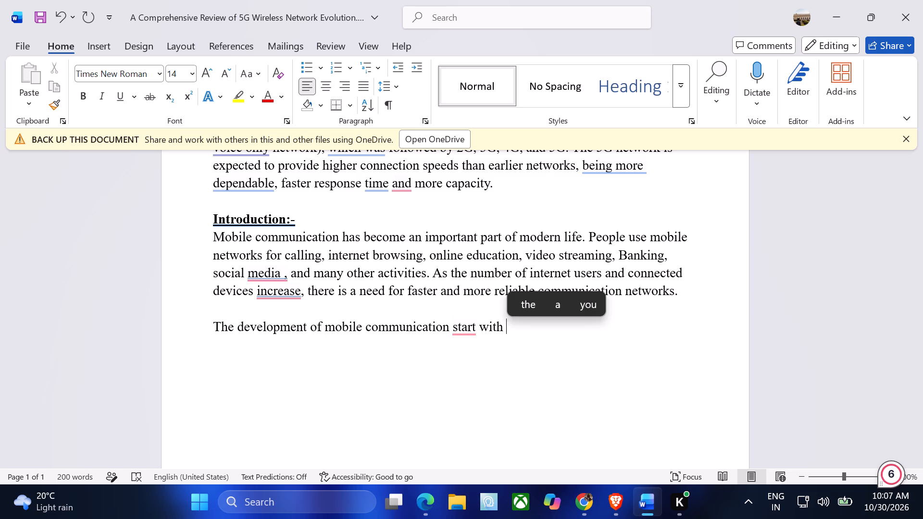
type("1G")
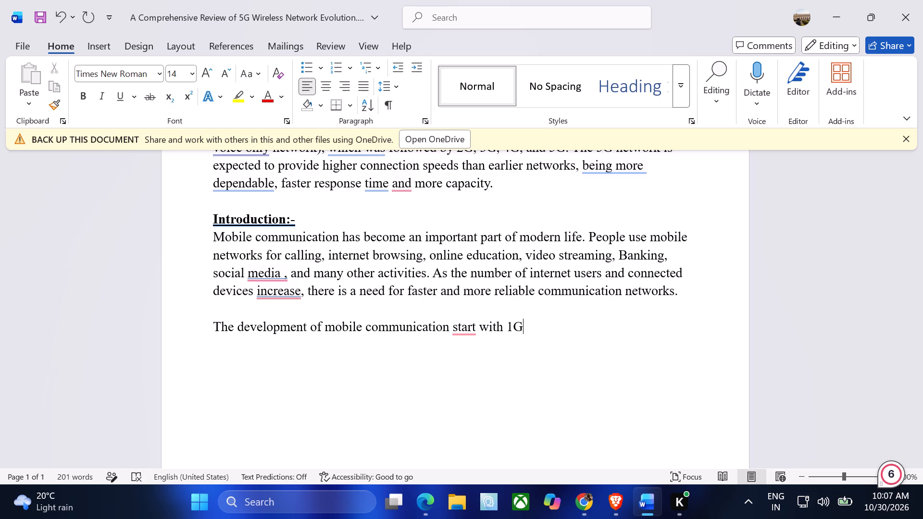
type(",")
key("space")
Continue the sentence after "1G," with "followed by 2G, 3G, 4G".
type("follw")
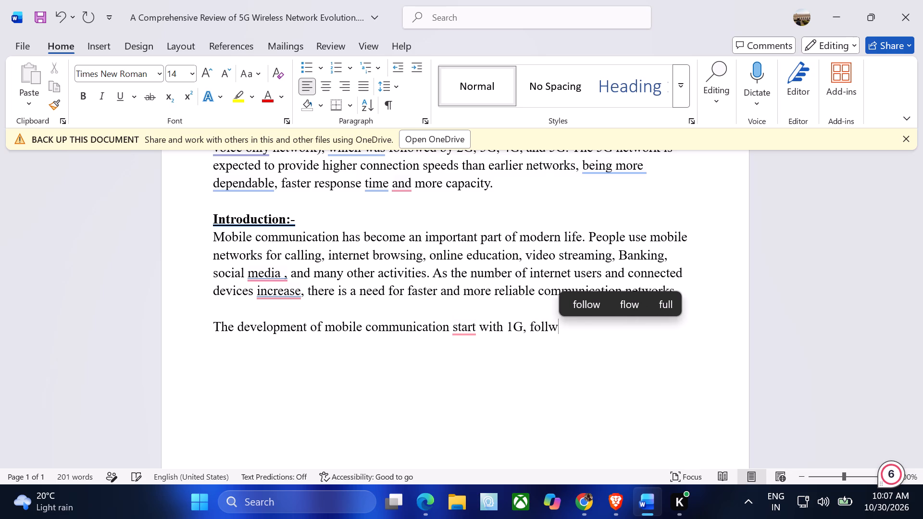
key("BackSpace")
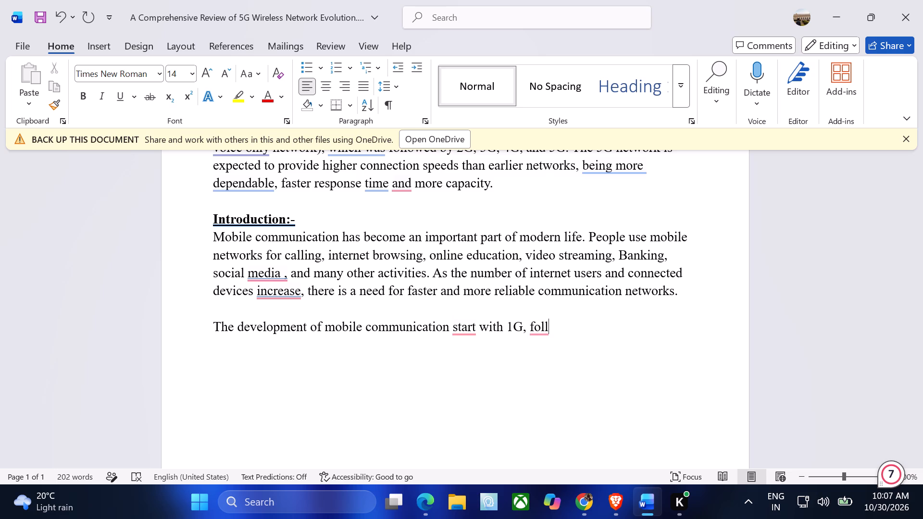
key("o")
type("wed")
key("space")
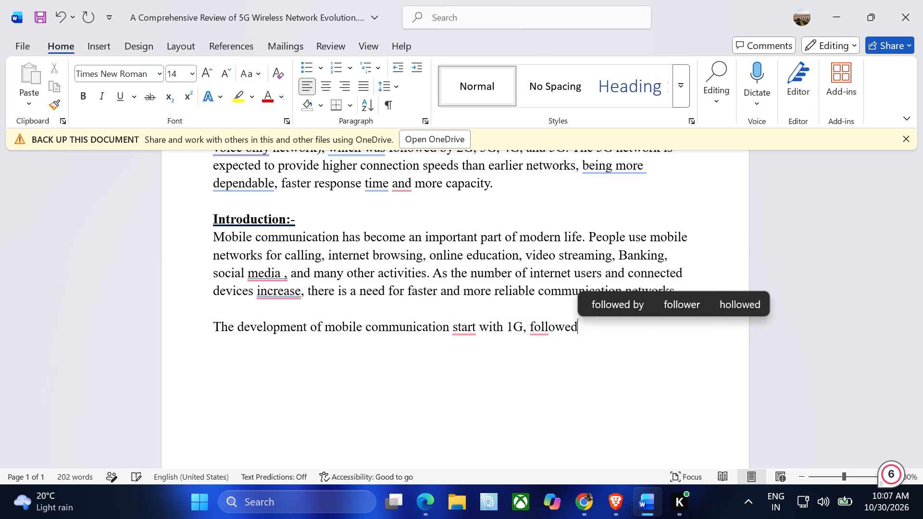
type("by")
key("space")
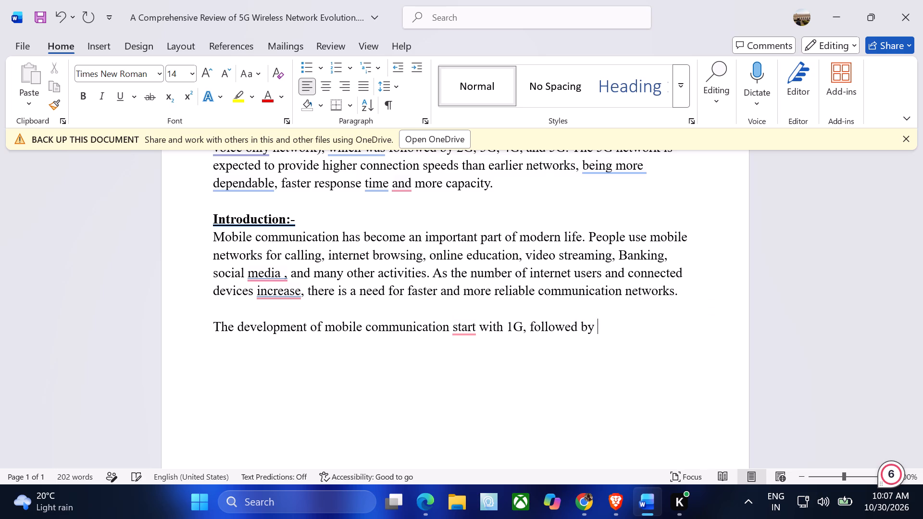
key("2")
key("shift+g")
type(",")
key("space")
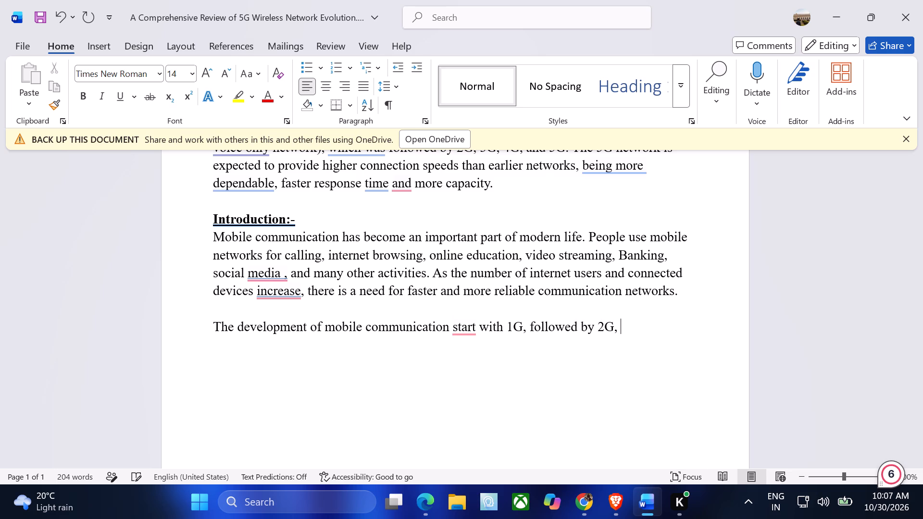
key("shift+numbersign")
key("g")
key("BackSpace")
key("BackSpace")
type("3G")
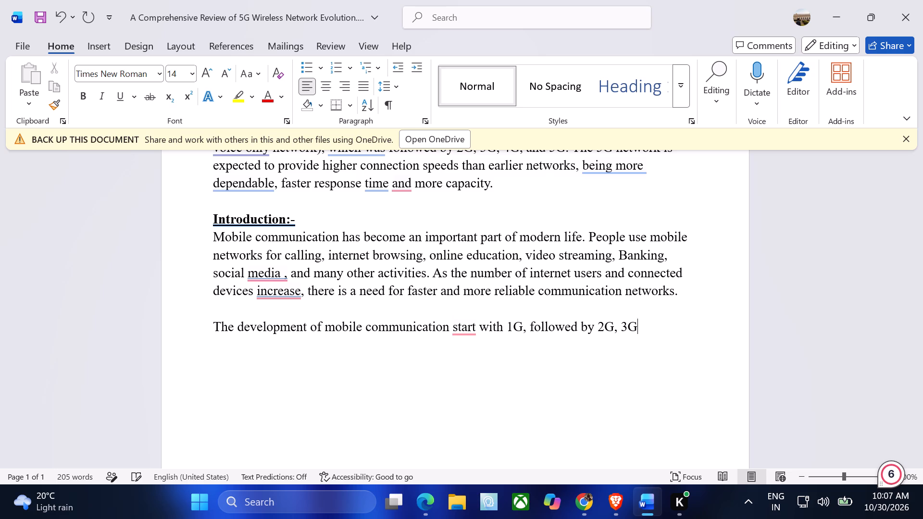
key("comma")
key("space")
type("4")
key("shift+g")
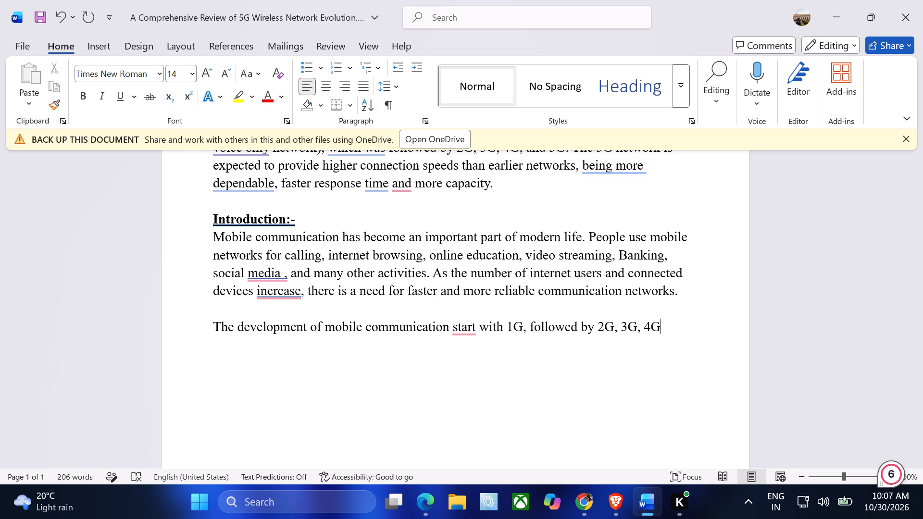
End the sentence after "4G" with a period and begin the next one with "Each generation introduced".
type(". Each")
key("space")
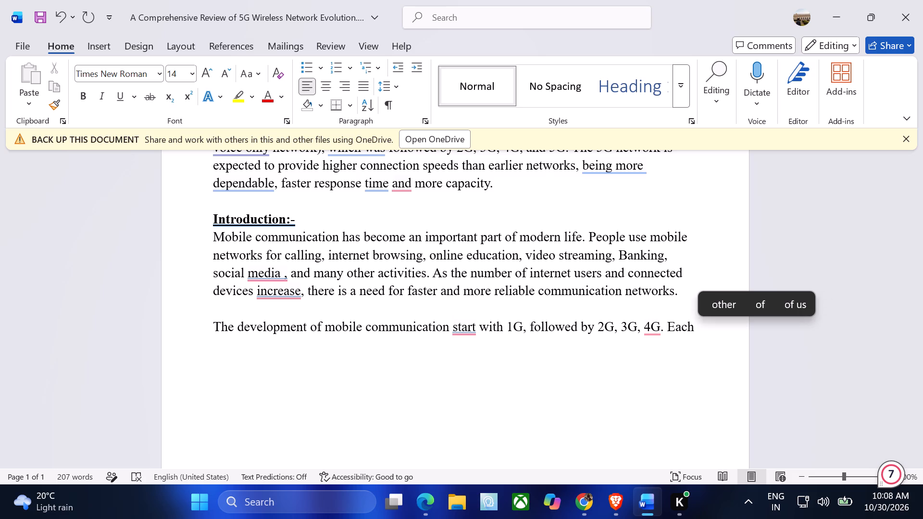
type("generation")
key("space")
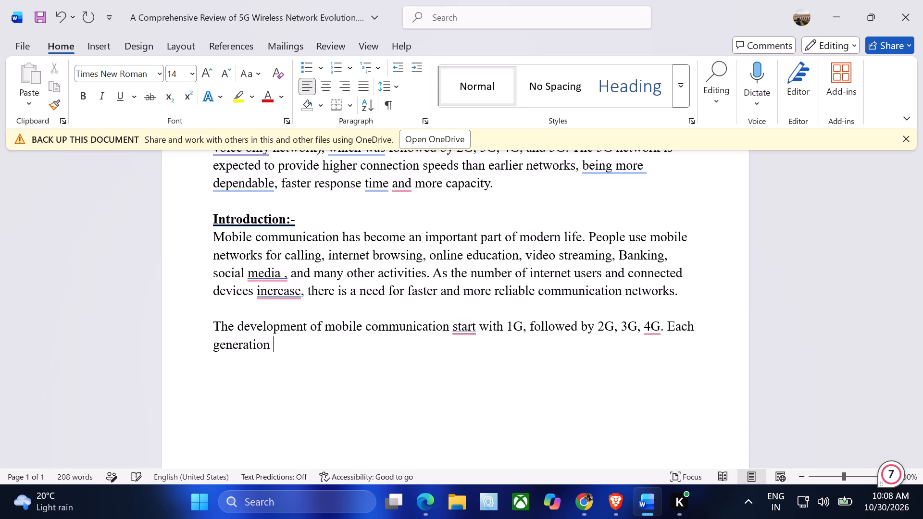
type("intriduc")
key("BackSpace")
key("BackSpace")
key("BackSpace")
key("BackSpace")
key("BackSpace")
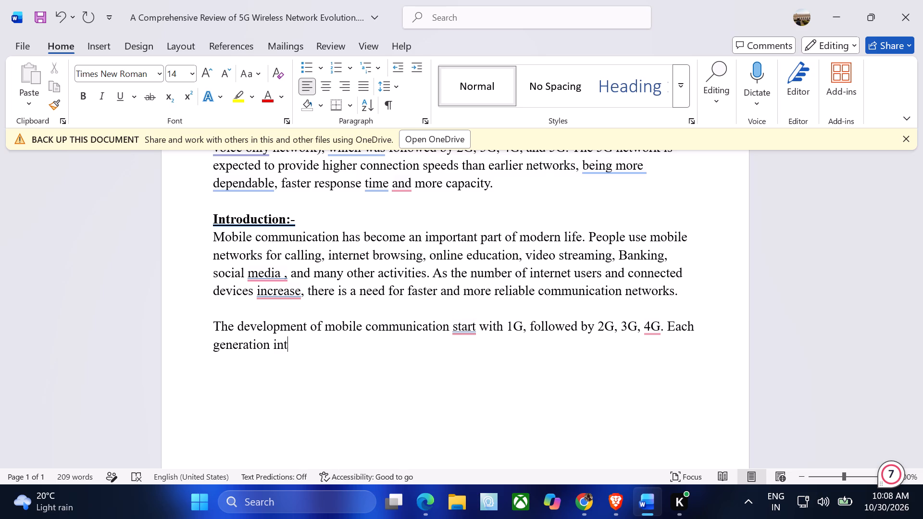
type("roduced")
key("space")
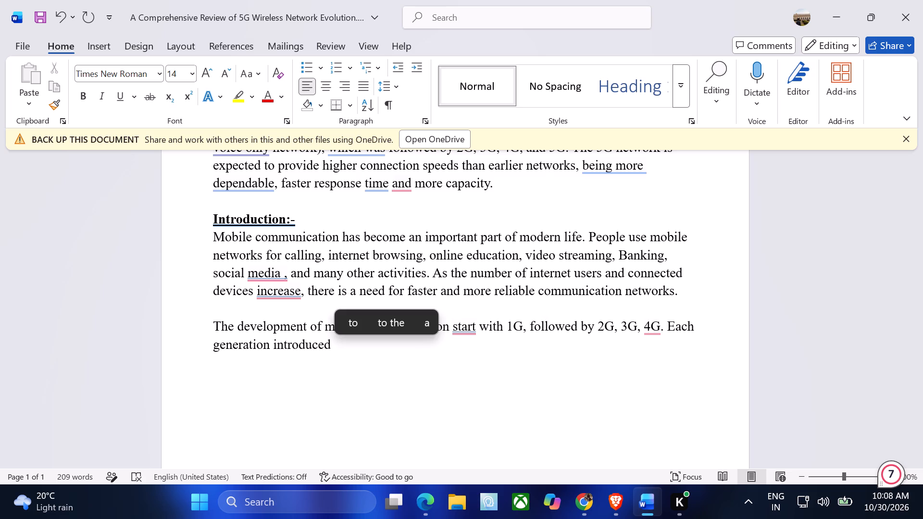
Complete the sentence after "Each generation introduced" with "new features and improved communication performance.".
type("new feature")
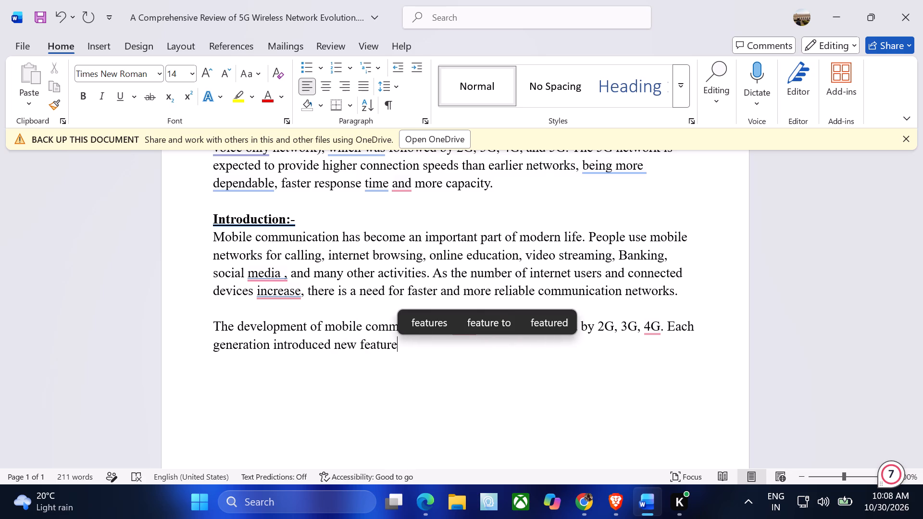
type("s")
key("space")
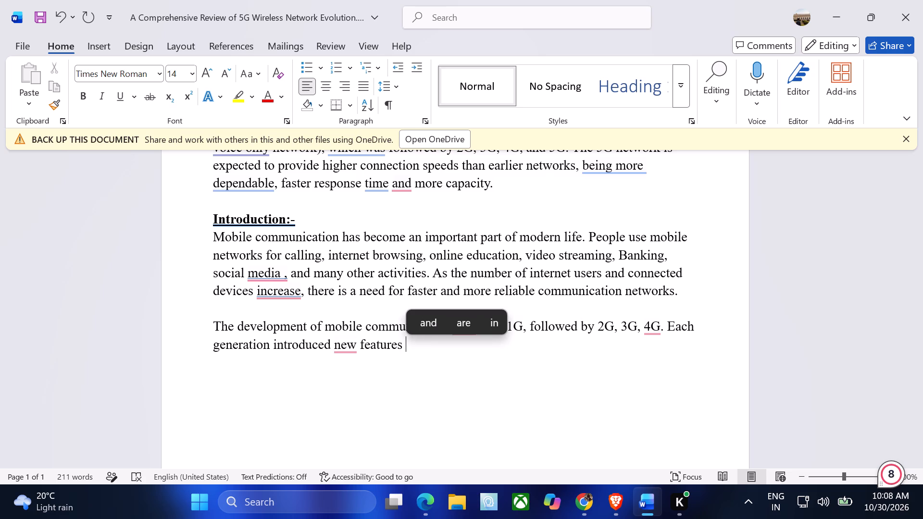
type("and")
key("space")
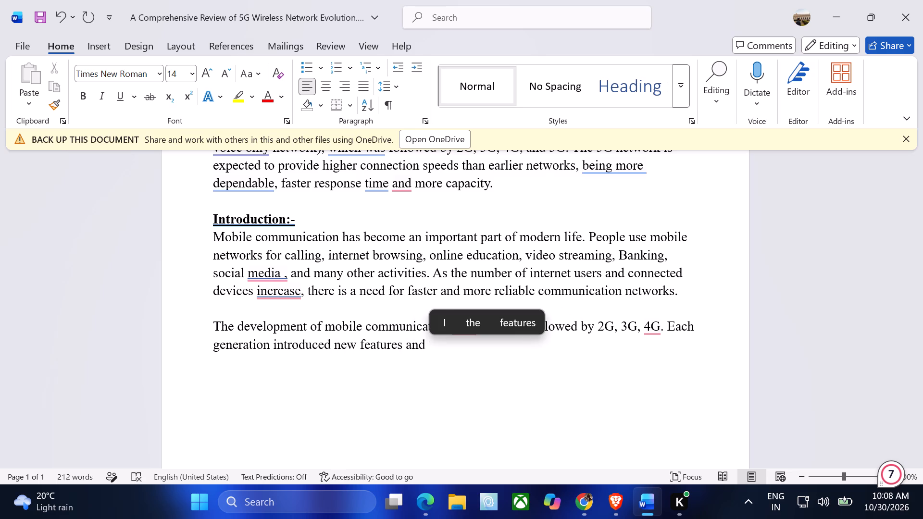
type("improved")
key("space")
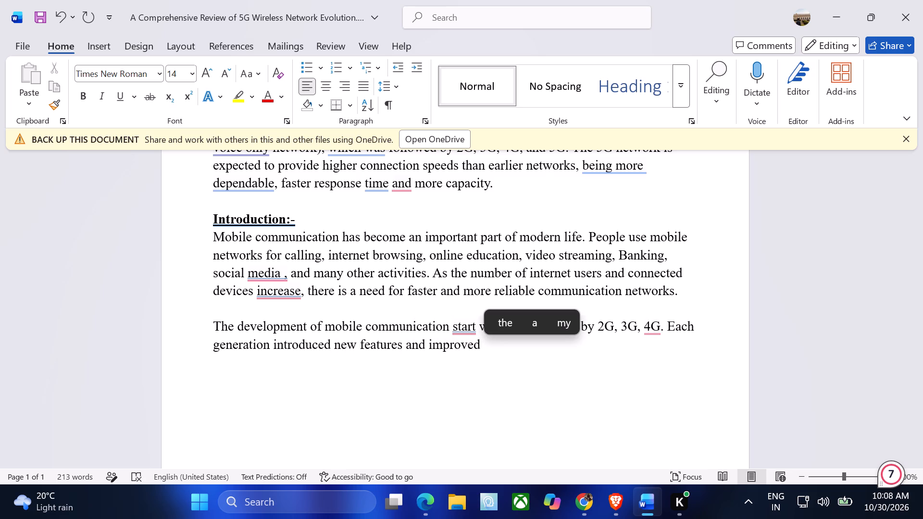
type("communic")
type("ation")
key("space")
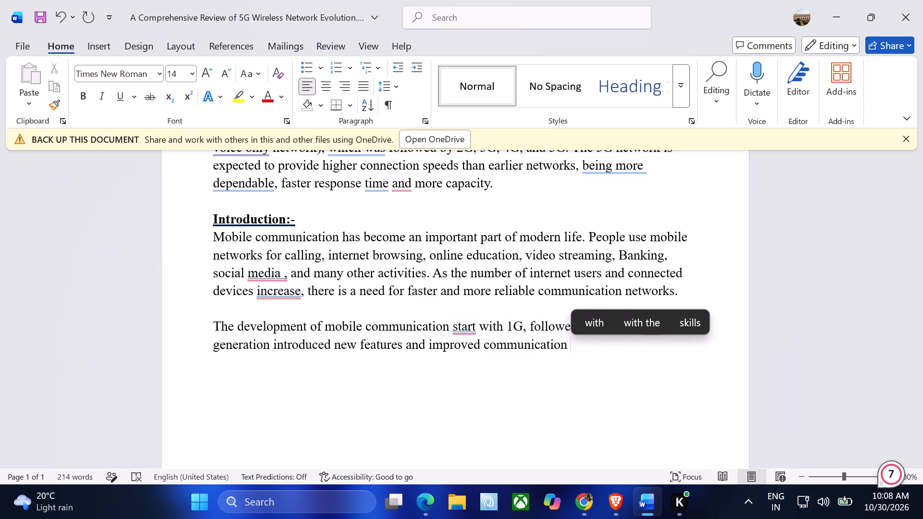
type("pe")
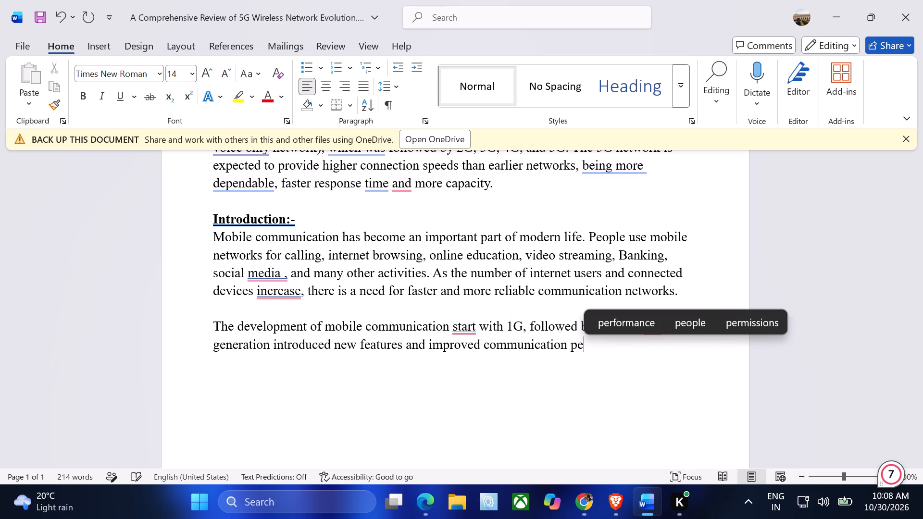
type("rf")
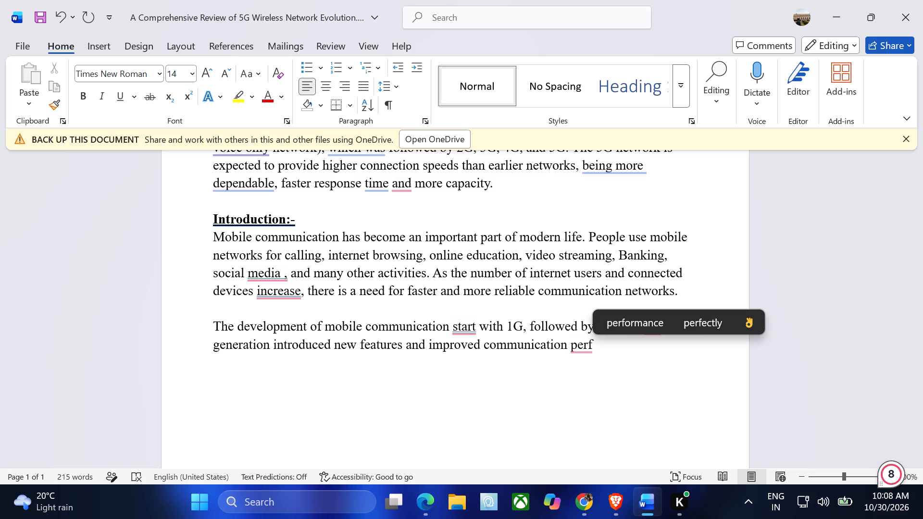
type("or")
type("mace")
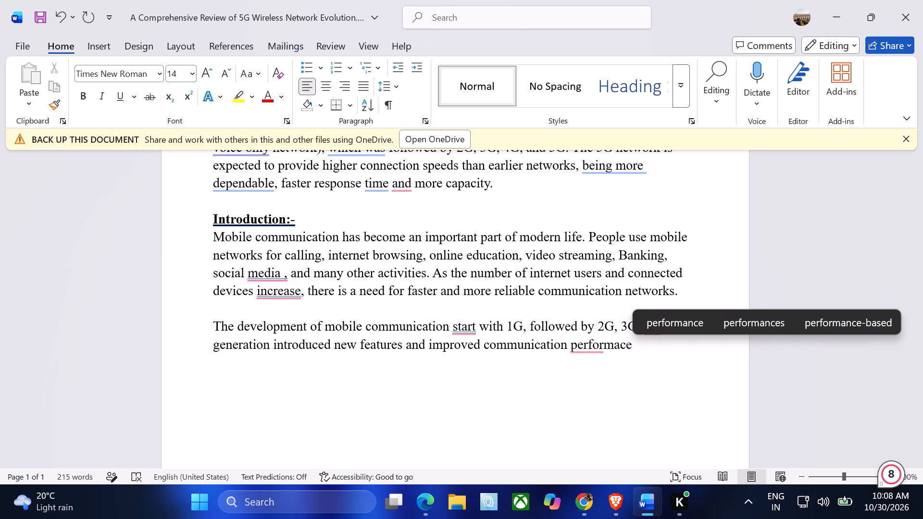
key("period")
Start the next sentence of the second Introduction paragraph with "The fifth generation," leaving no space before the comma.
key("space")
type("The")
key("space")
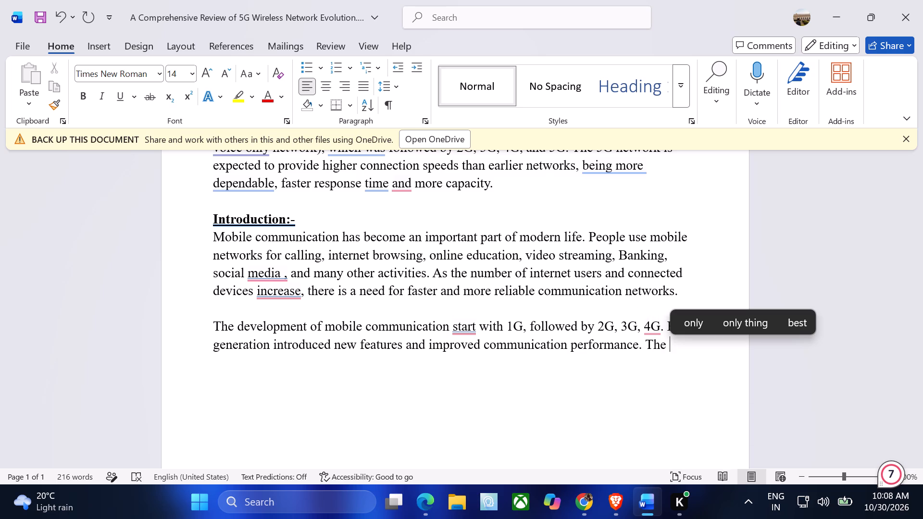
type("fi")
type("fth")
key("space")
type("ge")
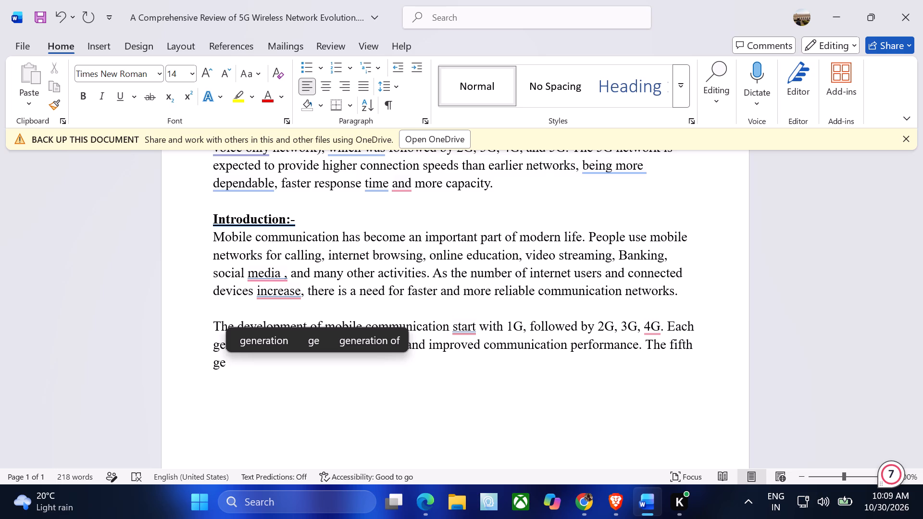
scroll(270, 277, "down", 1)
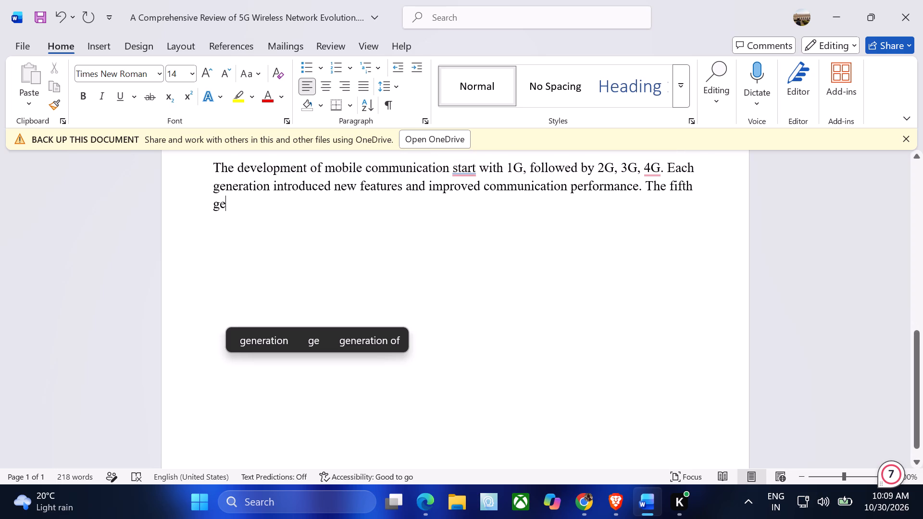
type("neration")
key("space")
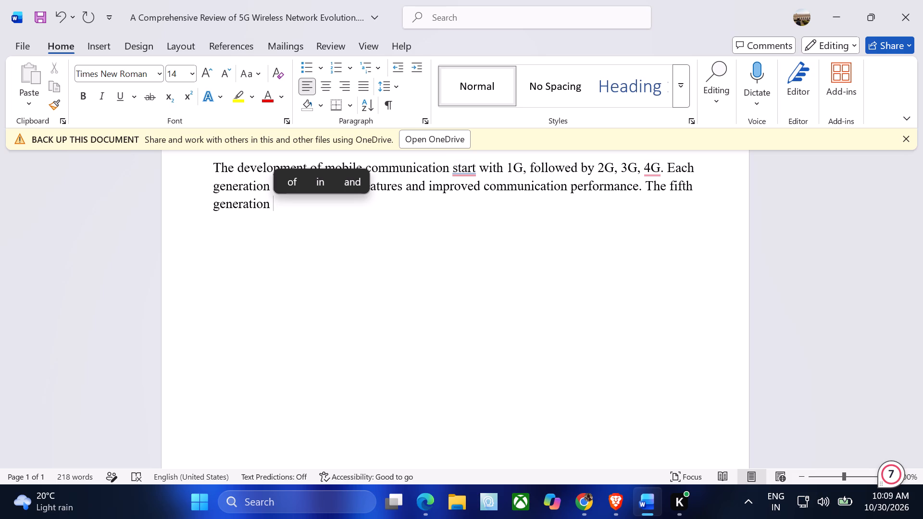
type(",")
key("space")
key("BackSpace")
key("BackSpace")
key("BackSpace")
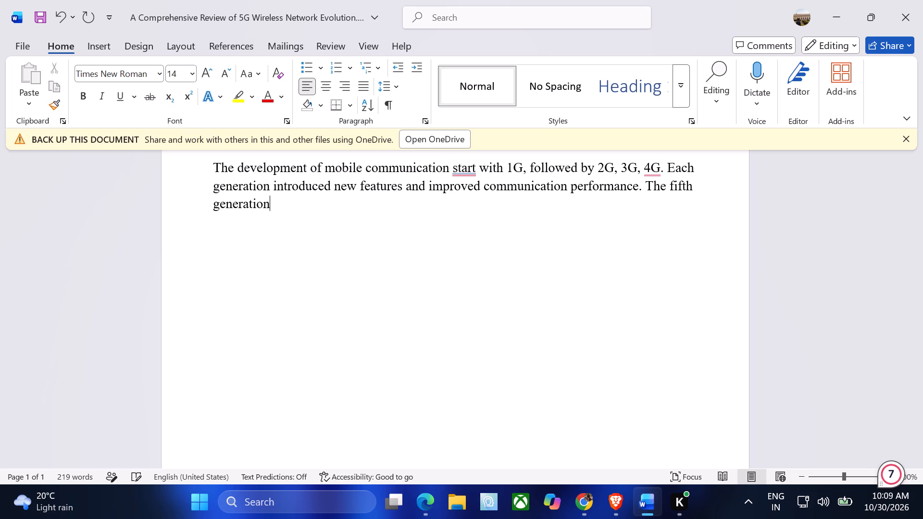
type(",")
key("space")
Continue the sentence after "The fifth generation," with "or 5G,".
type("or")
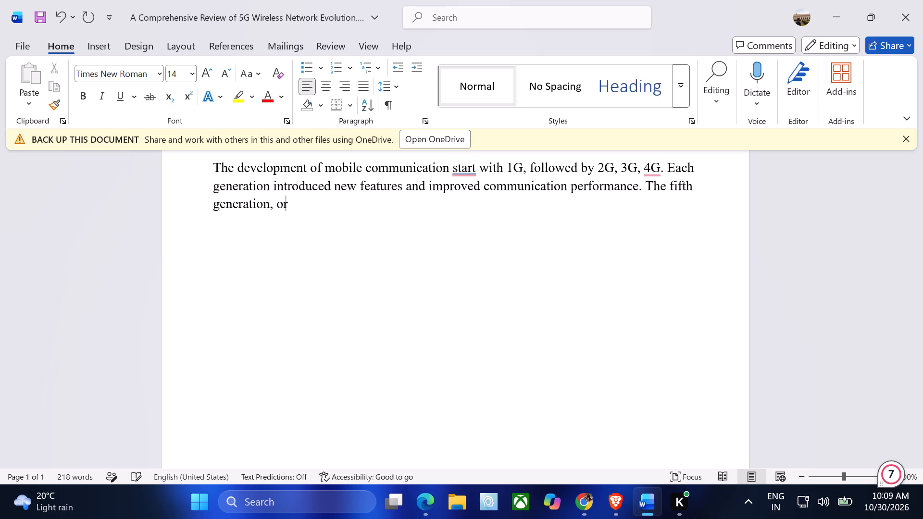
key("space")
key("shift+percent")
key("Delete")
key("5")
key("BackSpace")
key("BackSpace")
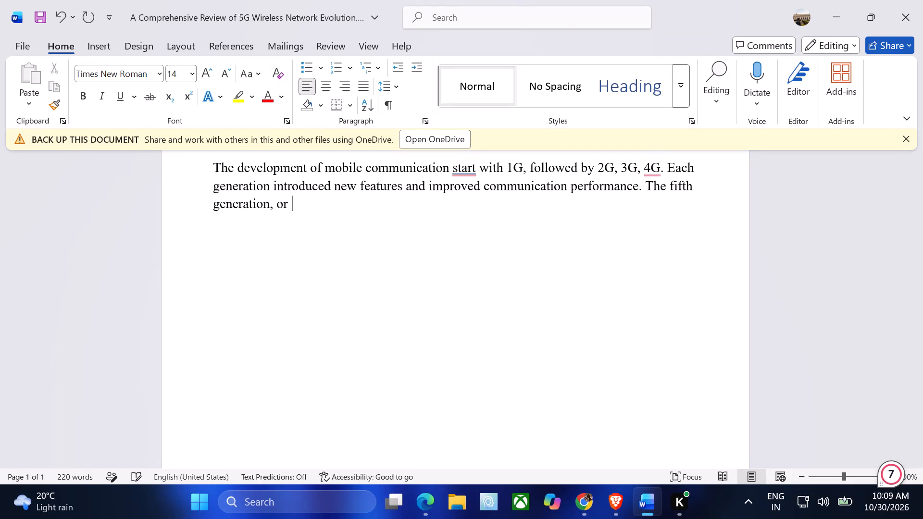
type("5G")
key("space")
key("BackSpace")
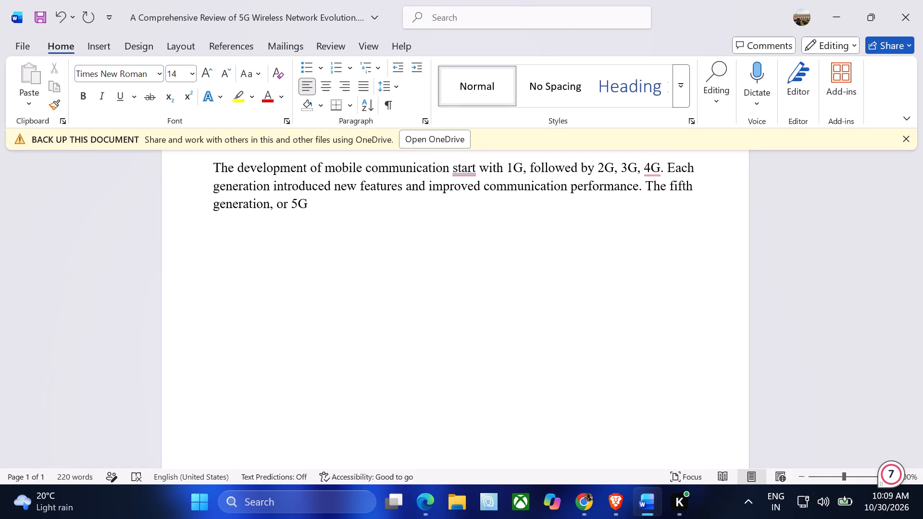
type(",i")
key("BackSpace")
key("space")
Complete the sentence after "or 5G," with "is the latest development in mobile communication technology.".
type("is the")
key("space")
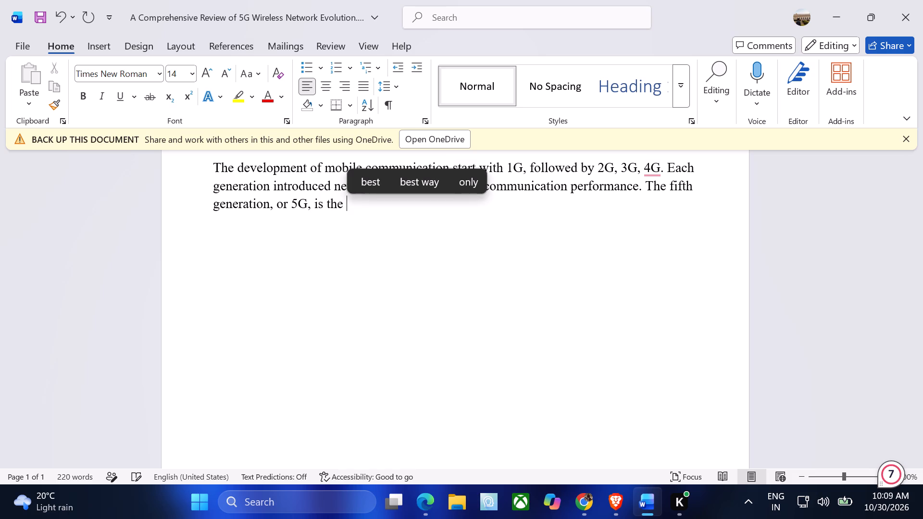
type("latest")
key("space")
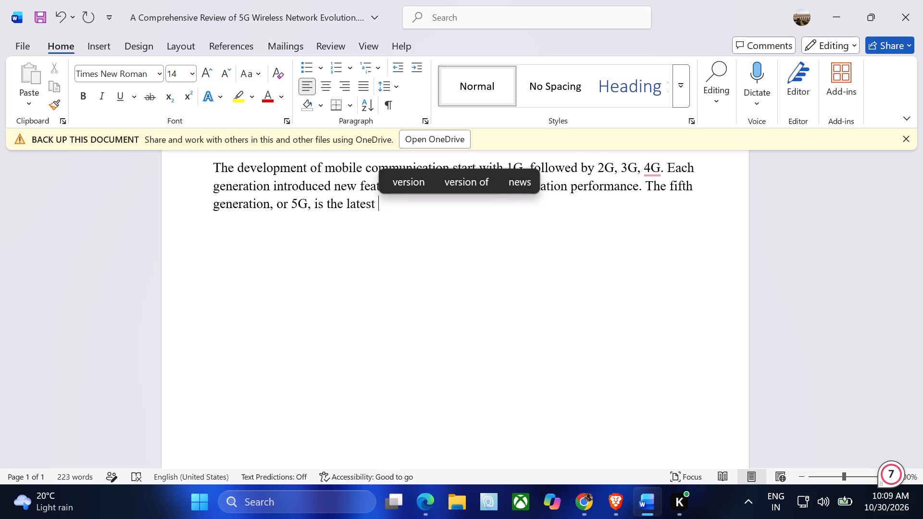
type("development")
key("space")
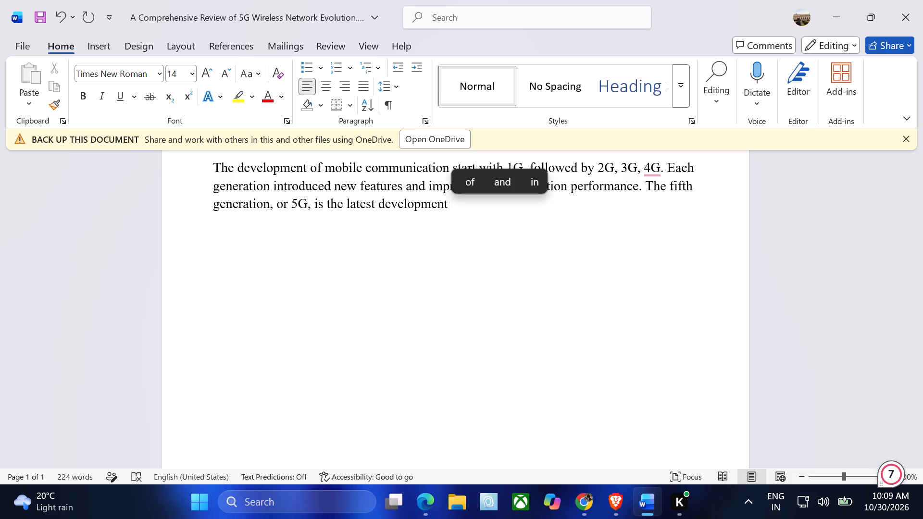
type("in moblie")
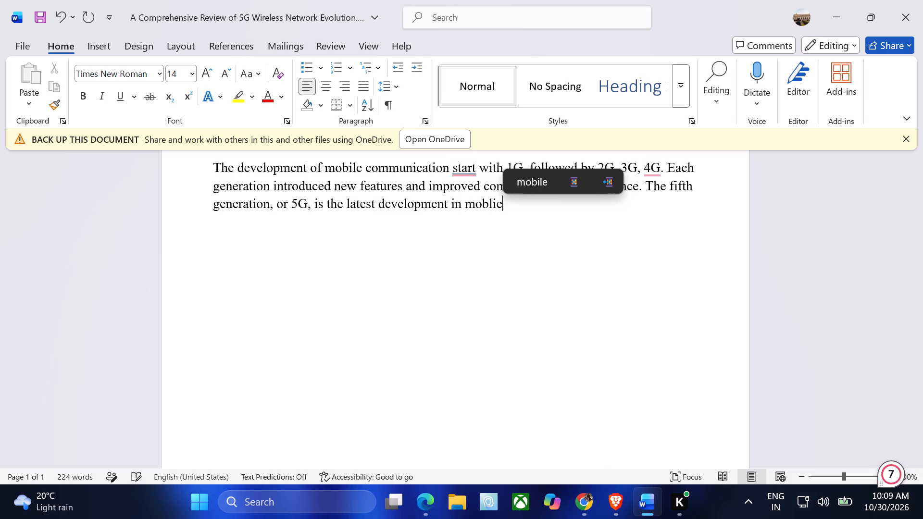
key("space")
type("communication")
key("space")
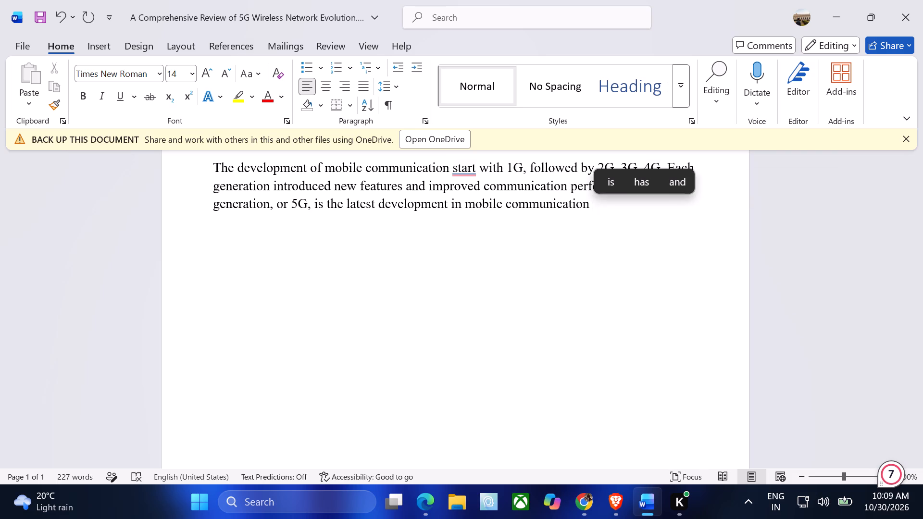
type("technolo")
type("gy")
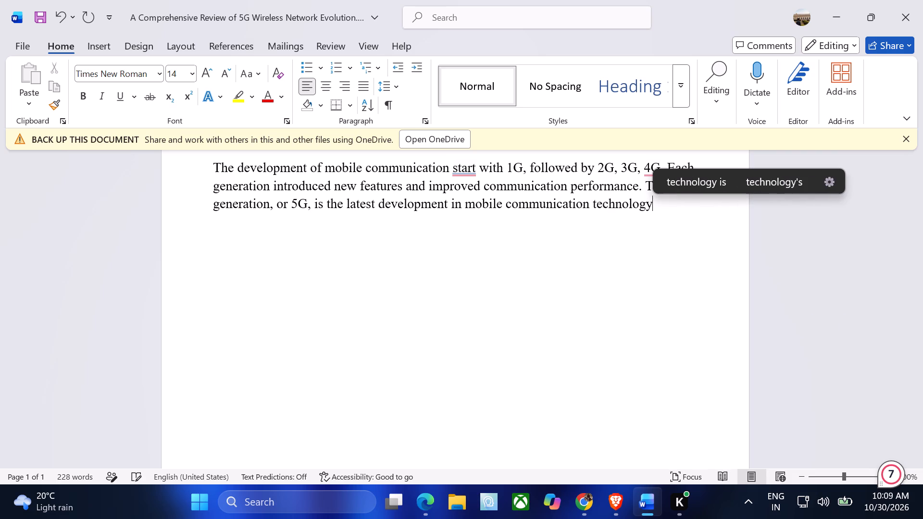
key("period")
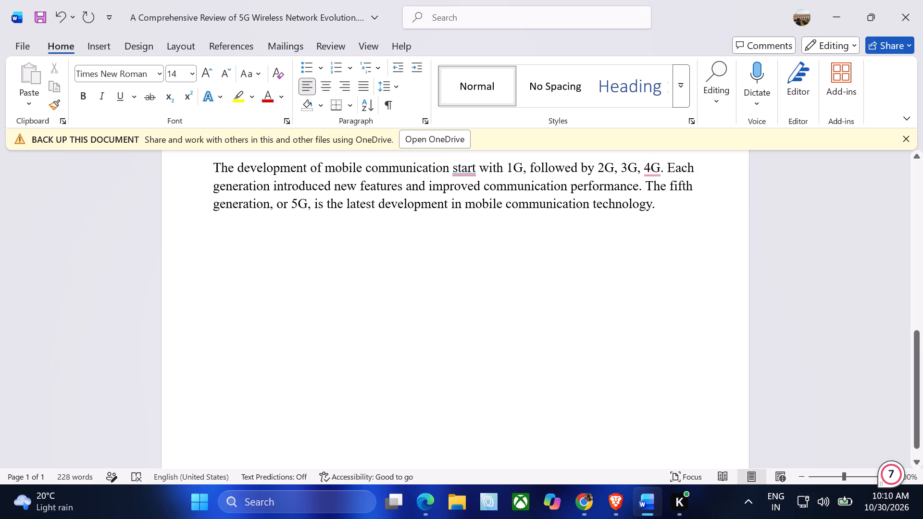
Begin the third Introduction paragraph, one blank line below the second, with "5G is also known as".
key("Return")
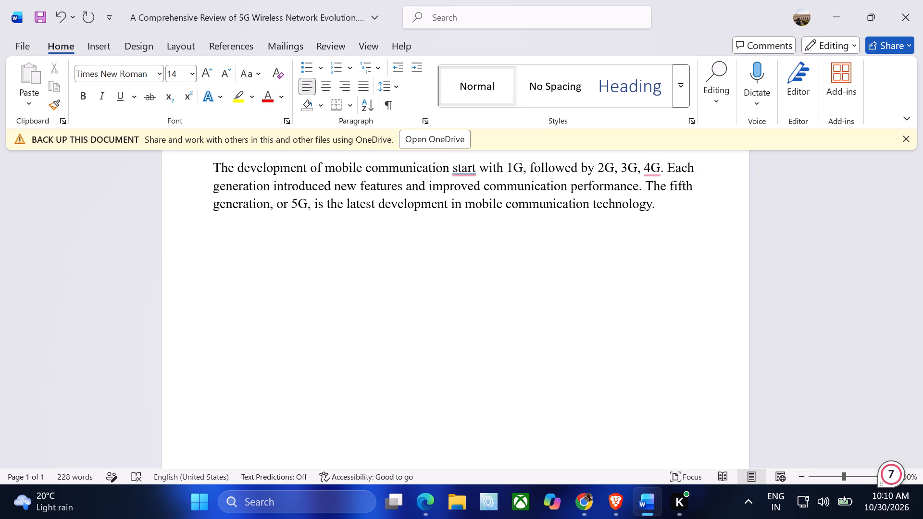
key("Return")
key("shift+g")
key("BackSpace")
key("shift+percent")
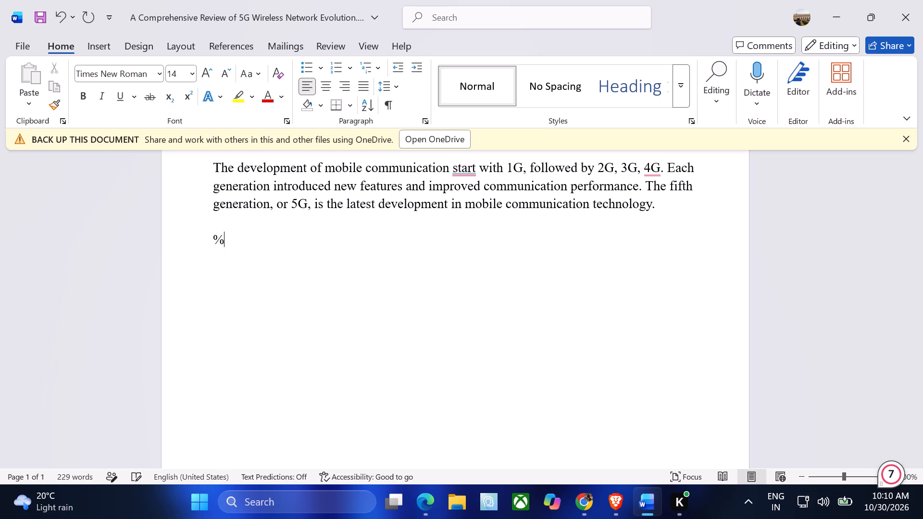
key("BackSpace")
key("5")
type("G")
key("space")
type("is also")
key("space")
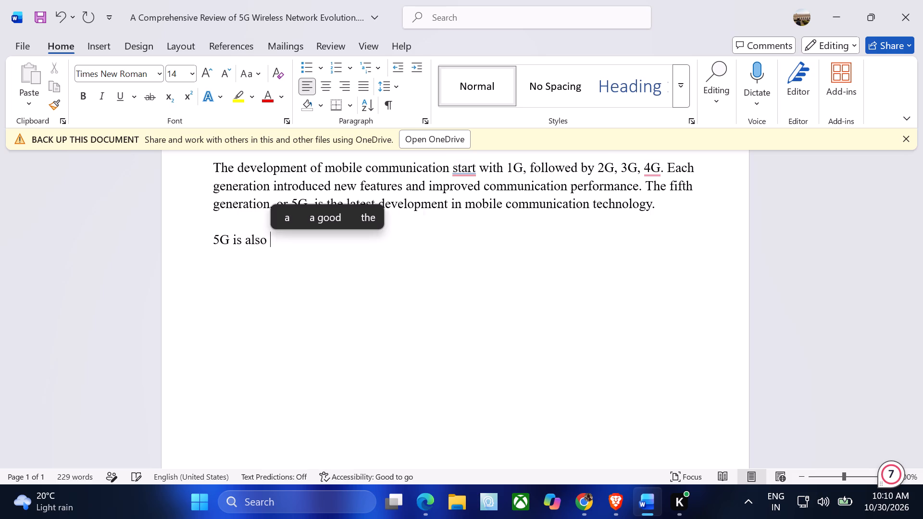
type("knoe")
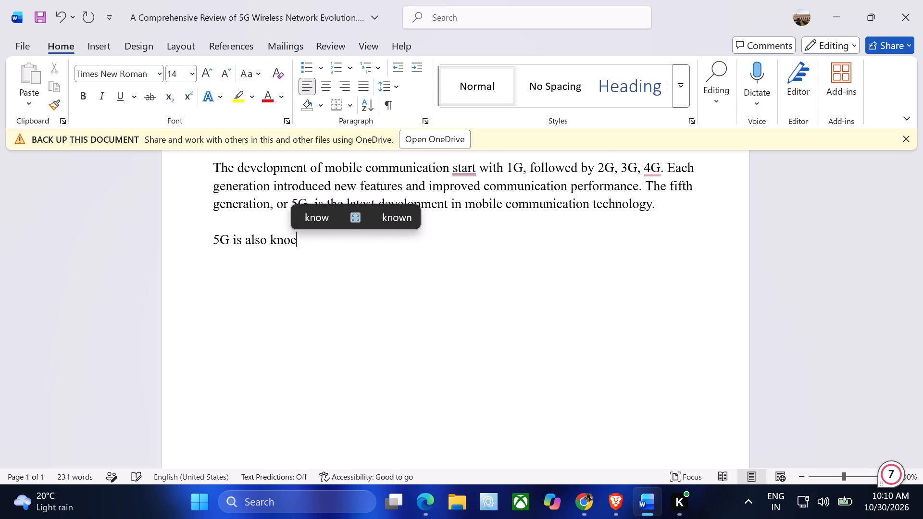
key("BackSpace")
type("wn as")
key("space")
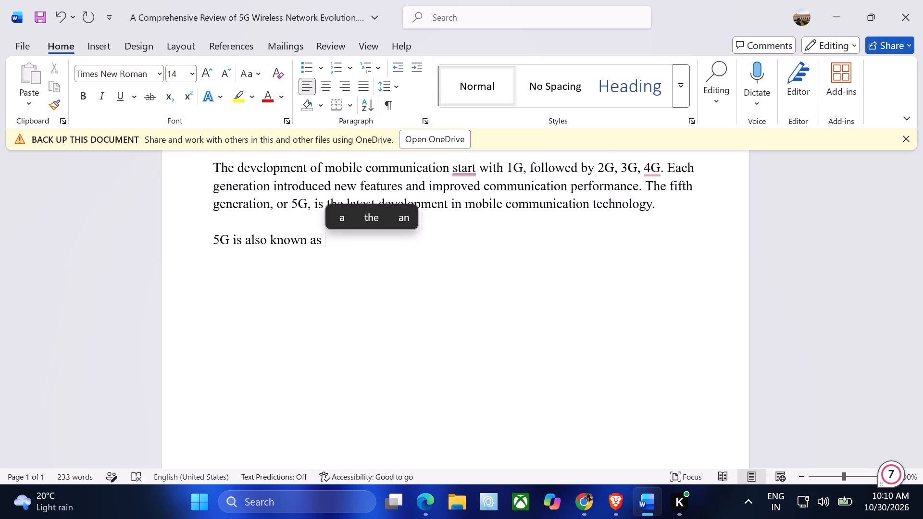
Continue the sentence after "5G is also known as" with "an IMT-2020 technology".
type("an")
key("space")
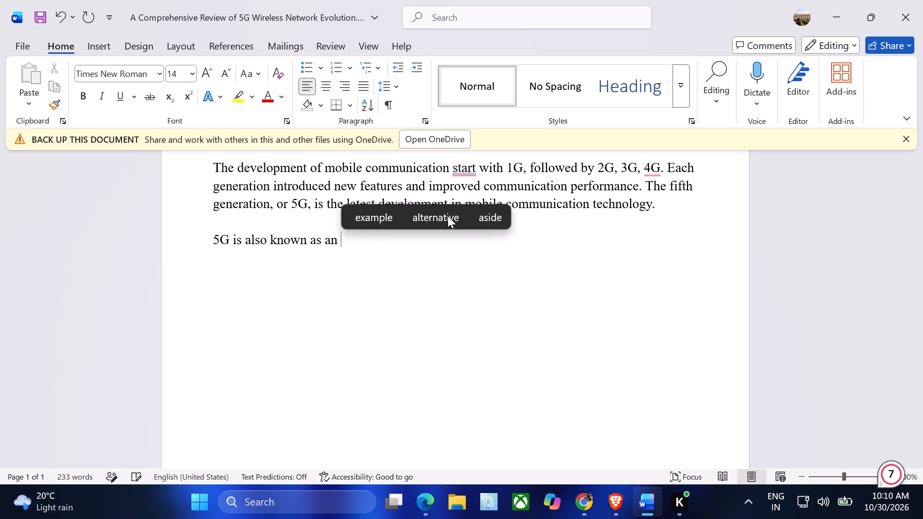
type("IMT")
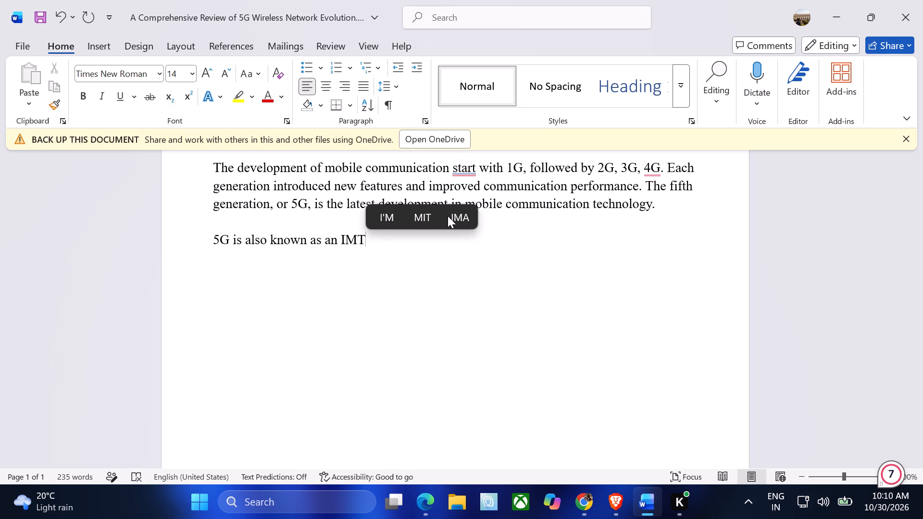
type("-2020")
key("space")
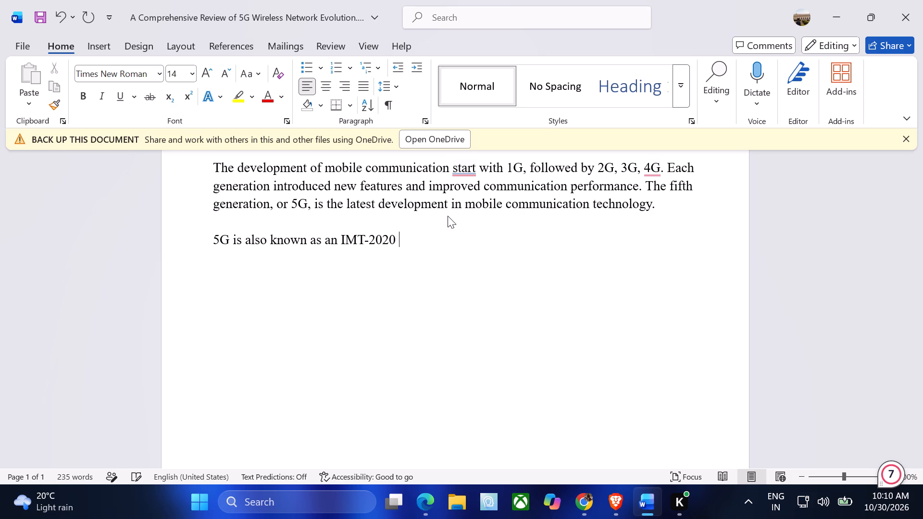
key("t")
type("echnology")
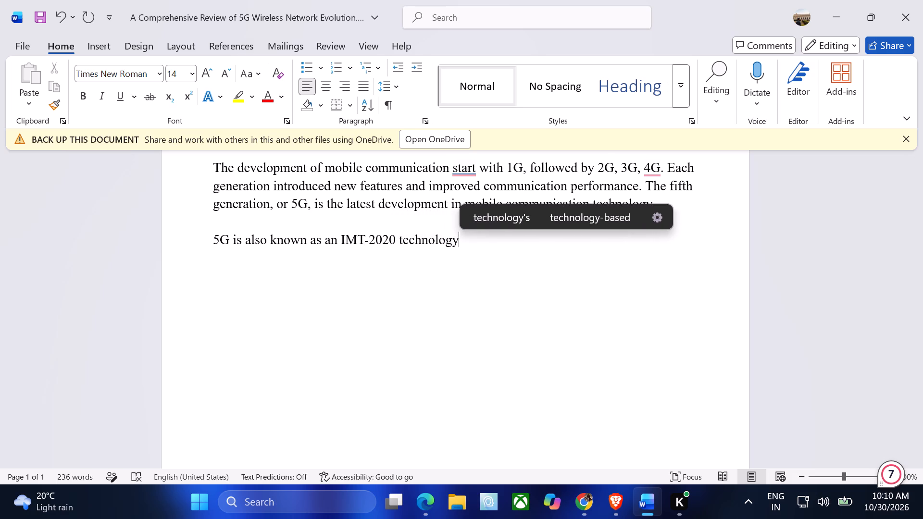
Continue the sentence after "IMT-2020 technology" with "in the International standardization framework".
key("space")
type("in the")
key("space")
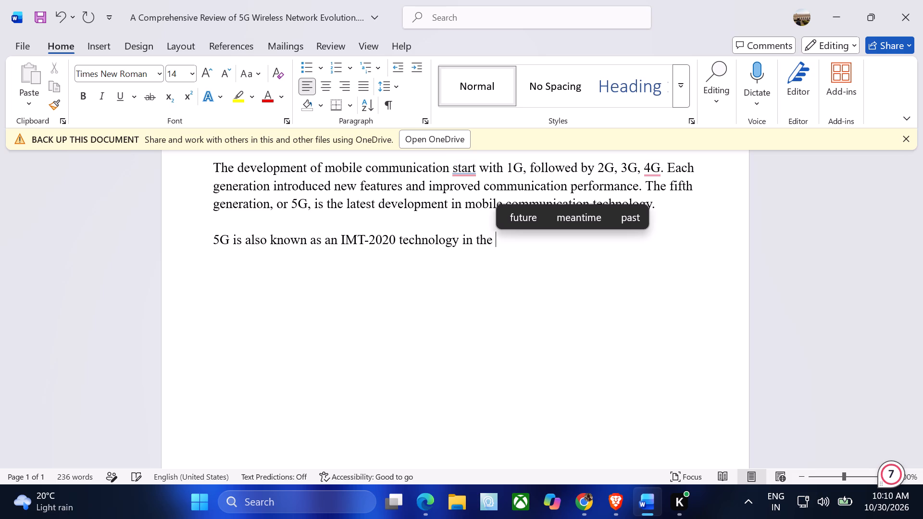
type("Internation")
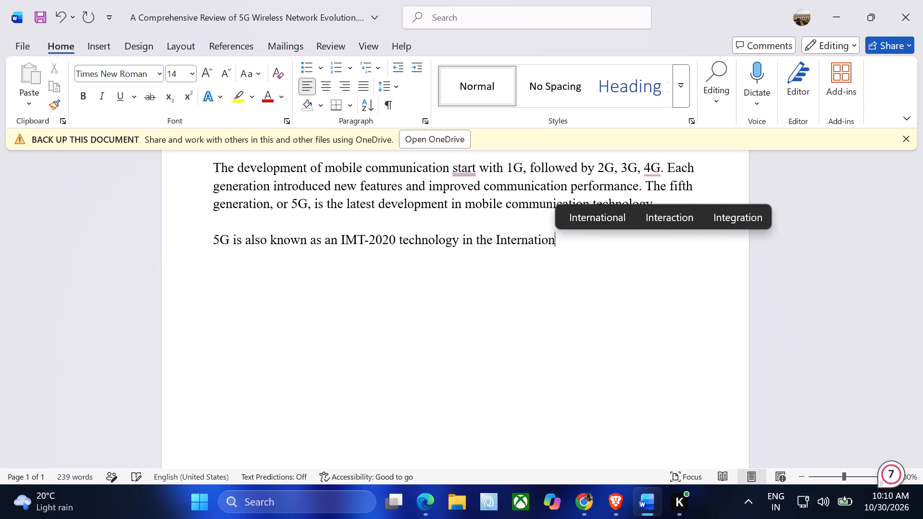
type("al")
key("space")
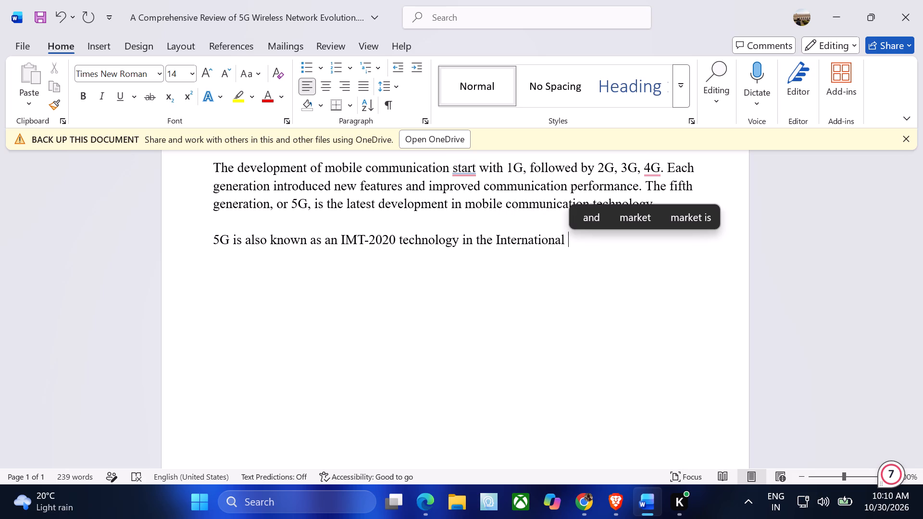
type("sta")
key("n")
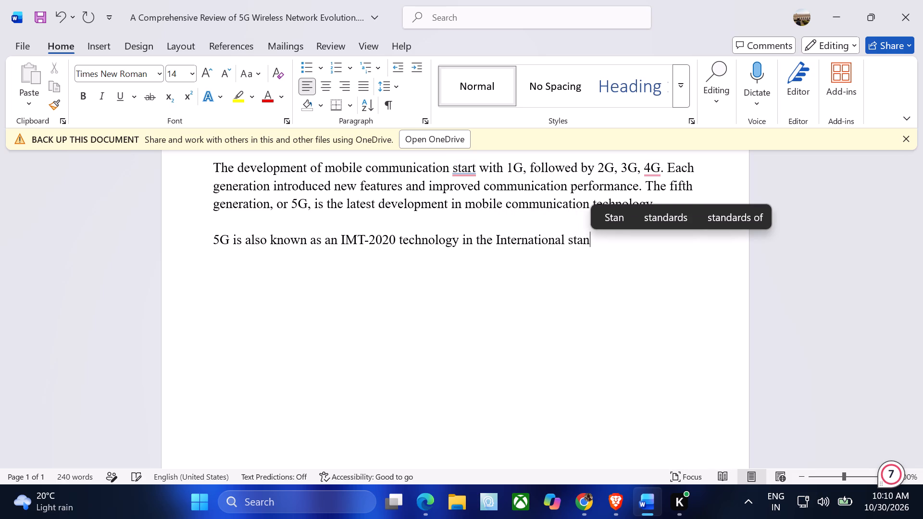
type("dard")
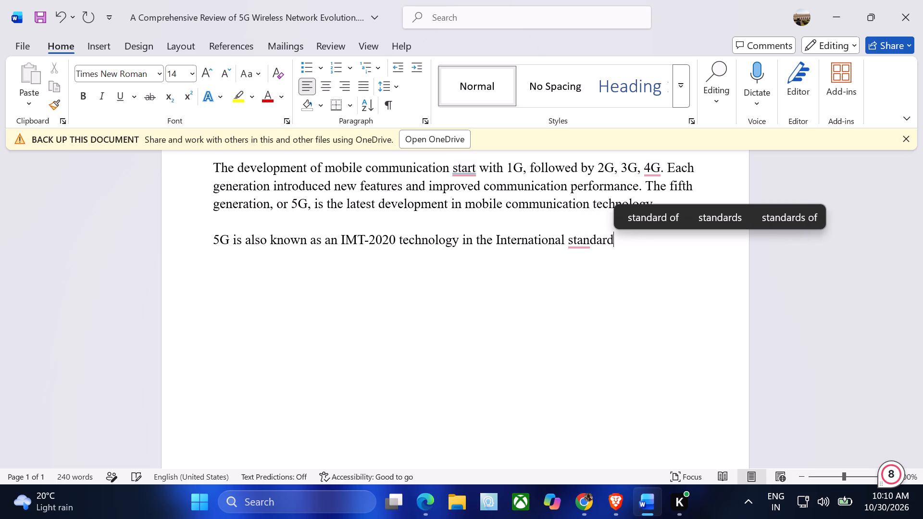
key("i")
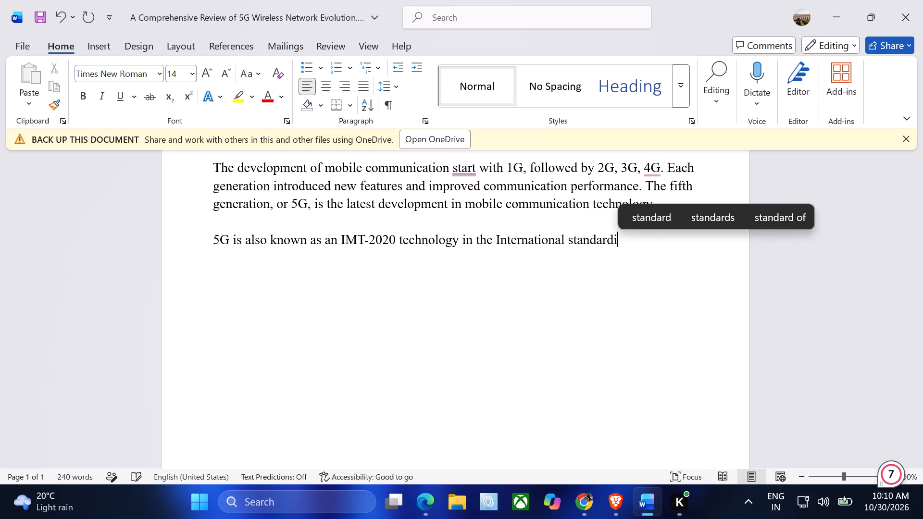
type("zation")
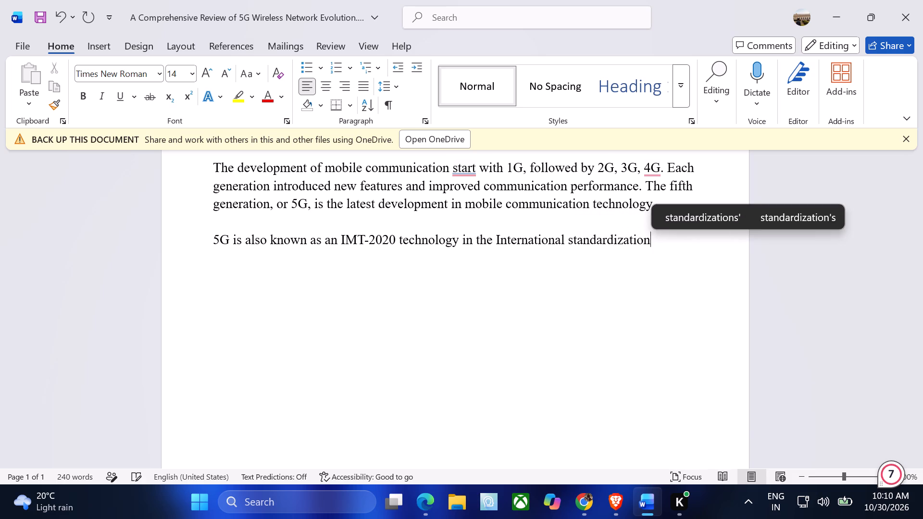
key("space")
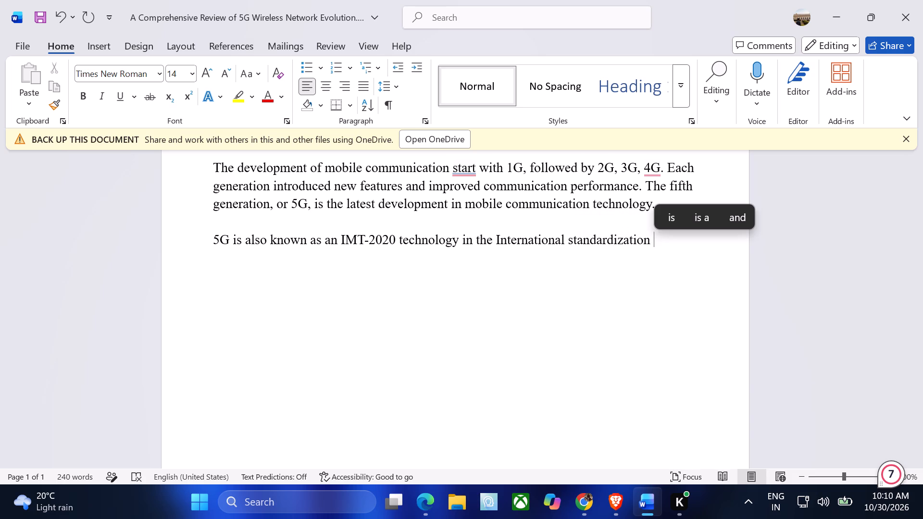
type("framew")
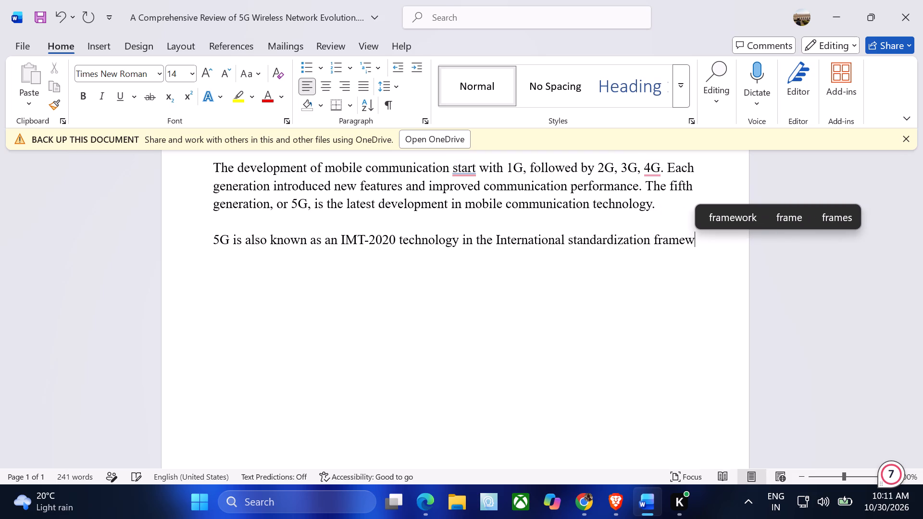
type("ork")
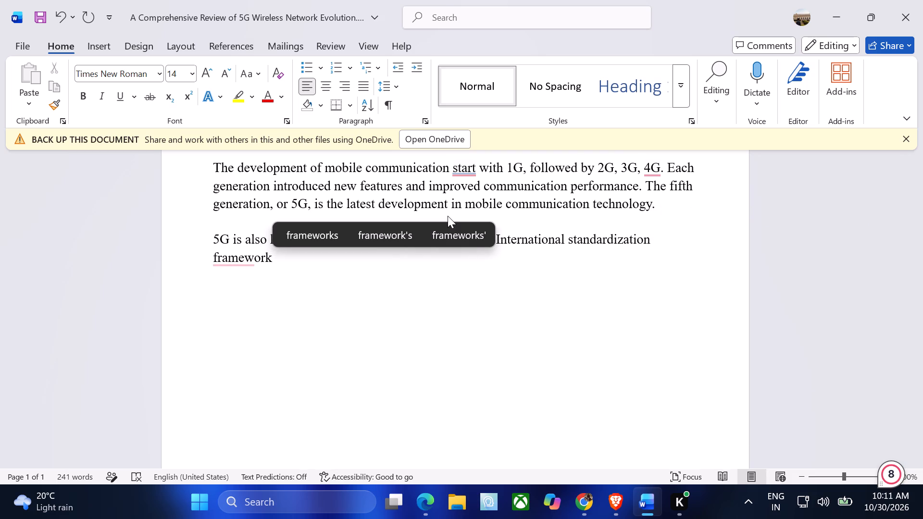
End the sentence after "framework" with a period and start the following sentence with "It is designed to support".
type(". It")
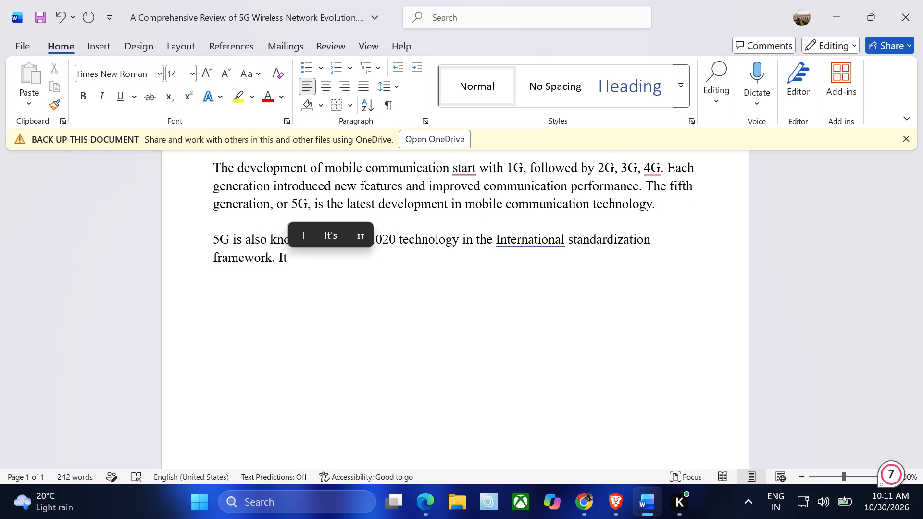
key("space")
type("is")
key("space")
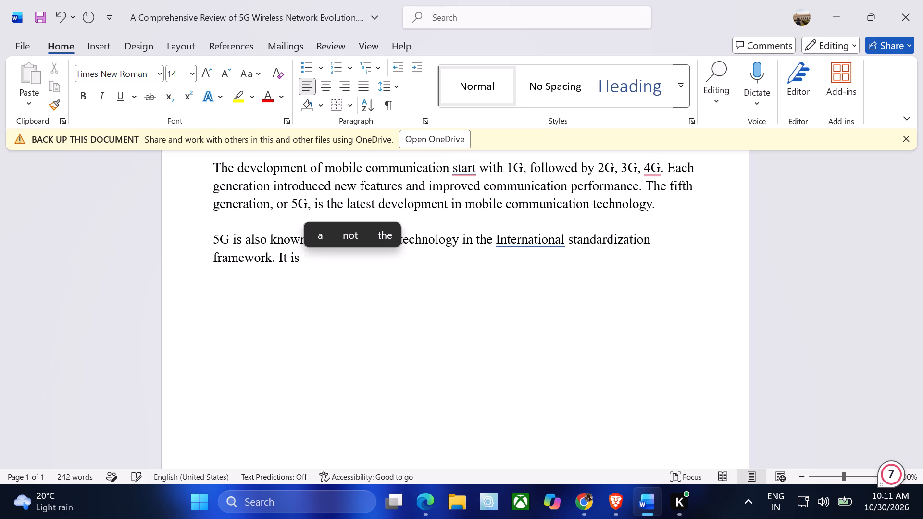
type("des")
type("igned to")
key("space")
type("support")
key("space")
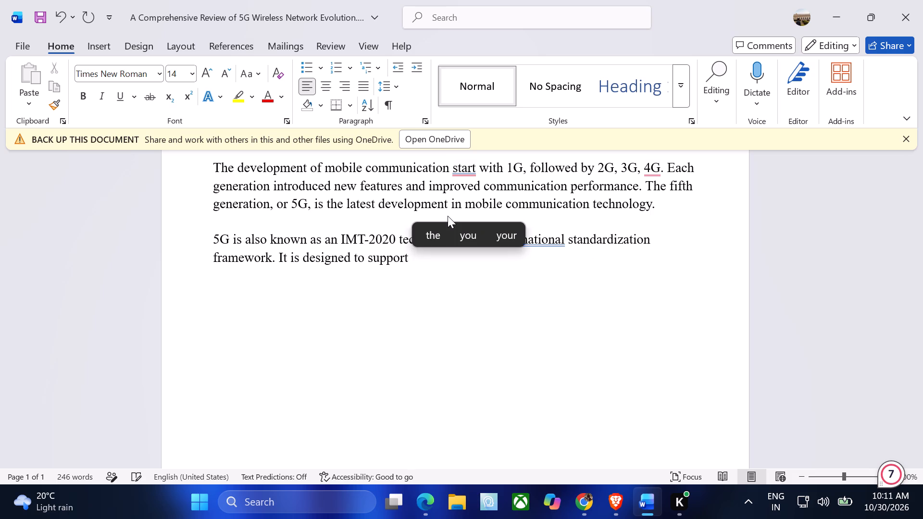
Continue the sentence after "It is designed to support" with "different types of services".
type("dih=ff")
key("BackSpace")
key("BackSpace")
key("BackSpace")
key("BackSpace")
key("BackSpace")
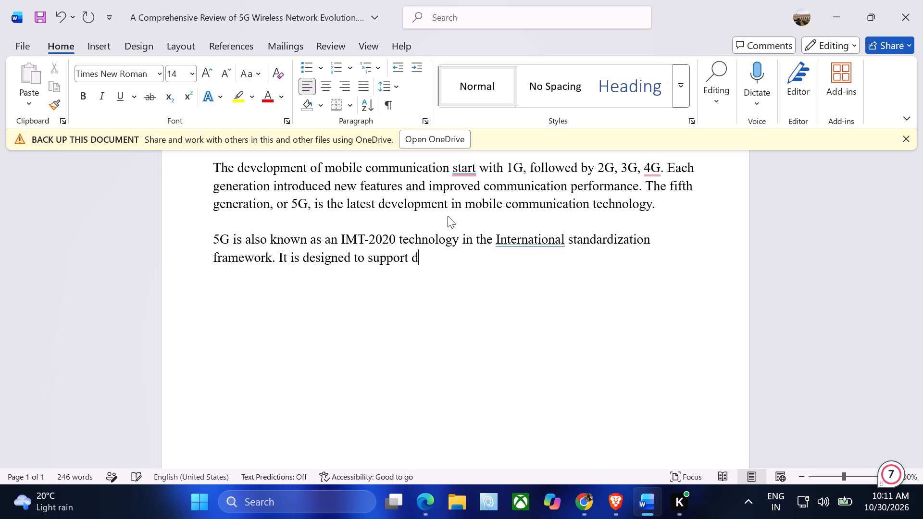
type("ifferent")
key("space")
type("types")
key("space")
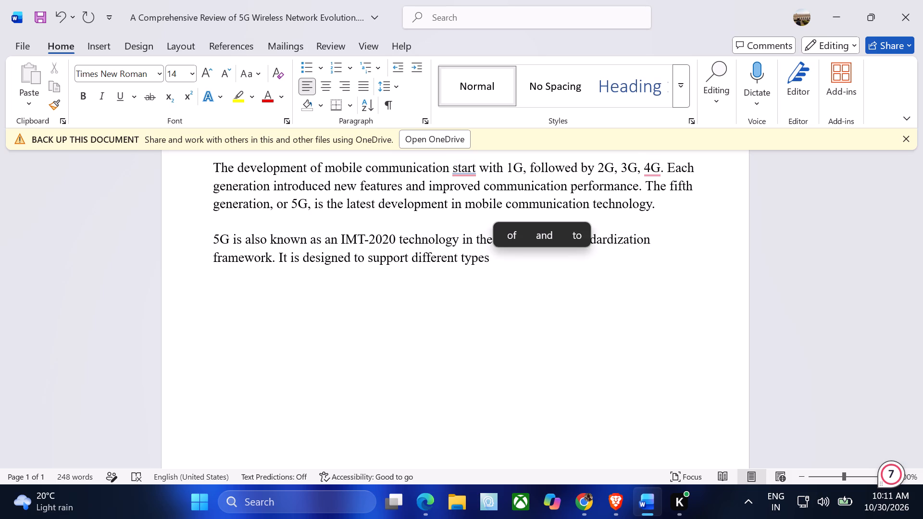
type("of ser")
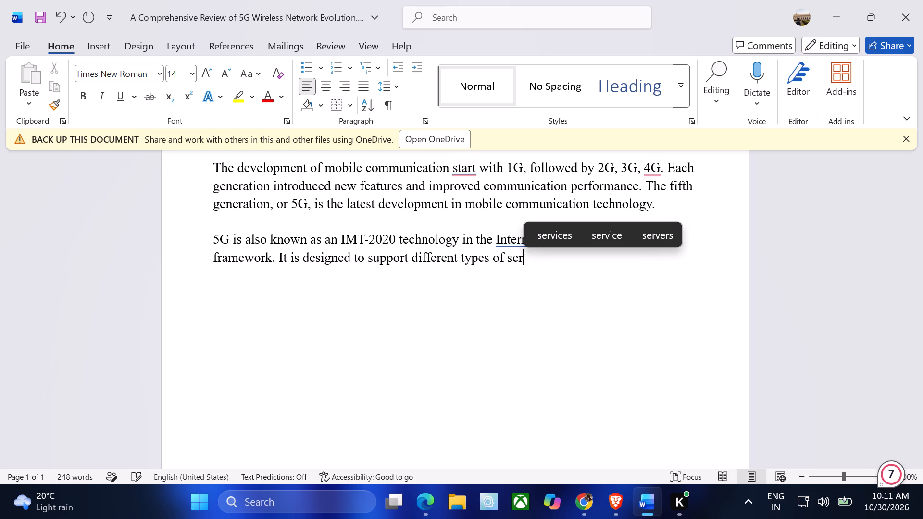
type("vi")
type("ces")
key("space")
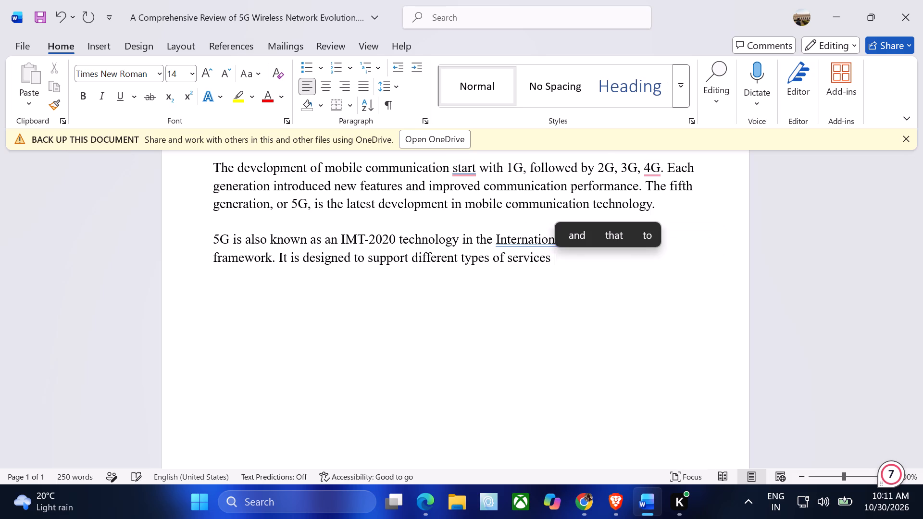
Complete the sentence after "different types of services" with "with different requirements.".
type("wih")
key("space")
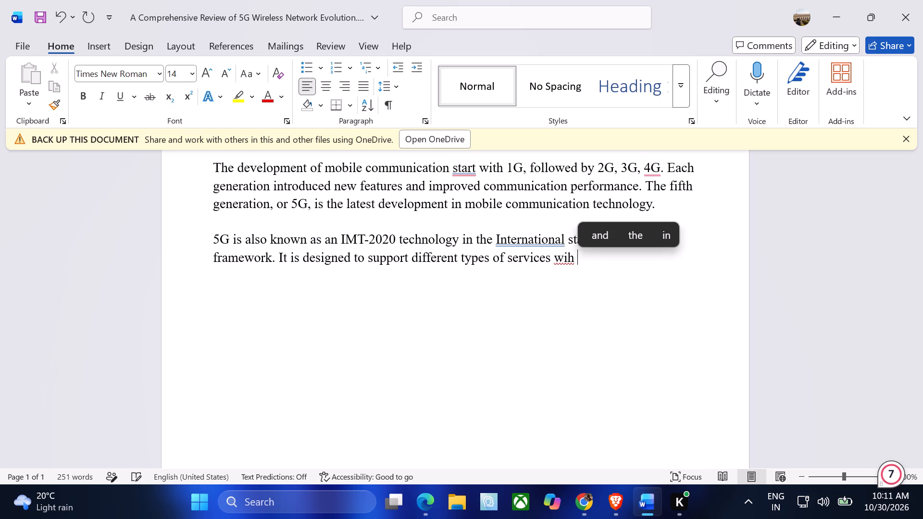
key("BackSpace")
key("BackSpace")
type("th")
key("space")
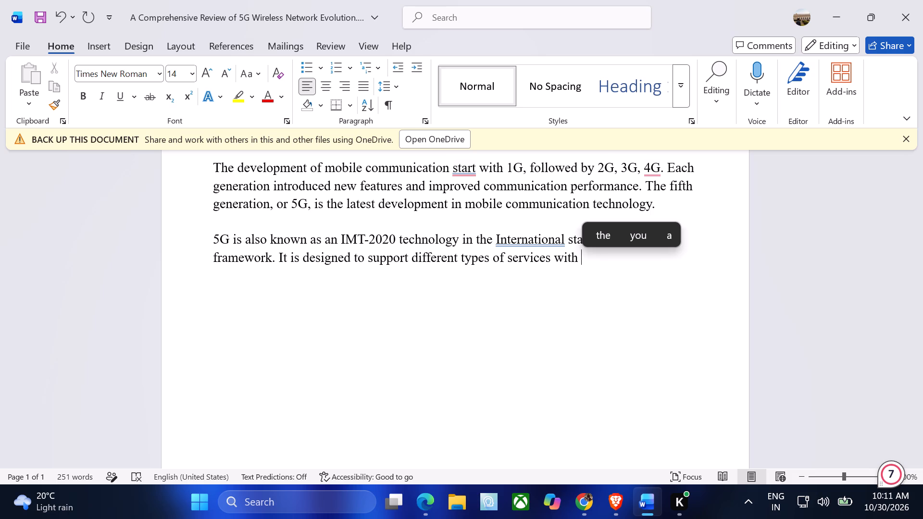
type("di")
type("ffere")
type("nt")
key("space")
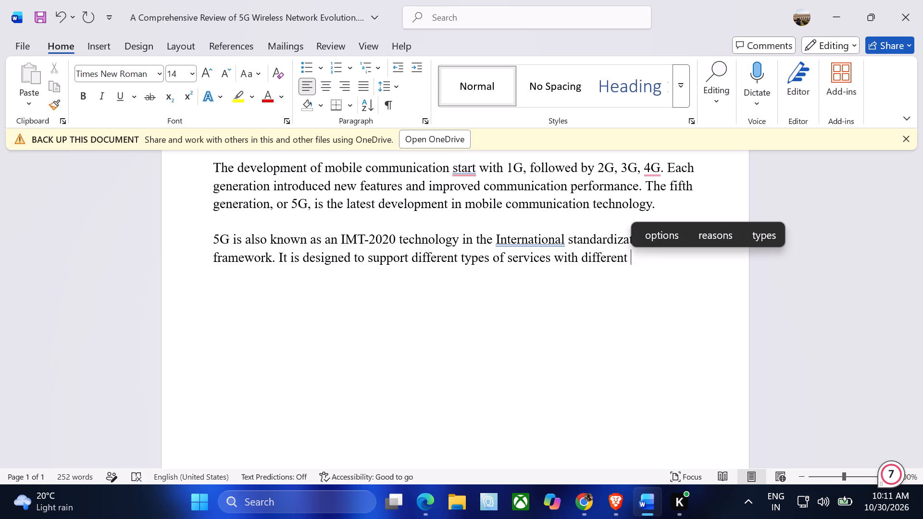
type("require")
type("ments")
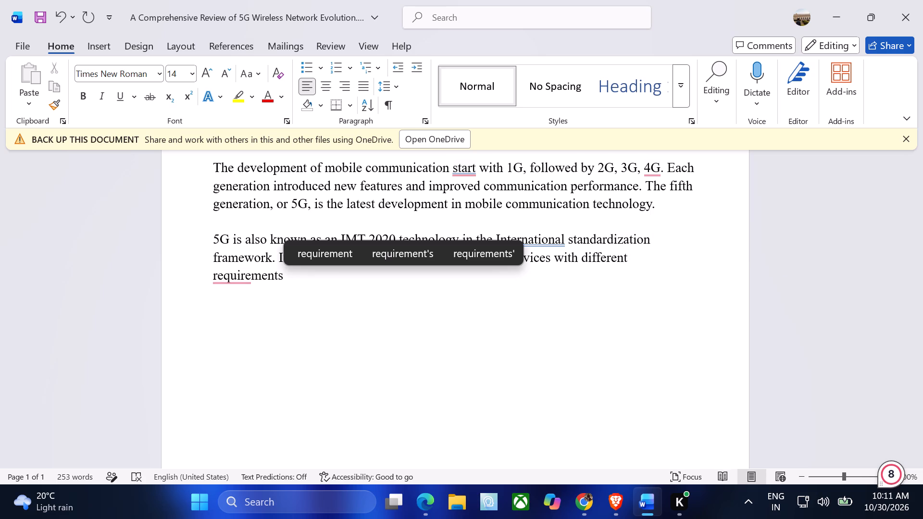
type(".")
key("space")
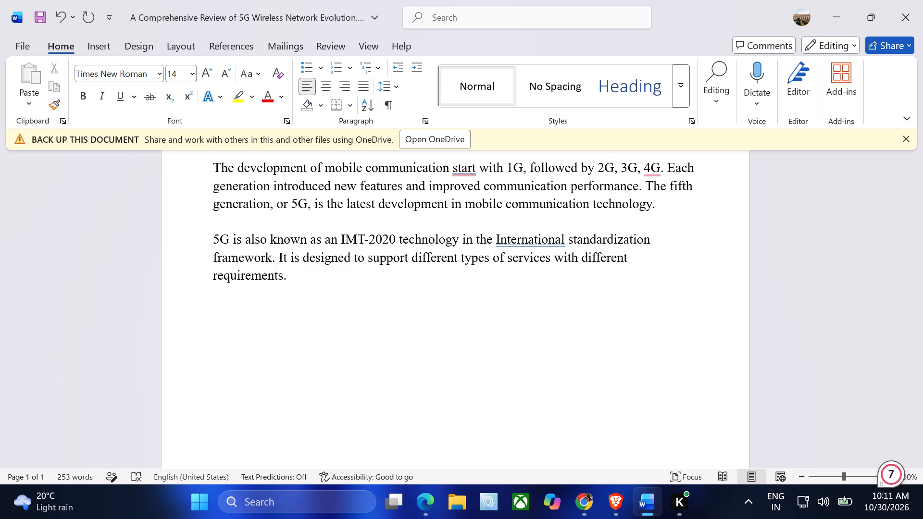
Start the next sentence after "requirements." with "The main service categories".
type("The main servies")
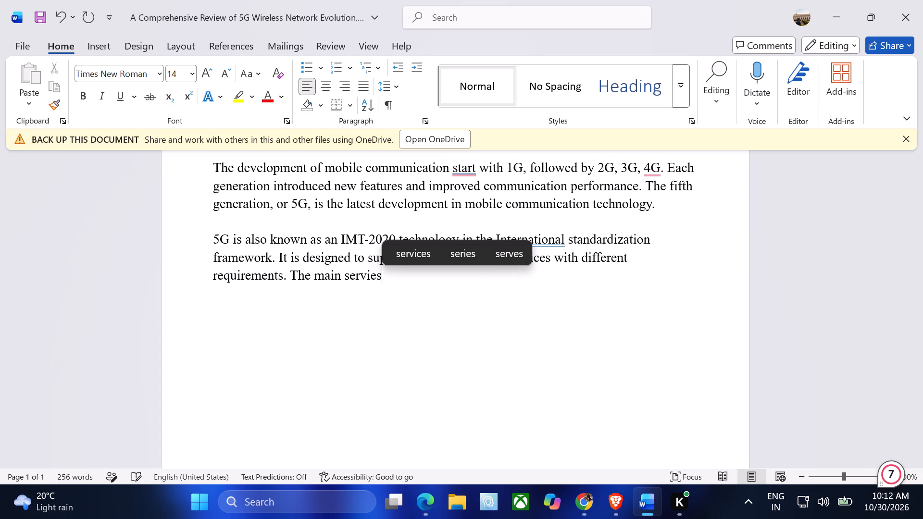
key("BackSpace")
key("BackSpace")
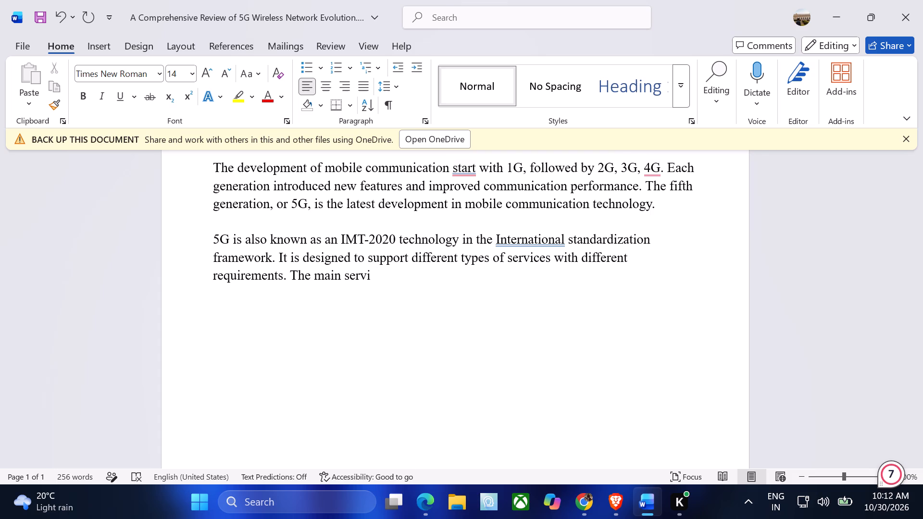
type("ce")
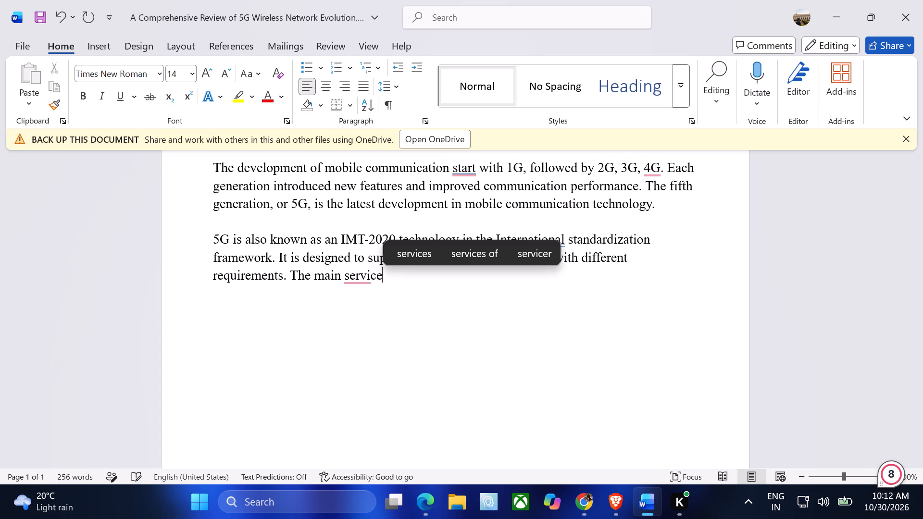
key("space")
type("categor")
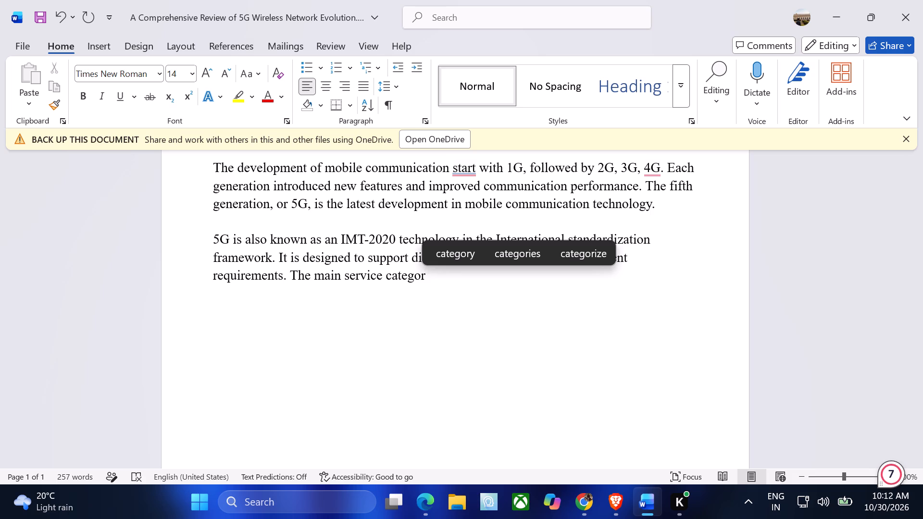
key("i")
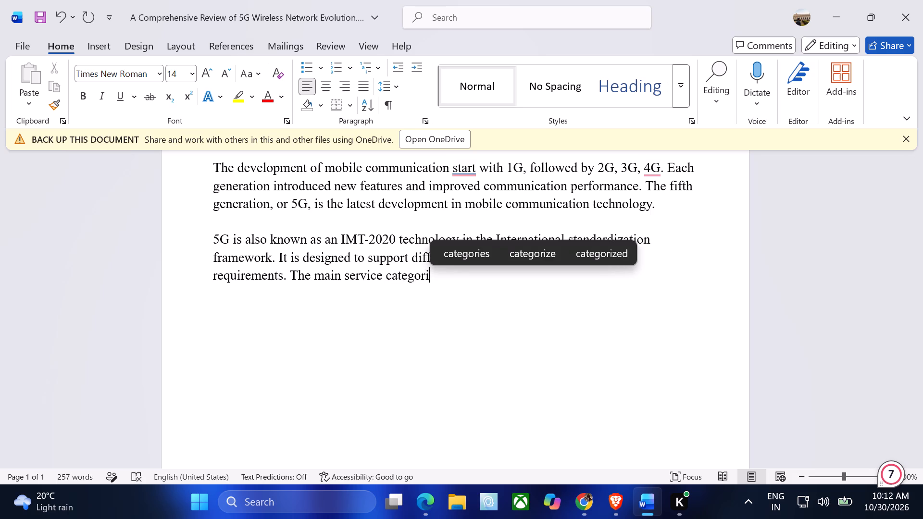
type("es")
key("space")
Continue the sentence after "The main service categories" with "associated with 5G".
type("asso")
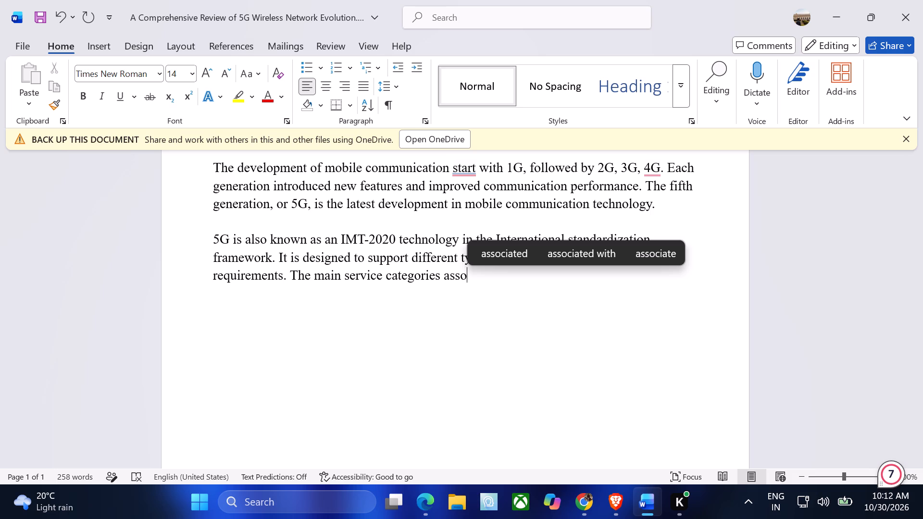
type("ciated")
key("space")
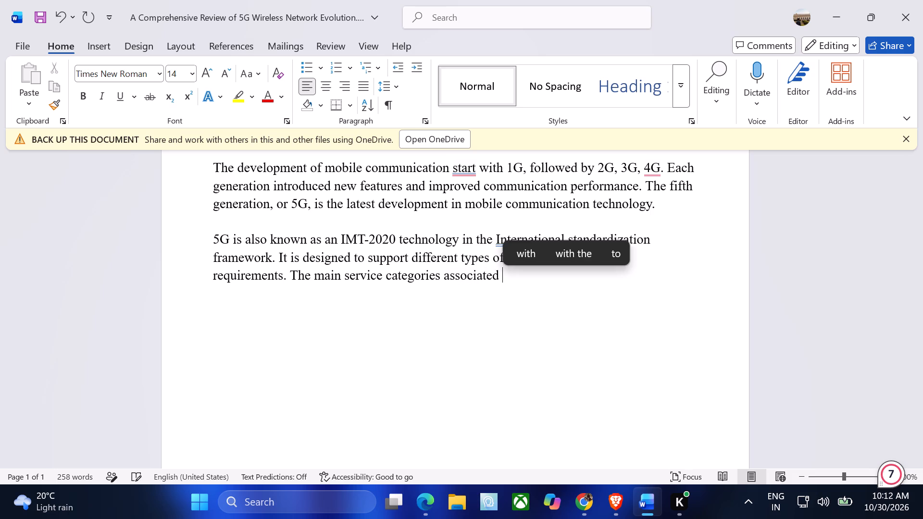
type("with")
key("space")
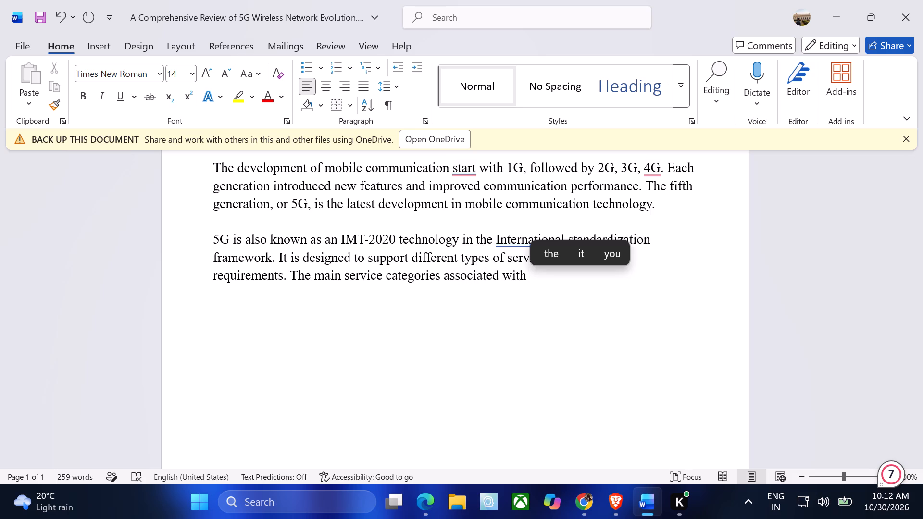
key("g")
key("BackSpace")
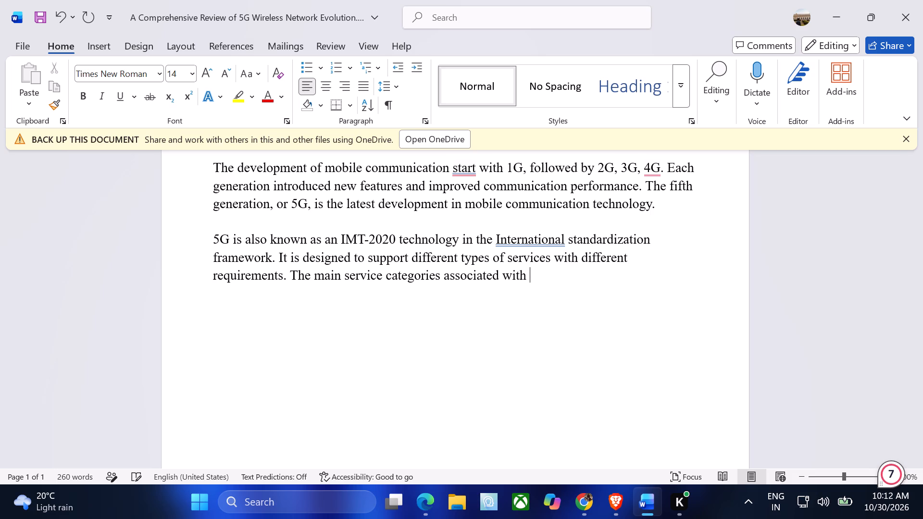
type("5G")
key("space")
Continue the sentence after "associated with 5G" with "include enhanced mobile".
type("include")
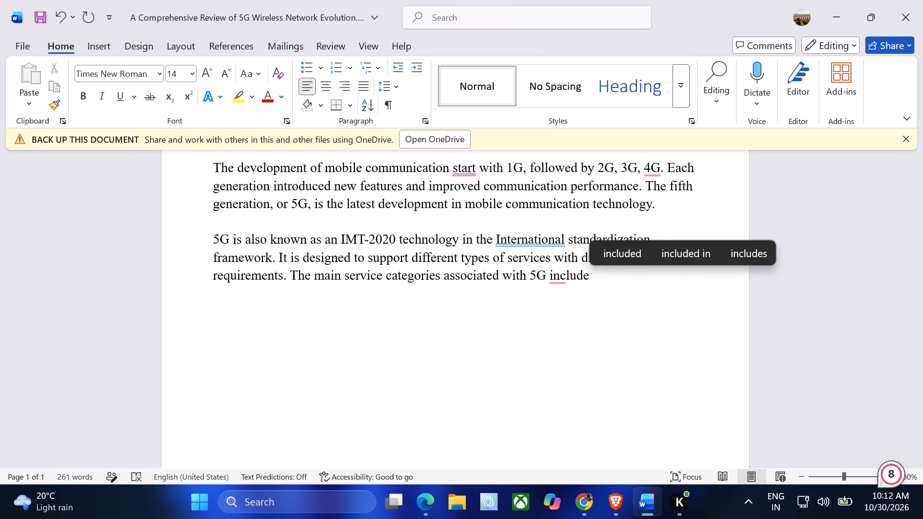
key("space")
type("en")
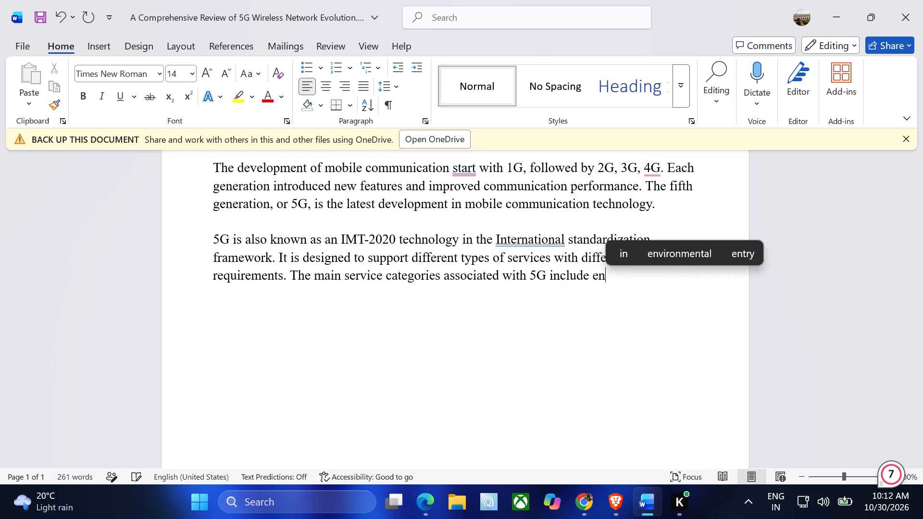
type("hanced")
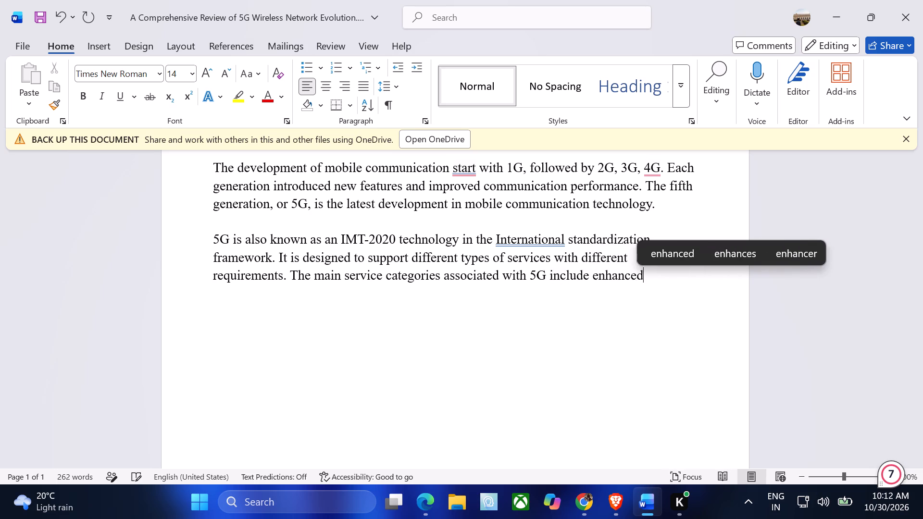
key("space")
type("mobile")
key("space")
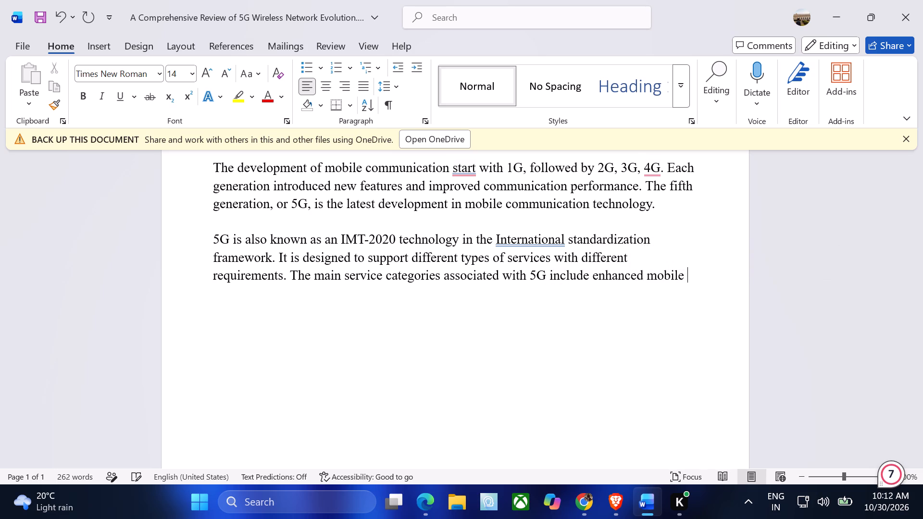
Continue the sentence after "enhanced mobile" with "broadband" followed directly by a comma.
type("broad")
type("band")
key("space")
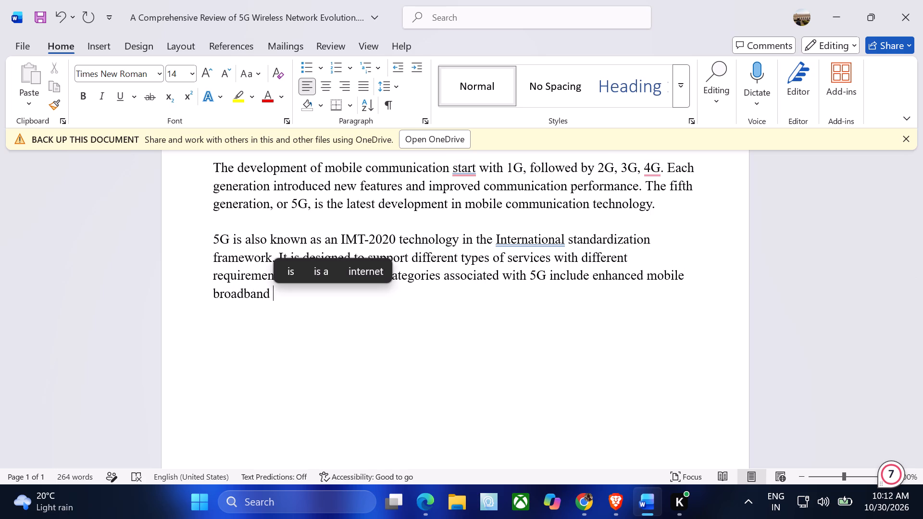
type(",")
key("space")
key("BackSpace")
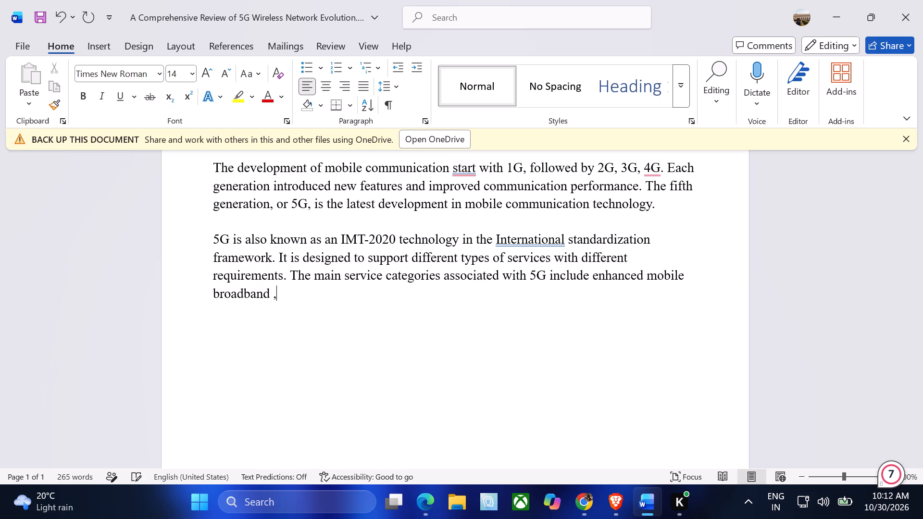
key("BackSpace")
key("BackSpace")
key("m")
key("BackSpace")
type(",")
key("space")
Add the second service category after "broadband," as "massive machin-type communication".
type("massi")
type("ve")
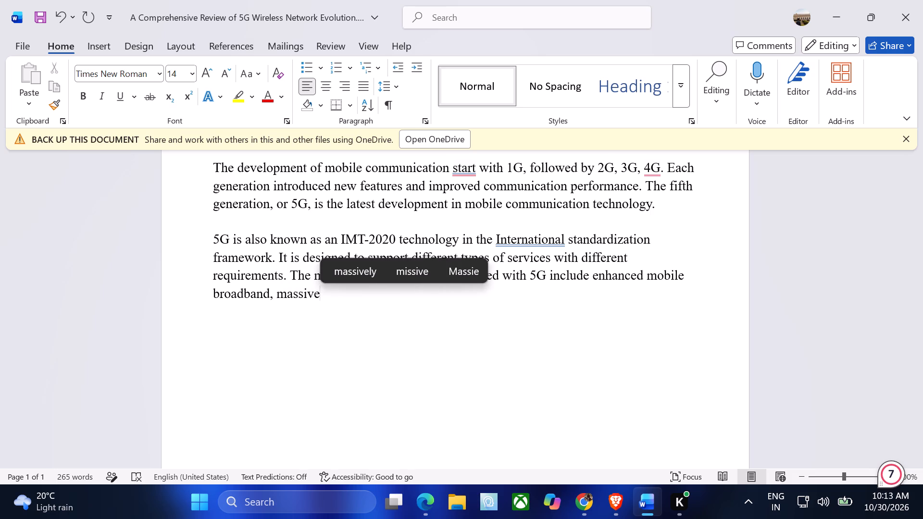
key("space")
type("machine")
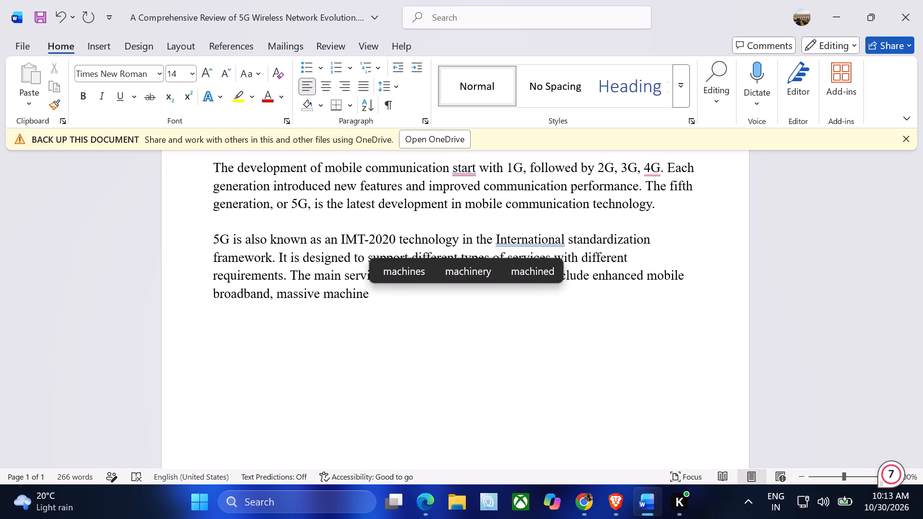
key("BackSpace")
type("-type")
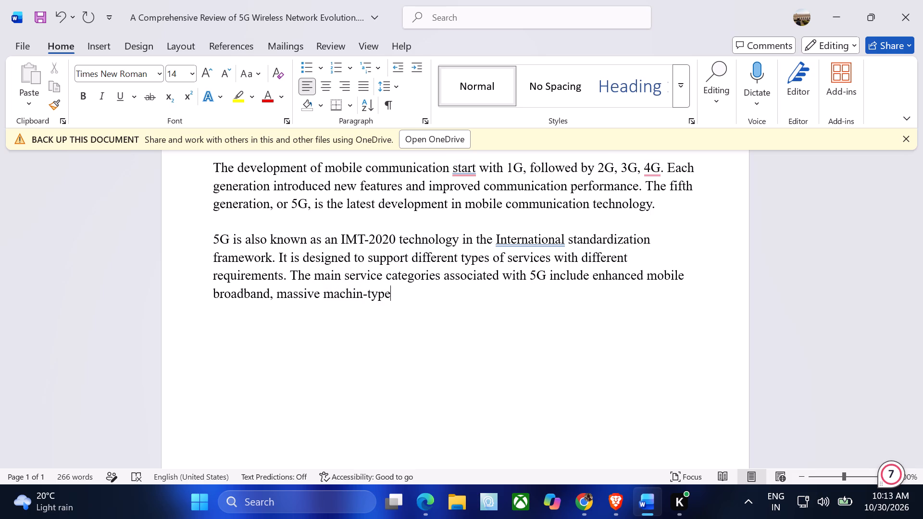
key("space")
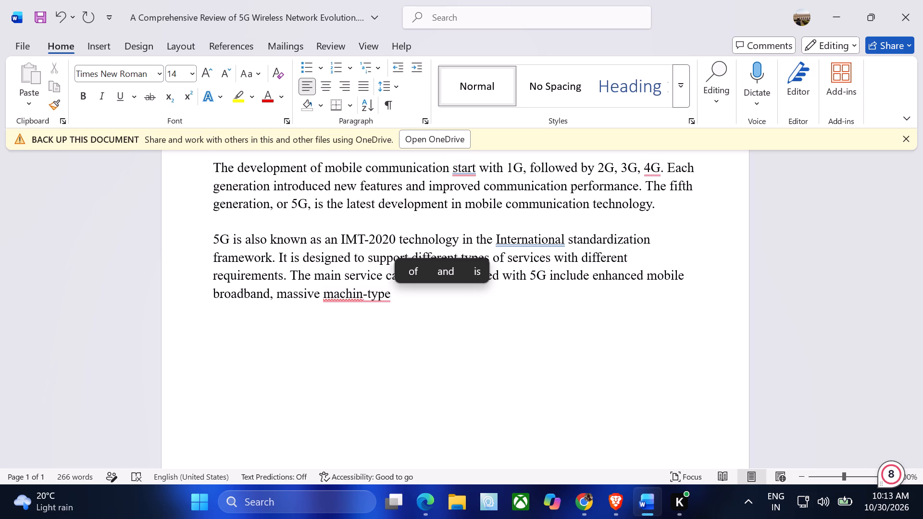
type("communication")
key("space")
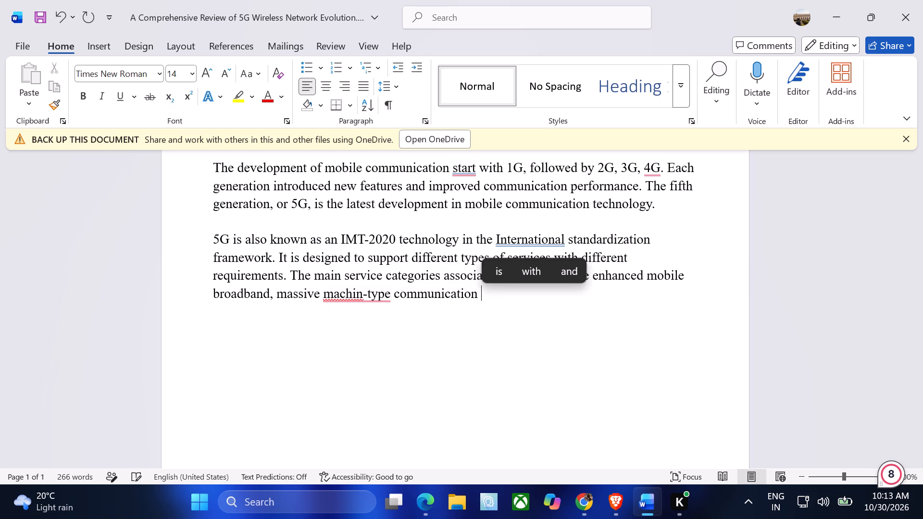
Continue the list after "massive machin-type communication" with a comma and the word "and".
key("BackSpace")
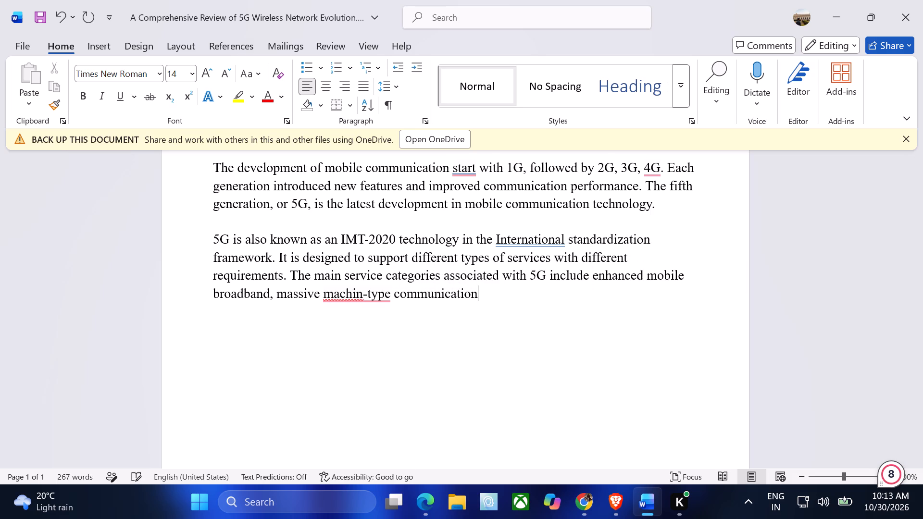
type(", abd")
key("space")
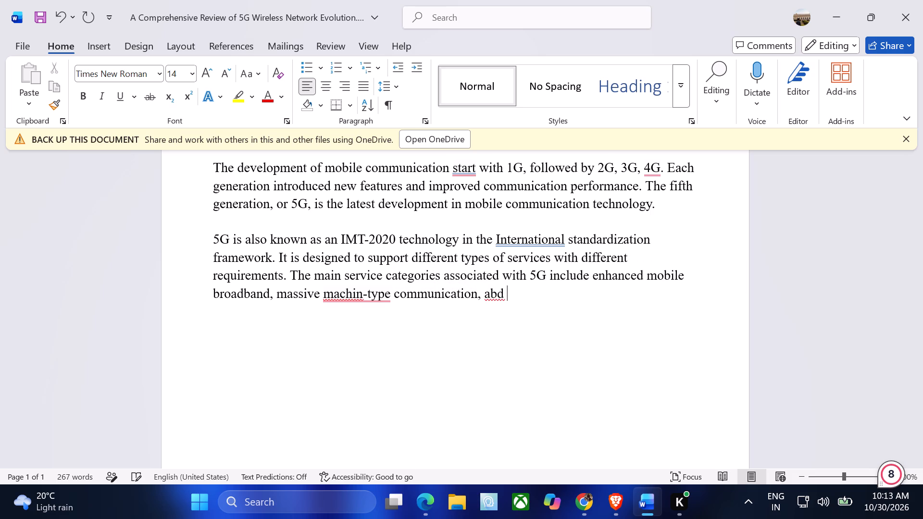
key("BackSpace")
key("BackSpace")
key("BackSpace")
type("nd")
key("space")
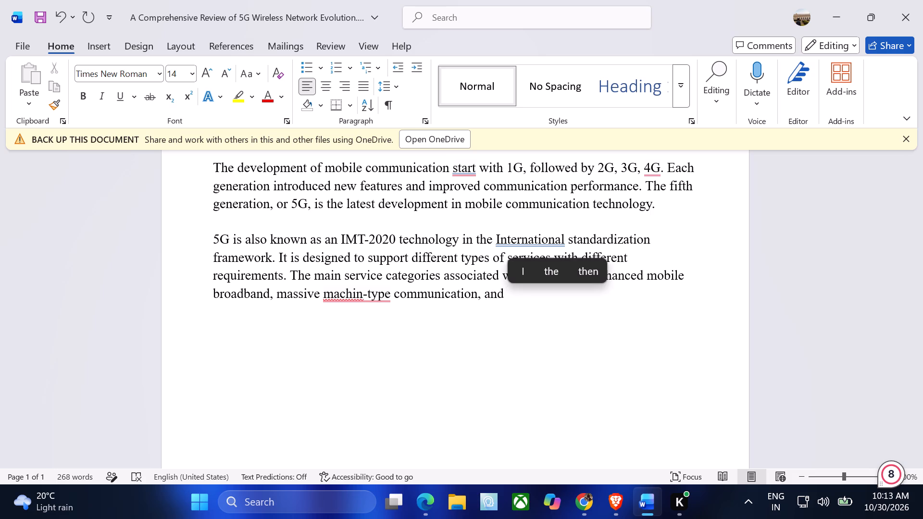
Continue the list after "and" with "ultra-reliable", spelled correctly.
key("u")
type("lt")
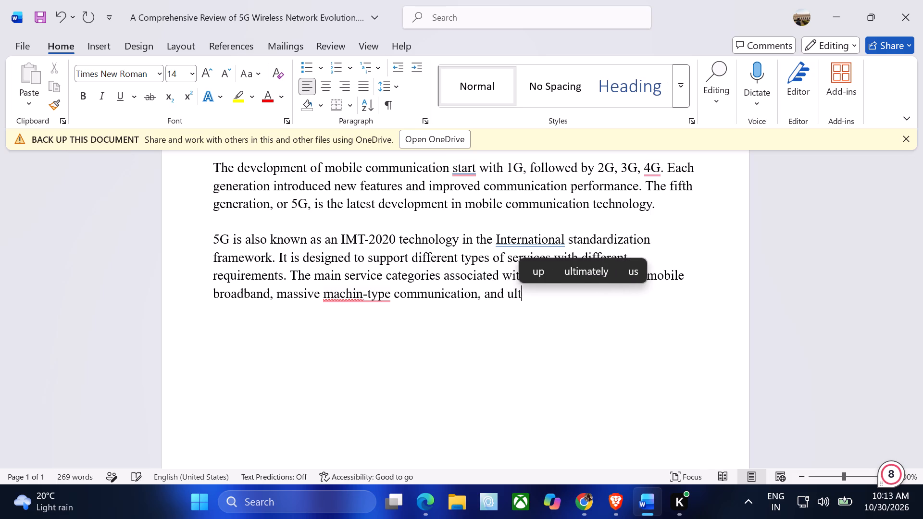
type("ra")
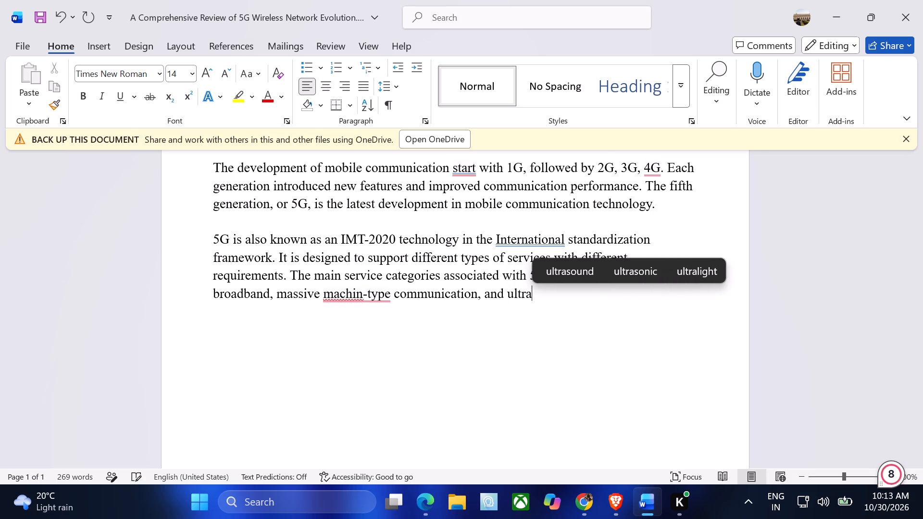
type("-reliba")
type("ble")
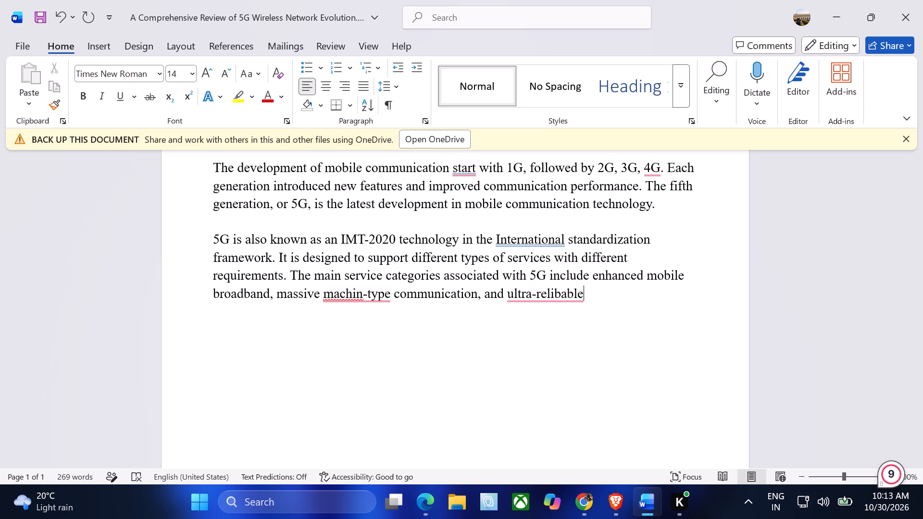
key("Left")
key("Left")
key("Left")
key("Left")
key("BackSpace")
key("Right")
key("Right")
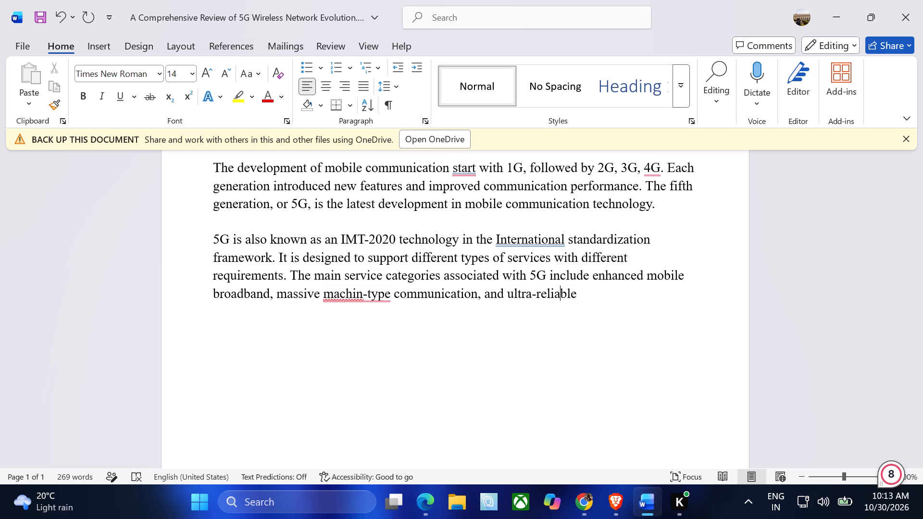
key("Right")
key("Right")
Complete the sentence after "ultra-reliable" with "low-latency communication.".
key("space")
type("low-latency")
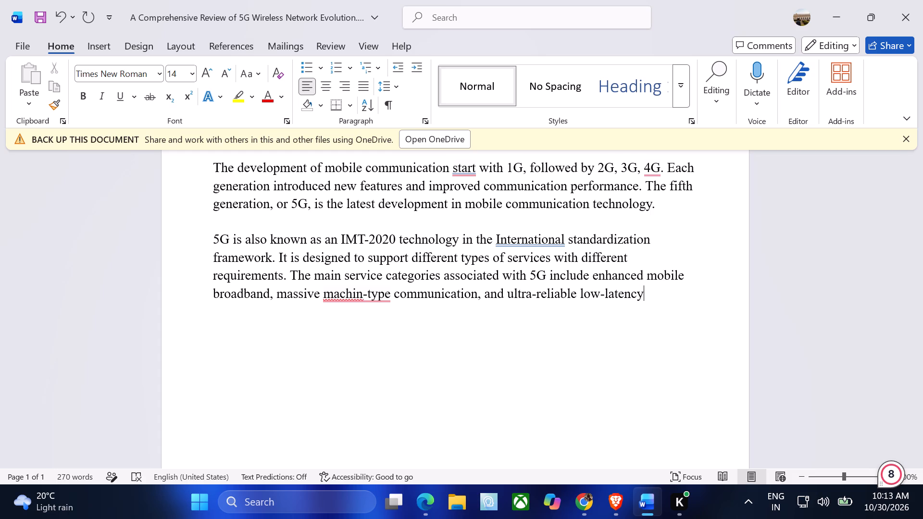
key("space")
type("communication")
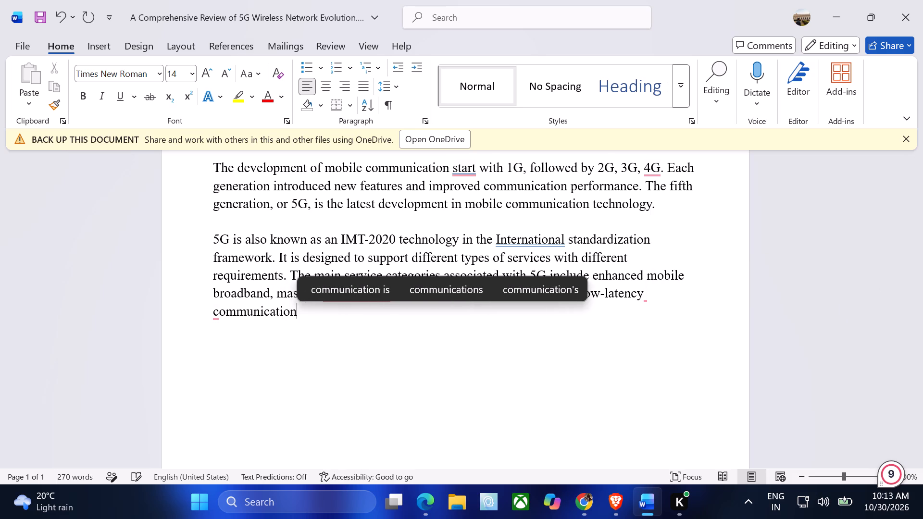
key("period")
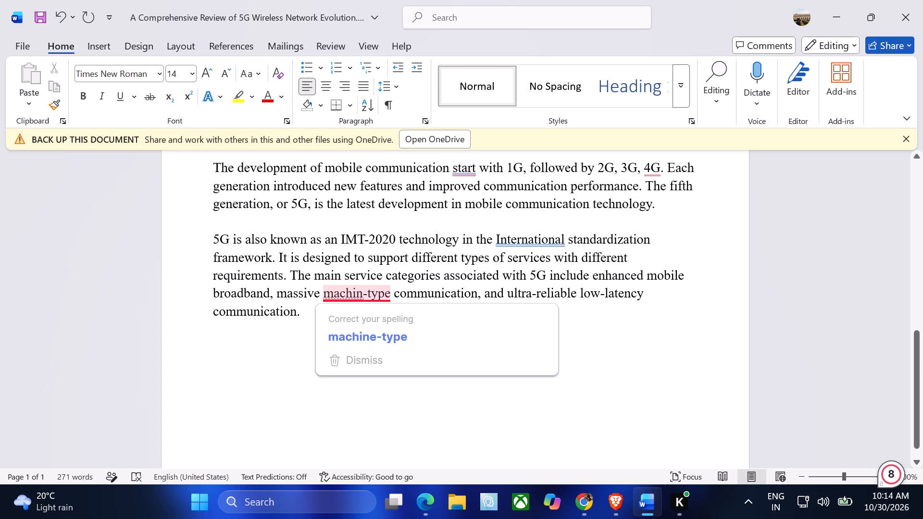
Correct the misspelled "machin-type" to "machine-type" and place the cursor after the paragraph's final "communication.".
left_click(378, 336)
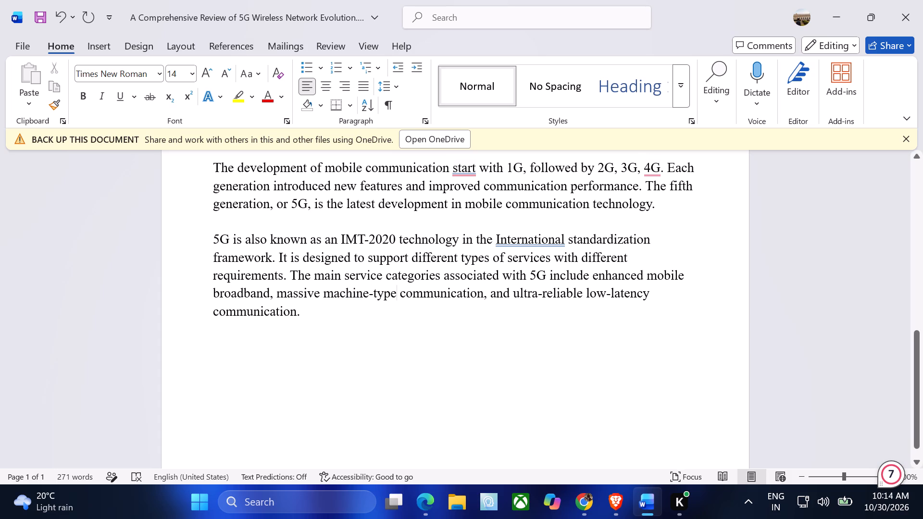
scroll(378, 336, "down", 2)
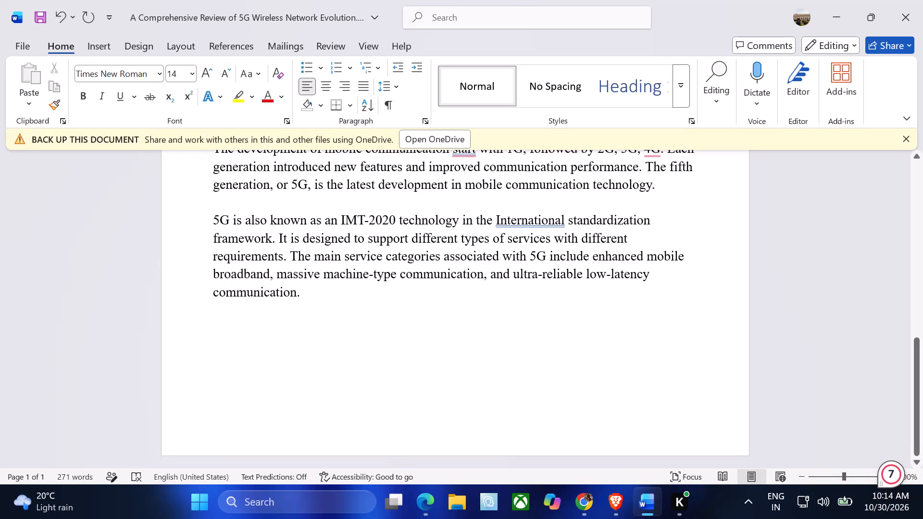
left_click(378, 299)
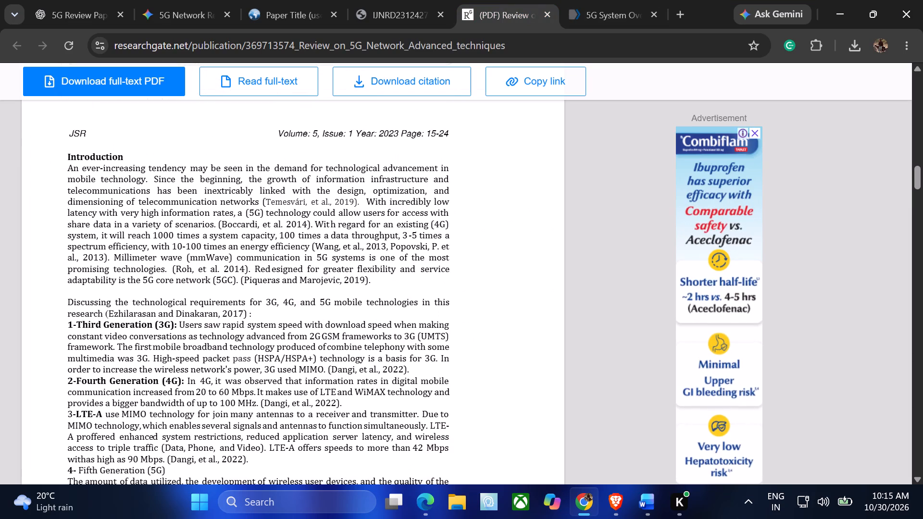
scroll(315, 265, "down", 2)
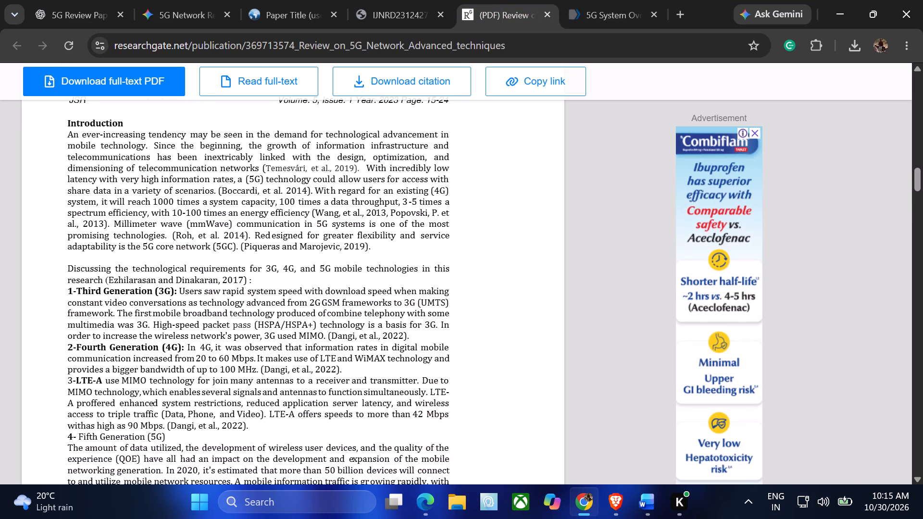
scroll(315, 265, "down", 1)
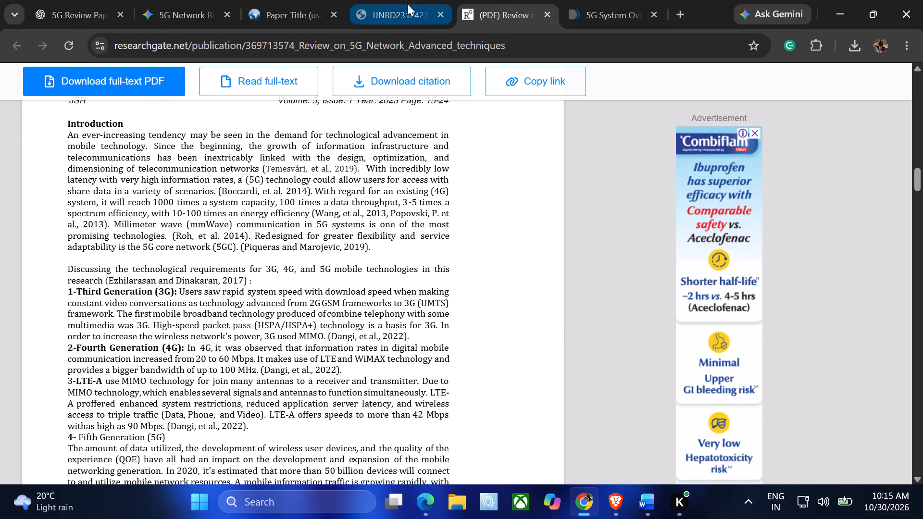
left_click(407, 4)
scroll(390, 268, "down", 1)
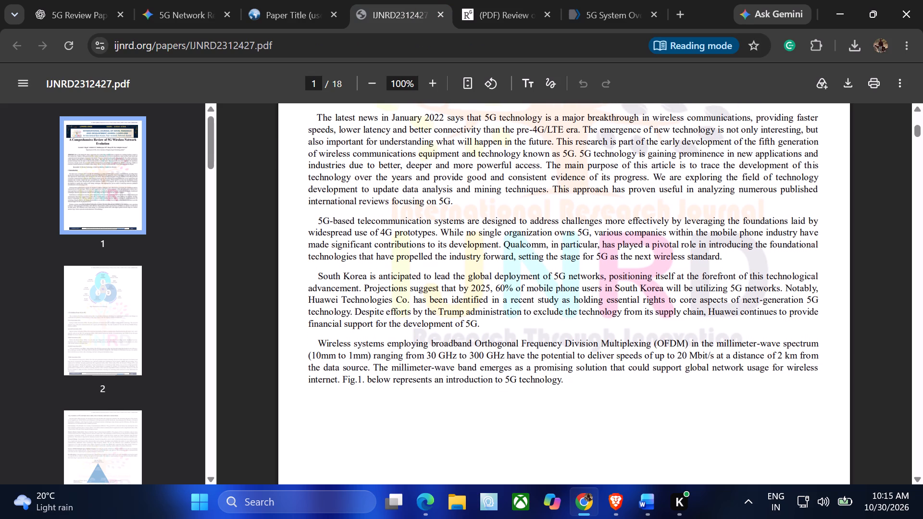
scroll(390, 268, "down", 1)
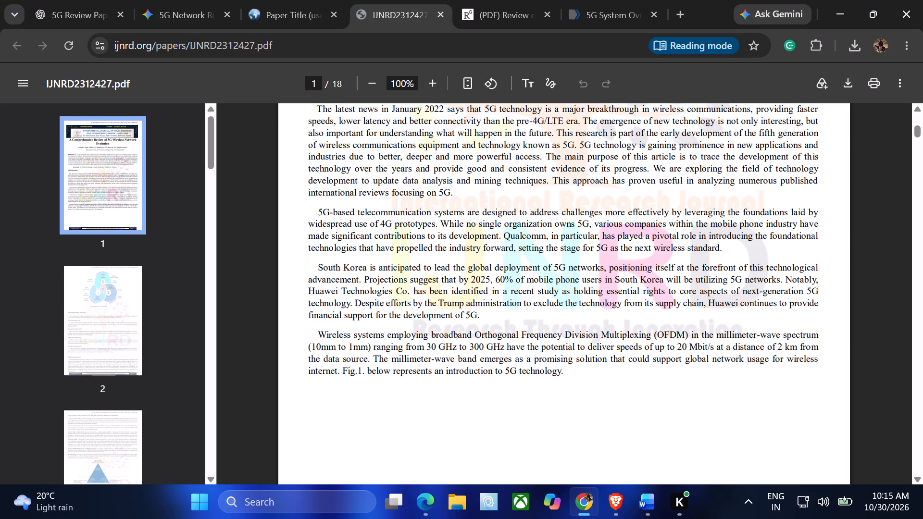
scroll(378, 340, "down", 1)
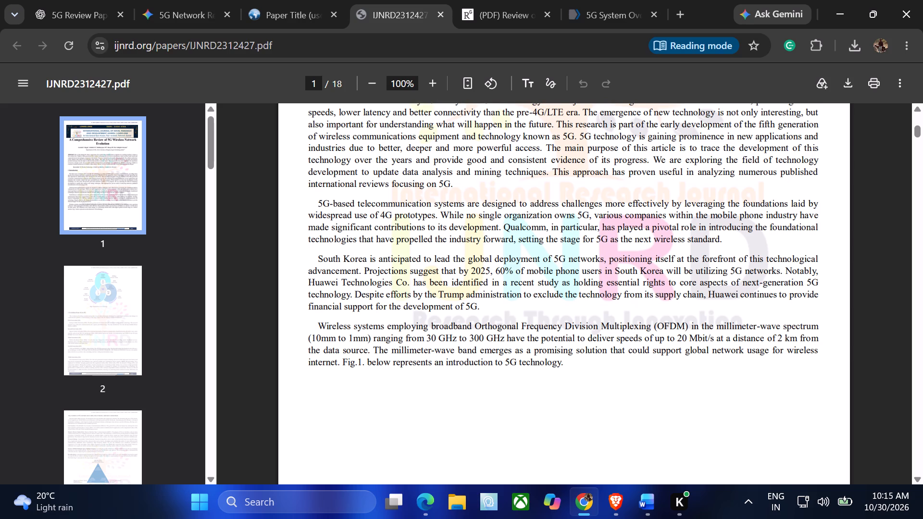
scroll(378, 340, "down", 1)
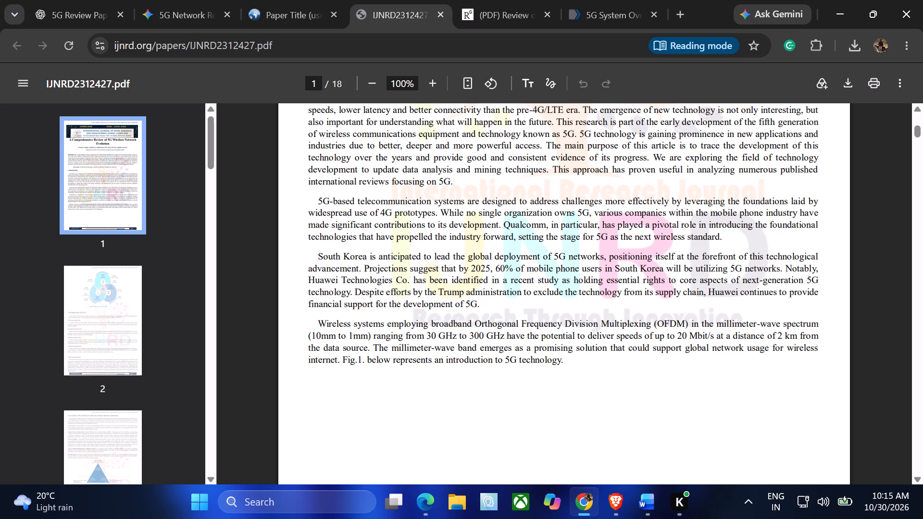
Read the Introduction and the start of the Evolution section in the "5G Wireless Technology Review" PDF.
left_click(289, 14)
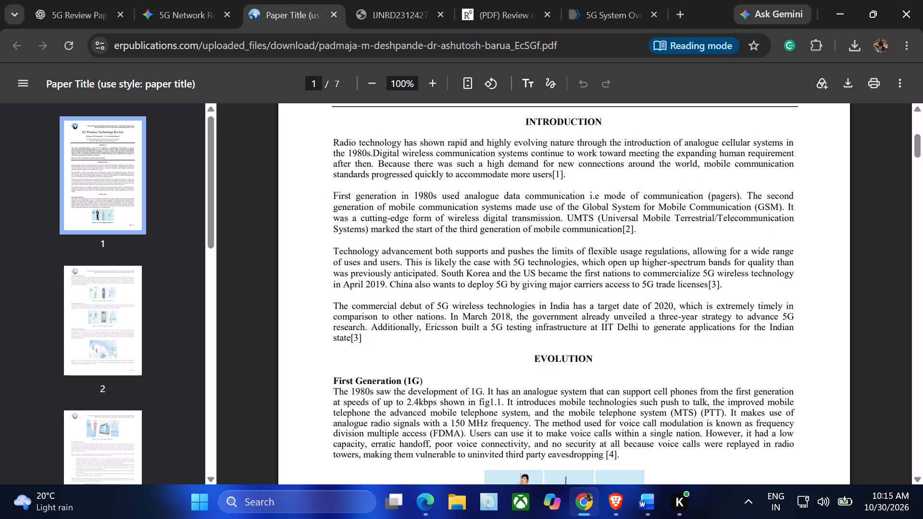
scroll(490, 334, "down", 1)
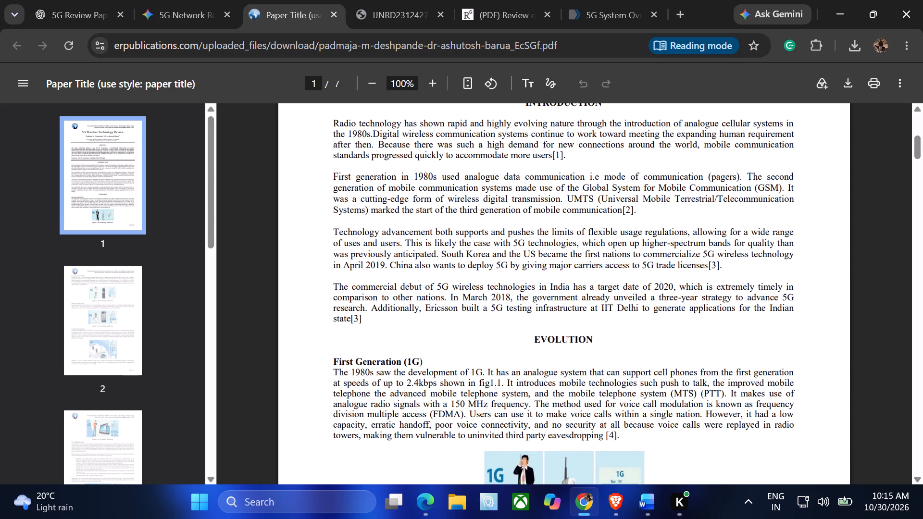
scroll(490, 334, "down", 1)
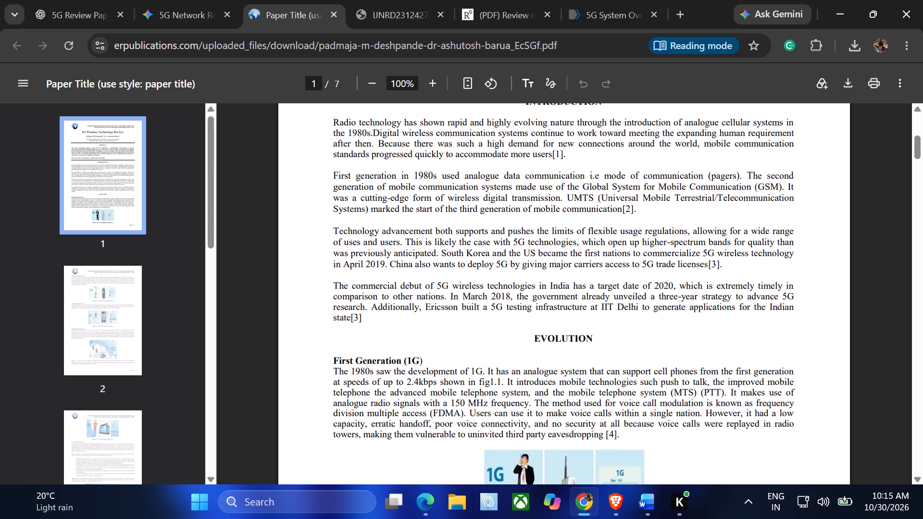
scroll(490, 334, "down", 2)
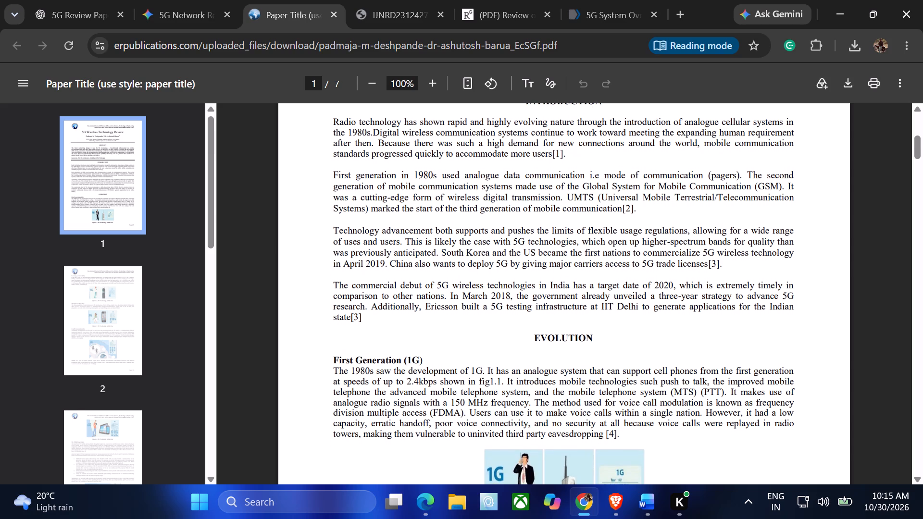
scroll(490, 334, "down", 1)
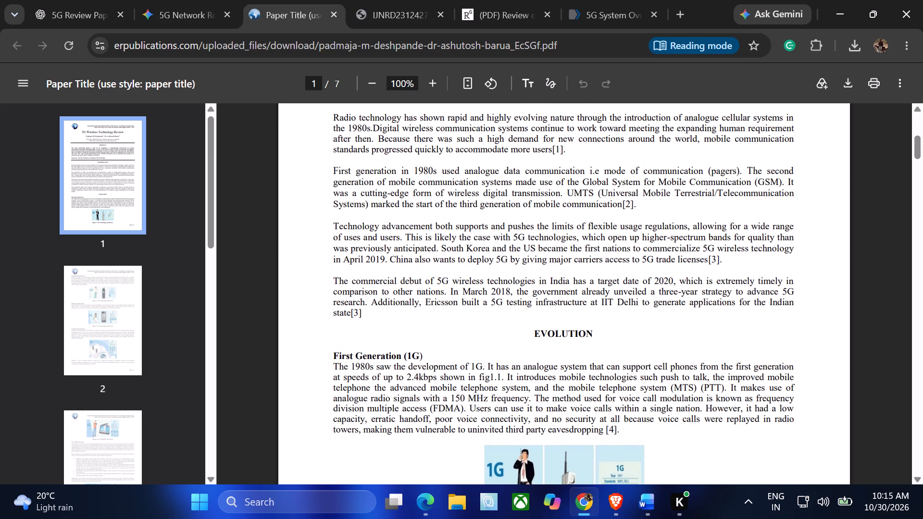
scroll(490, 334, "down", 1)
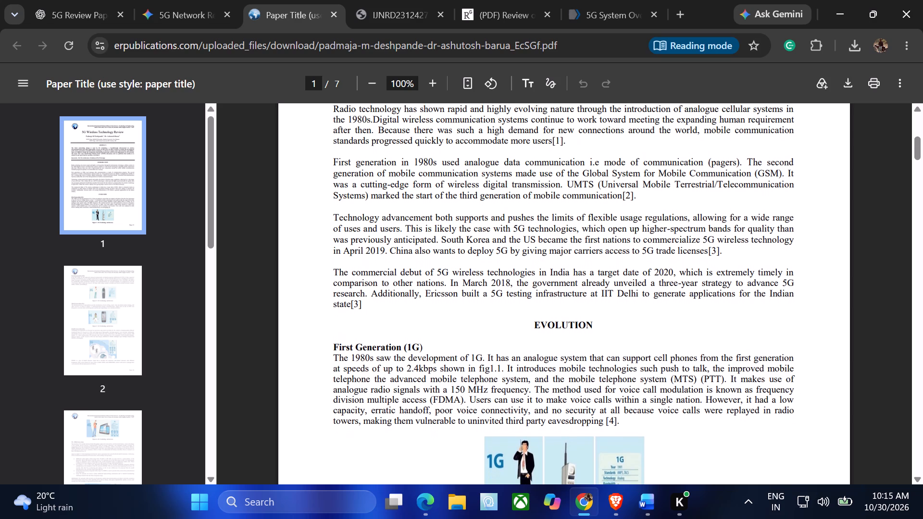
scroll(490, 334, "down", 1)
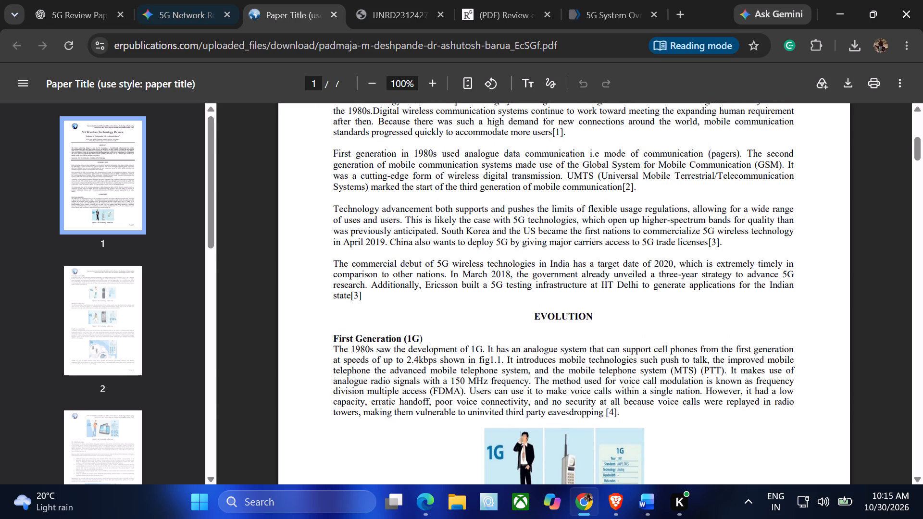
Switch to Edge and examine the Introduction and mobile generation sections on the first page of the AJSAT PDF.
left_click(417, 495)
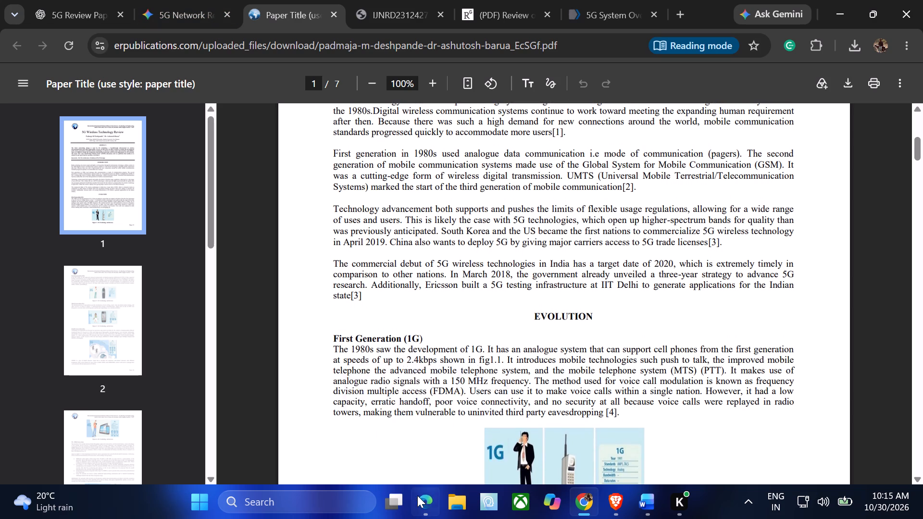
scroll(447, 390, "down", 1)
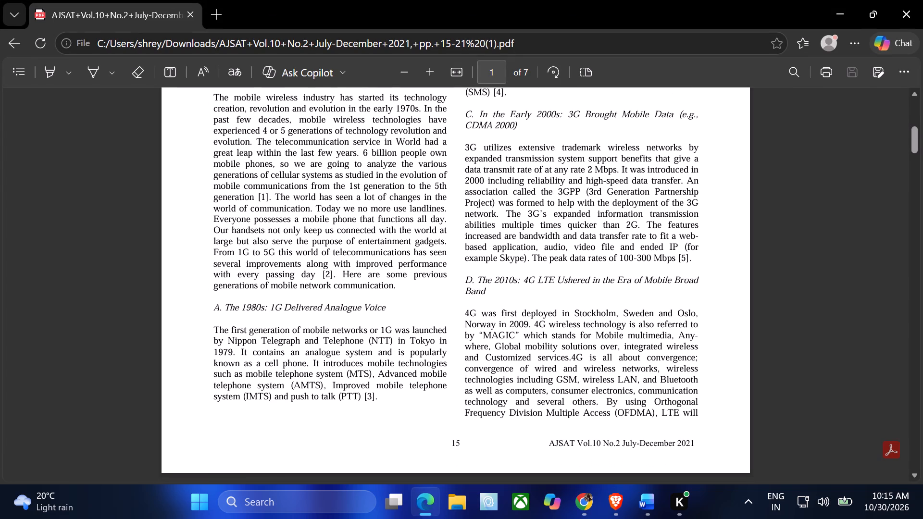
scroll(447, 390, "down", 2)
scroll(447, 390, "up", 1)
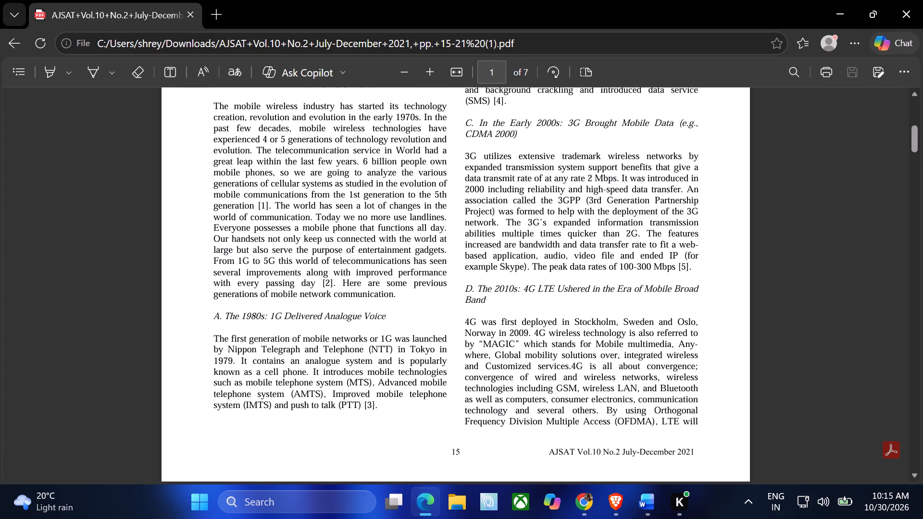
scroll(447, 390, "up", 1)
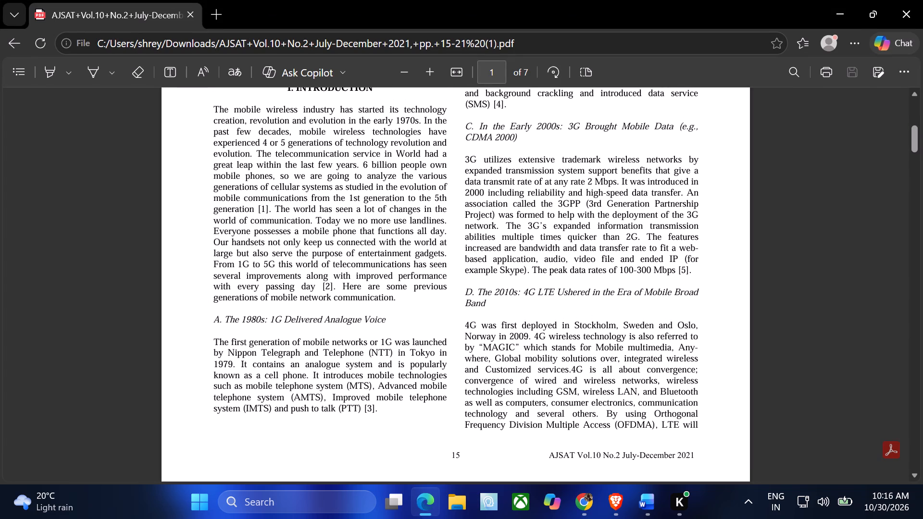
Switch from the AJSAT PDF to Chrome.
left_click(578, 496)
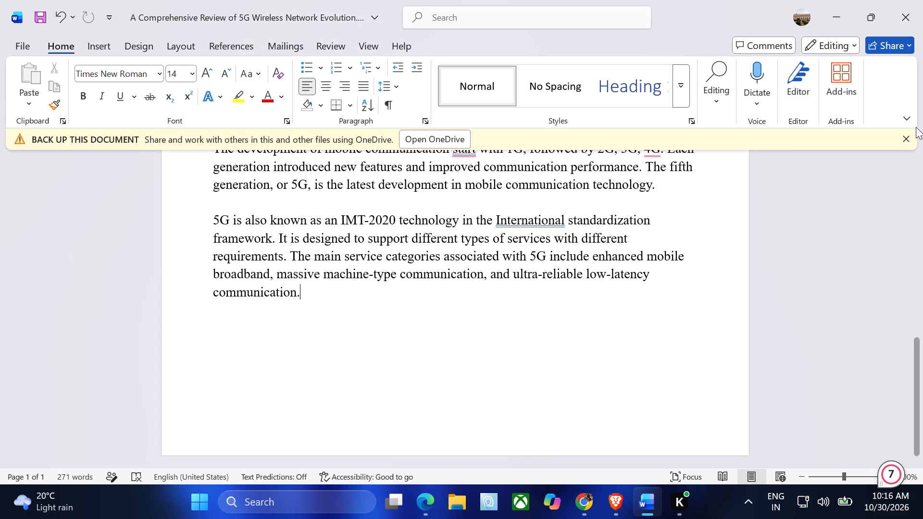
Dismiss the "Back up this document" notice above the paper.
left_click(904, 143)
Review the paper's Abstract and the three Introduction paragraphs written so far.
scroll(701, 255, "down", 1)
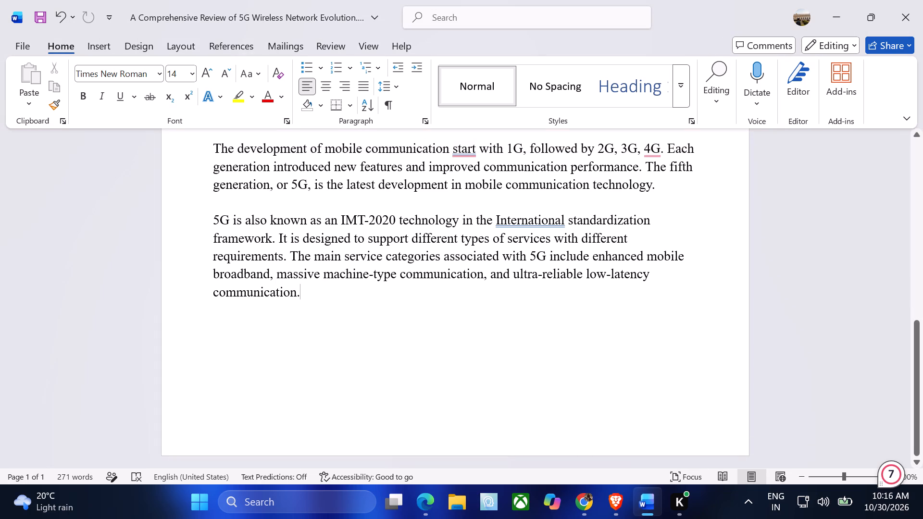
scroll(701, 255, "down", 1)
scroll(719, 308, "down", 3, "ctrl")
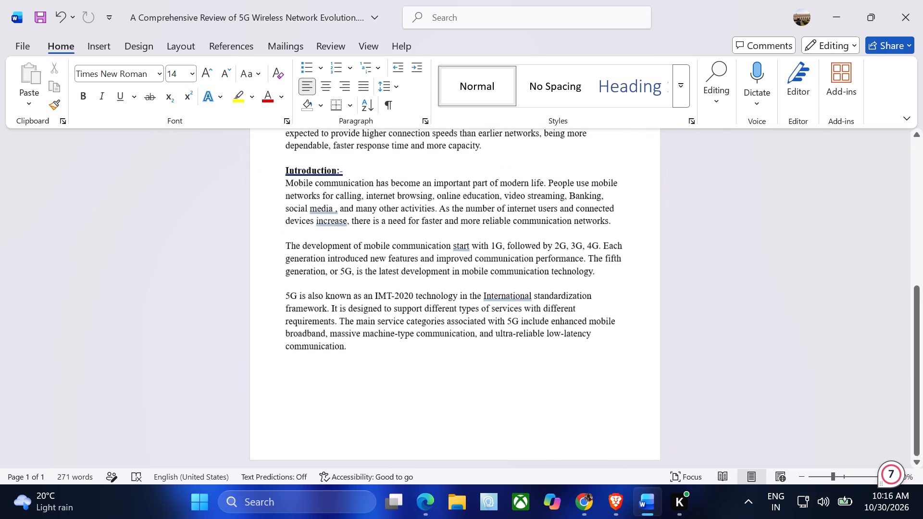
scroll(719, 308, "down", 2)
scroll(602, 382, "down", 1)
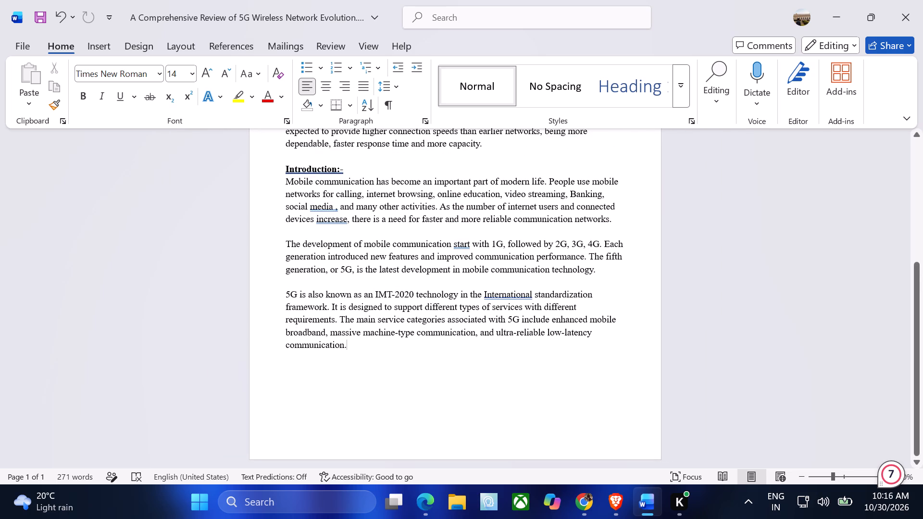
scroll(602, 382, "down", 2)
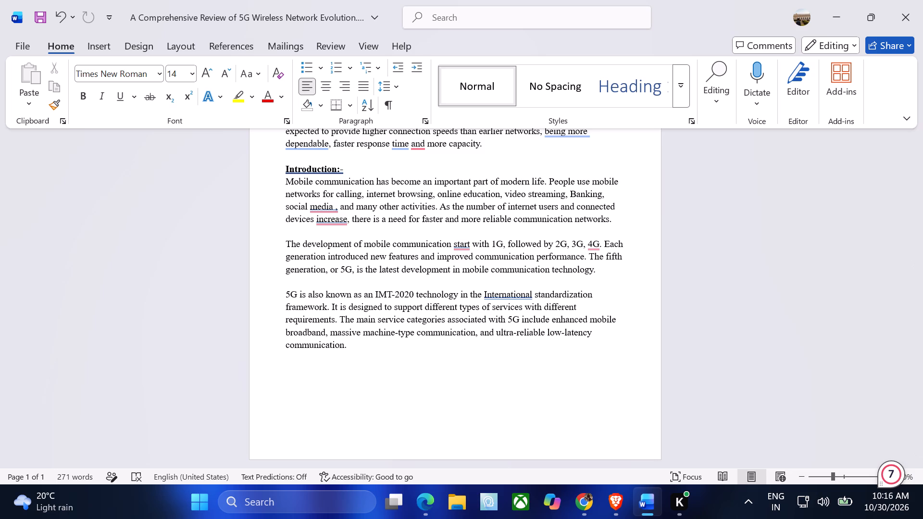
scroll(494, 421, "down", 3)
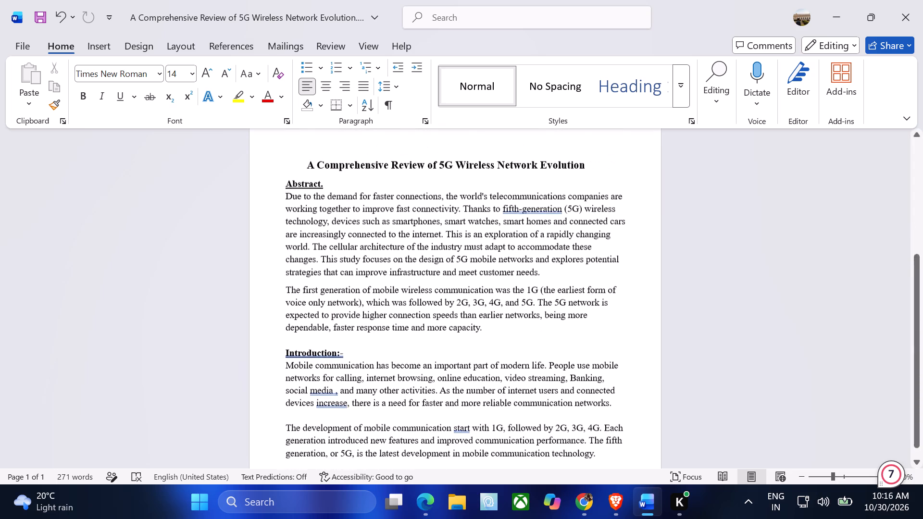
scroll(494, 421, "down", 5)
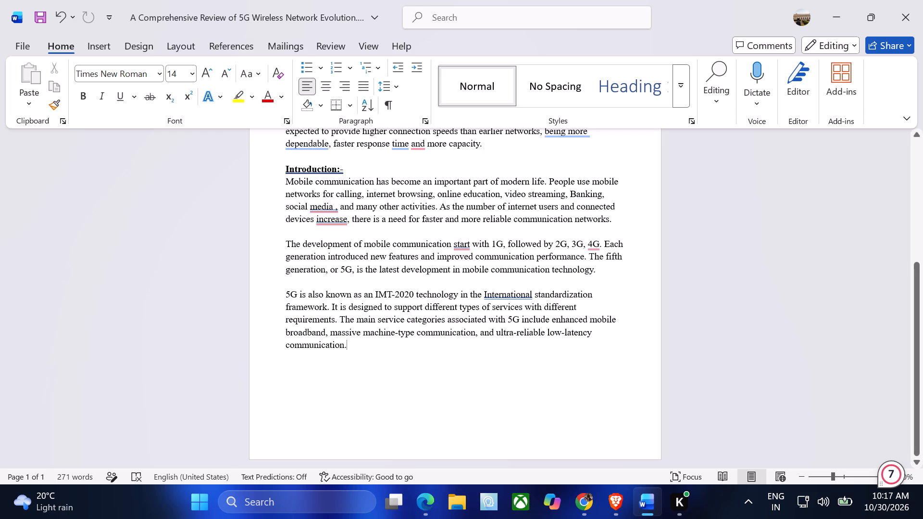
On a new line after the IMT-2020 paragraph, write "The main purpose of 5G is not only to increase internet speed.".
key("Return")
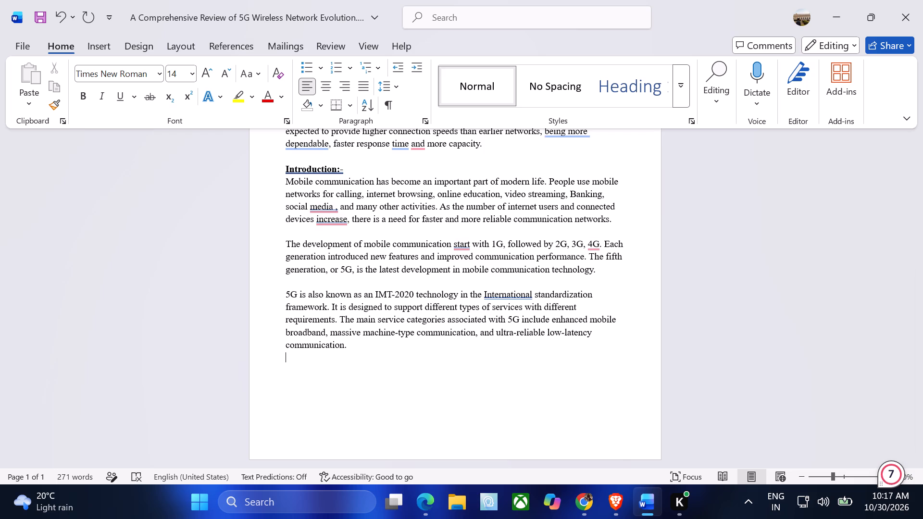
type("The main")
key("space")
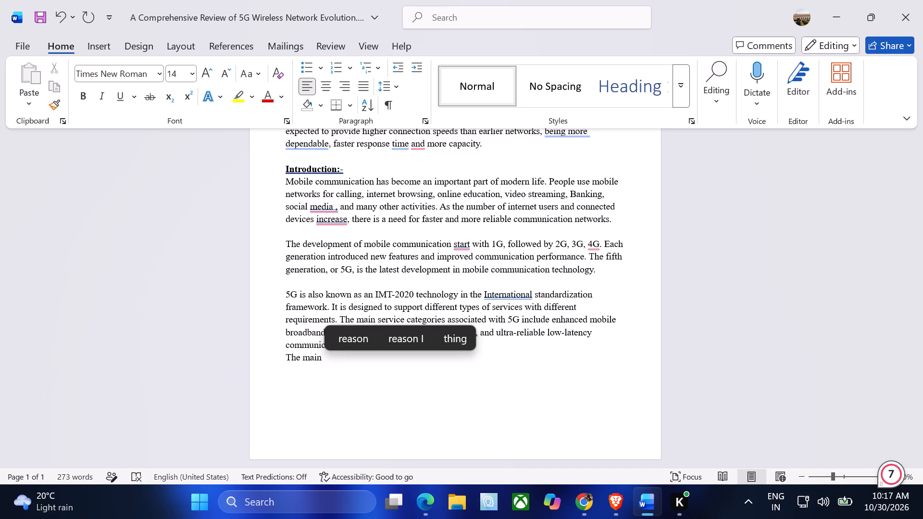
type("purpose of")
key("space")
key("shift+percent")
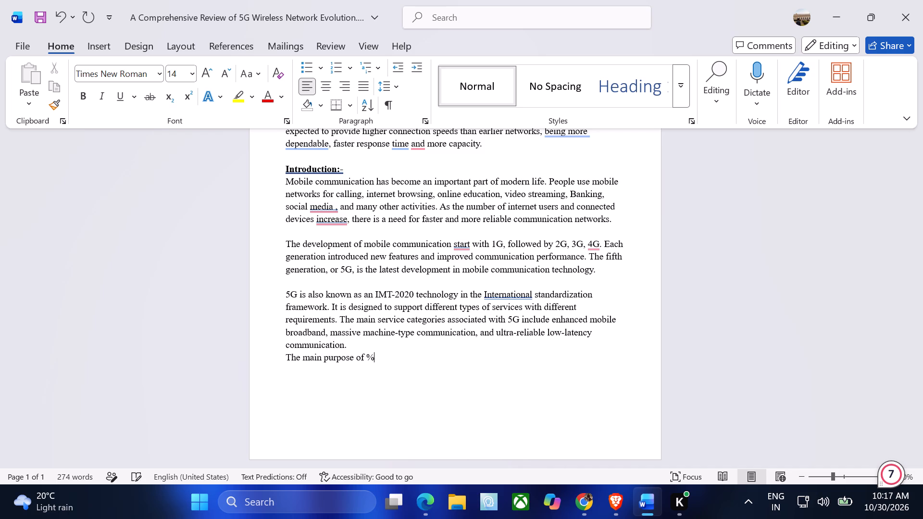
key("BackSpace")
type("5G")
key("space")
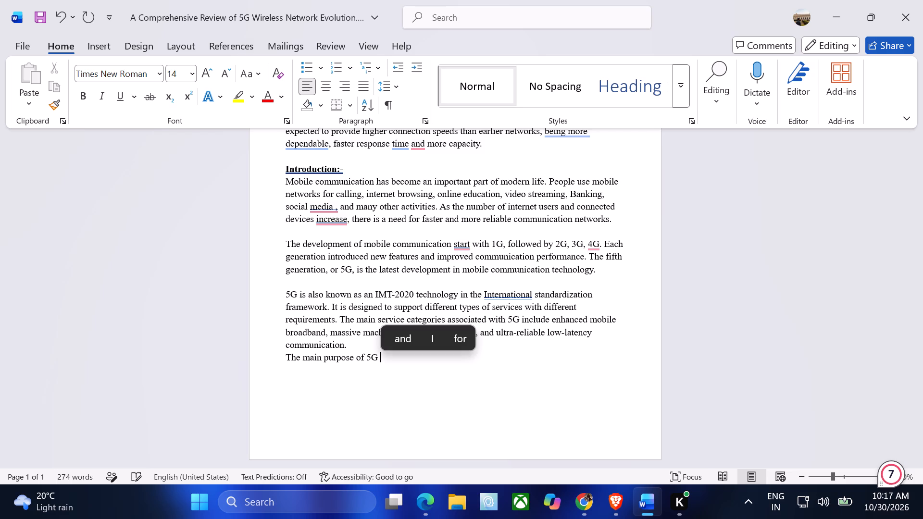
key("i")
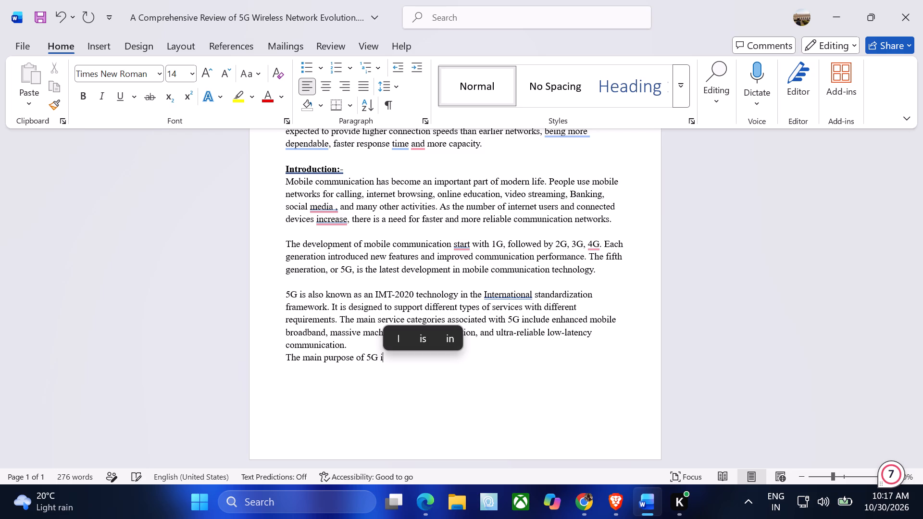
type("s not only")
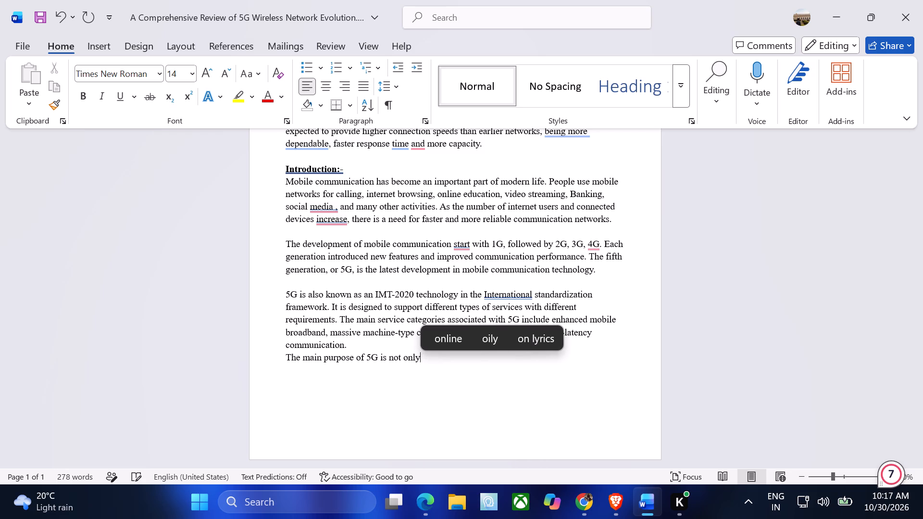
key("space")
type("to increase")
key("space")
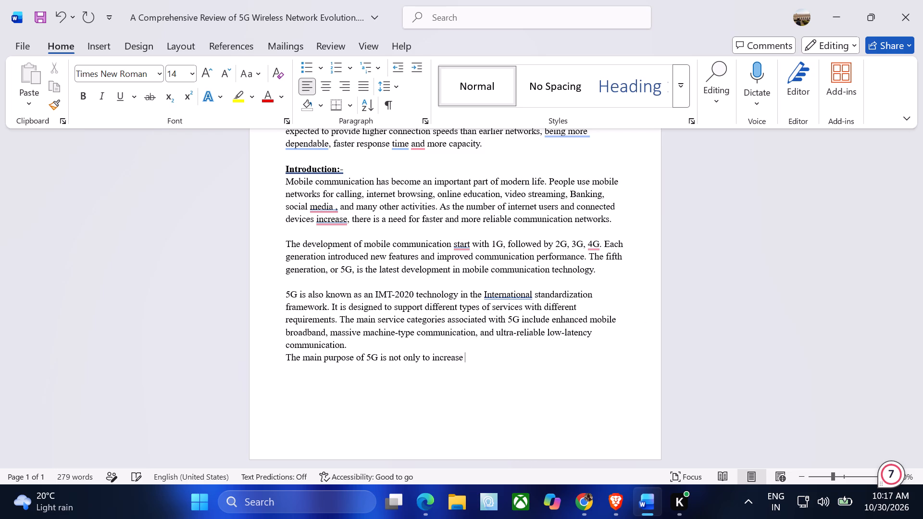
type("internet ss")
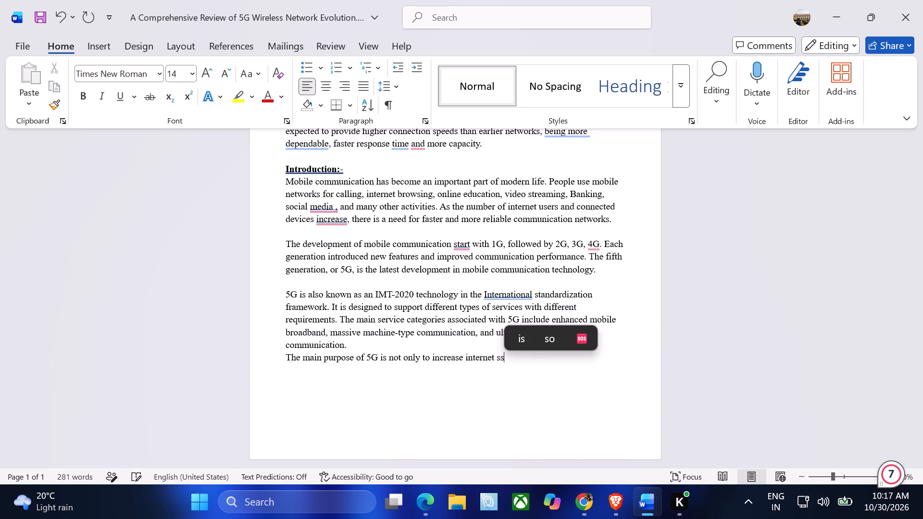
key("BackSpace")
type("peed")
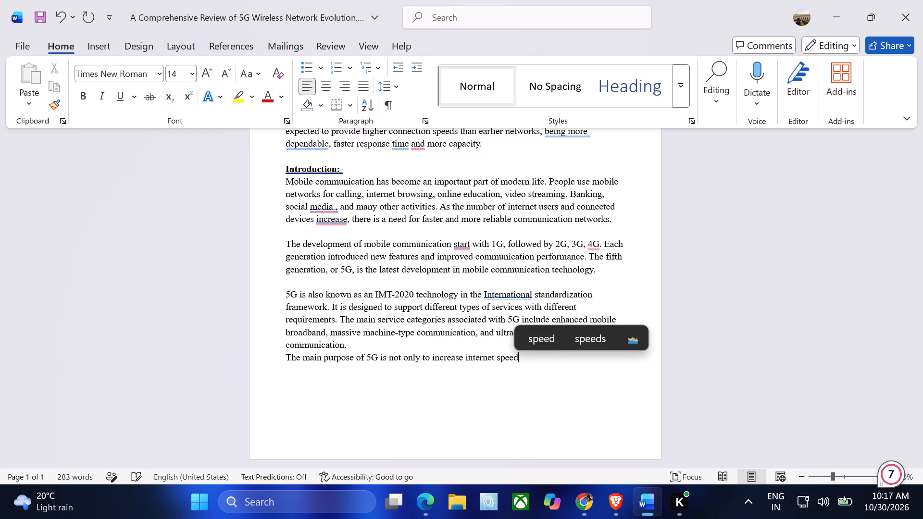
key("space")
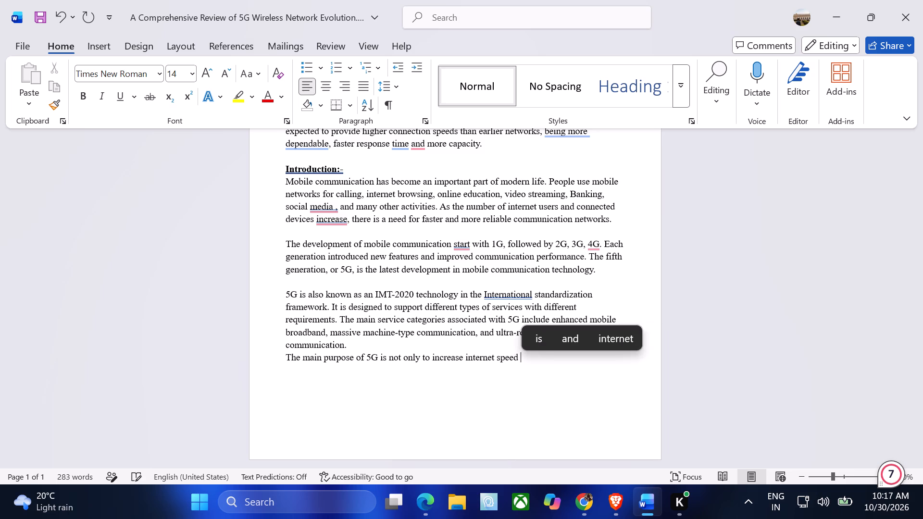
type(". i")
key("BackSpace")
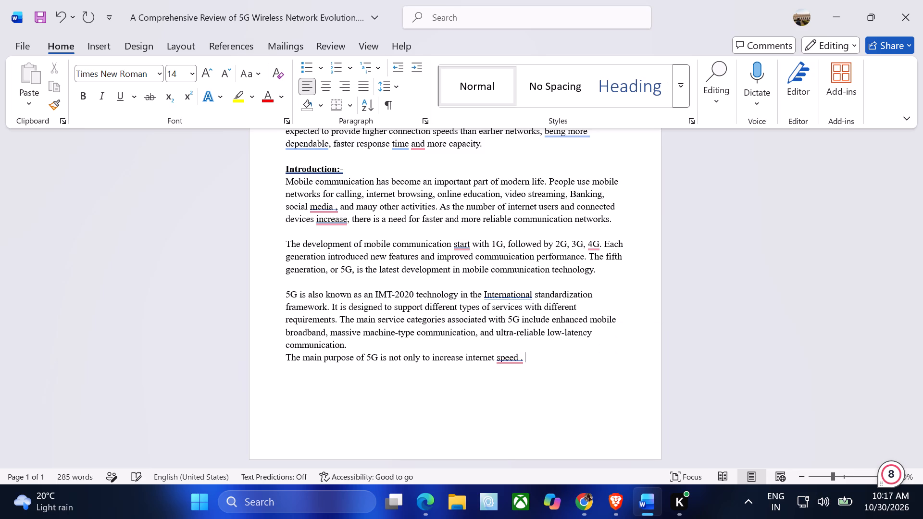
key("BackSpace")
key("BackSpace")
key("BackSpace")
type(".I")
key("BackSpace")
key("space")
Begin the second sentence of the paragraph with "It is designed to connect a large number of devices".
type("It")
key("space")
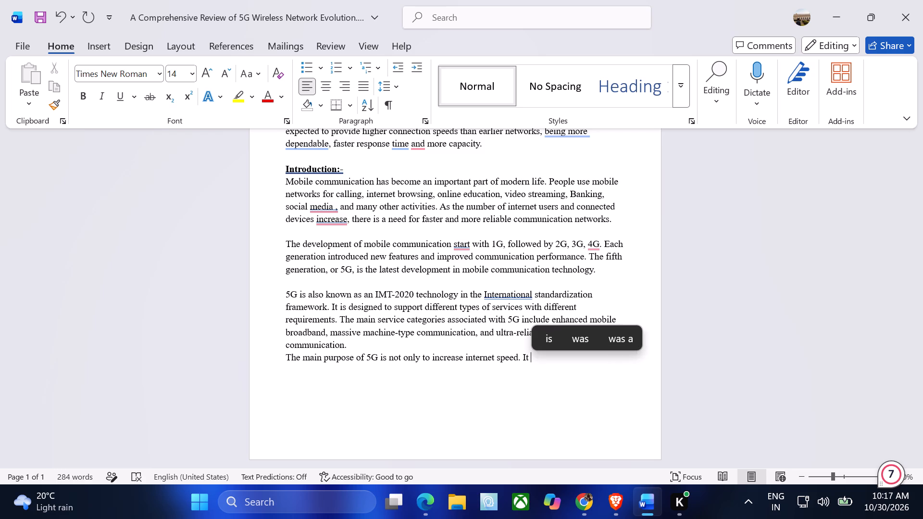
type("is designed")
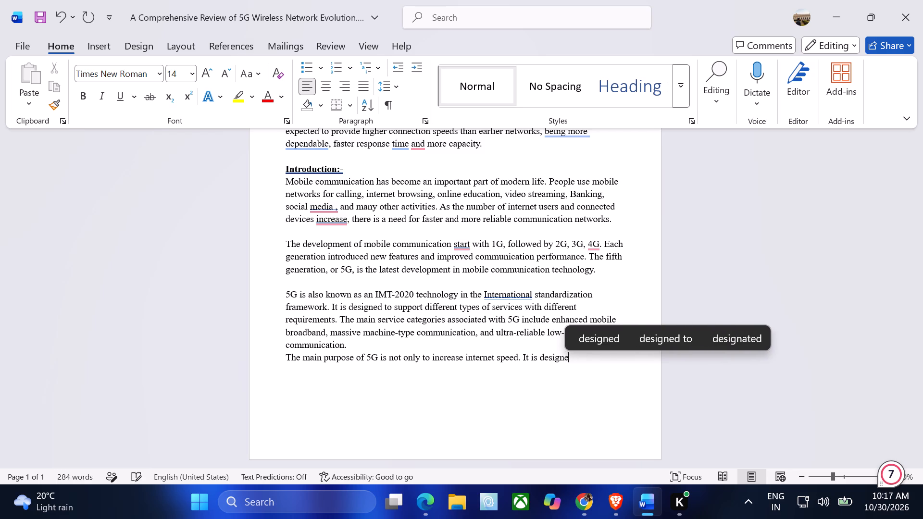
key("space")
type("to")
key("space")
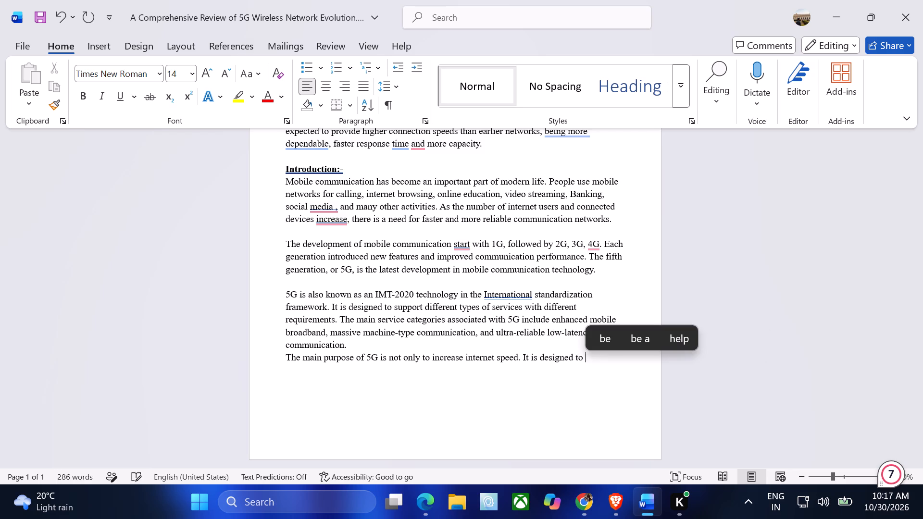
type("connect a large")
key("space")
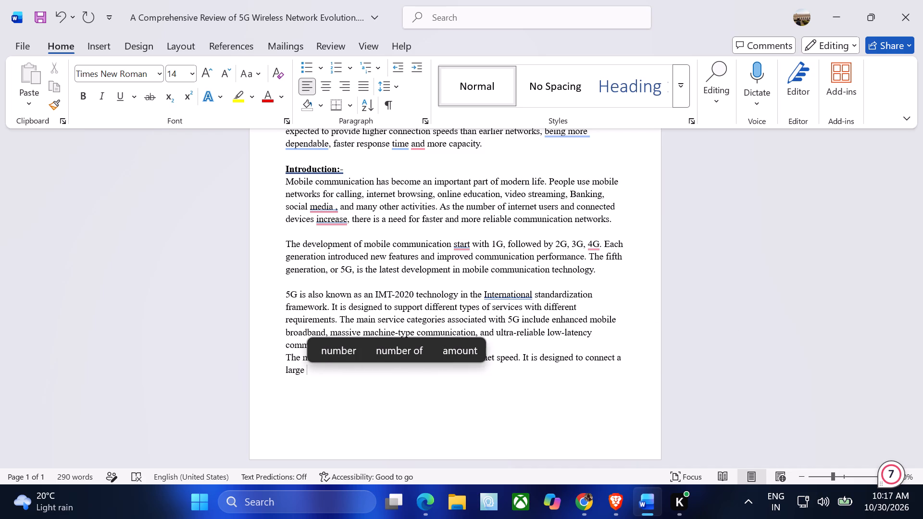
key("space")
type("number")
key("space")
type("of dec")
key("BackSpace")
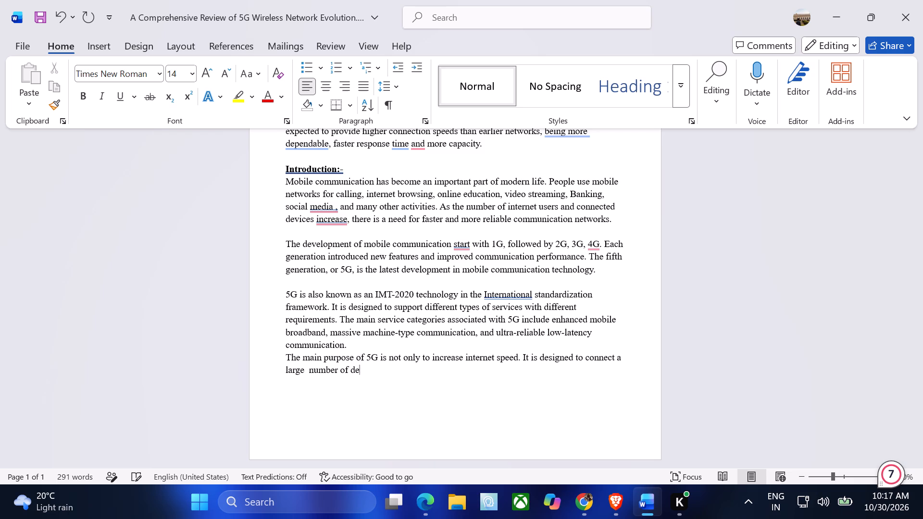
type("vi")
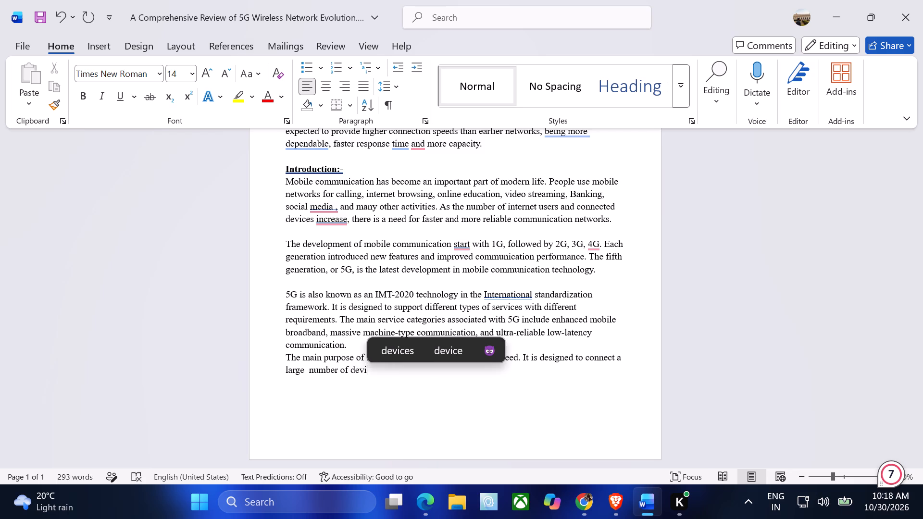
type("ces")
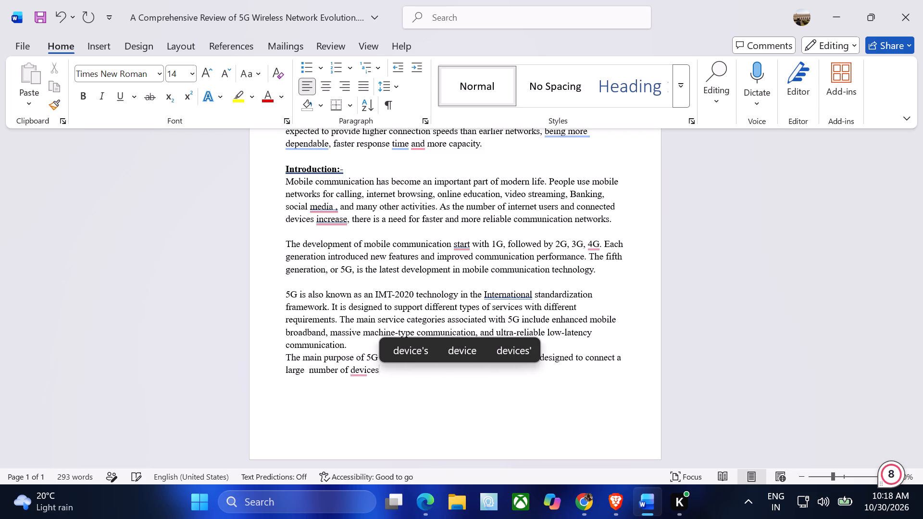
Continue the second sentence after "devices" with "and support applications that required".
key("space")
type("and suppoe")
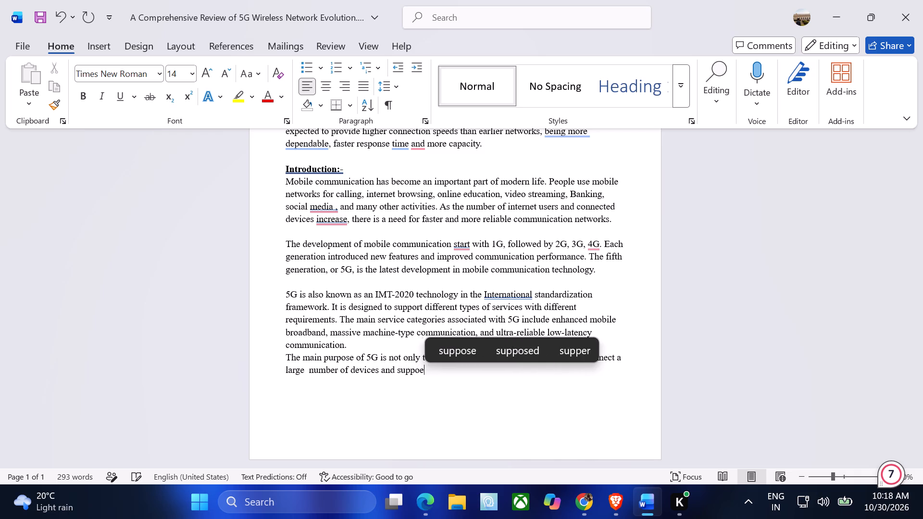
key("BackSpace")
type("rt")
key("space")
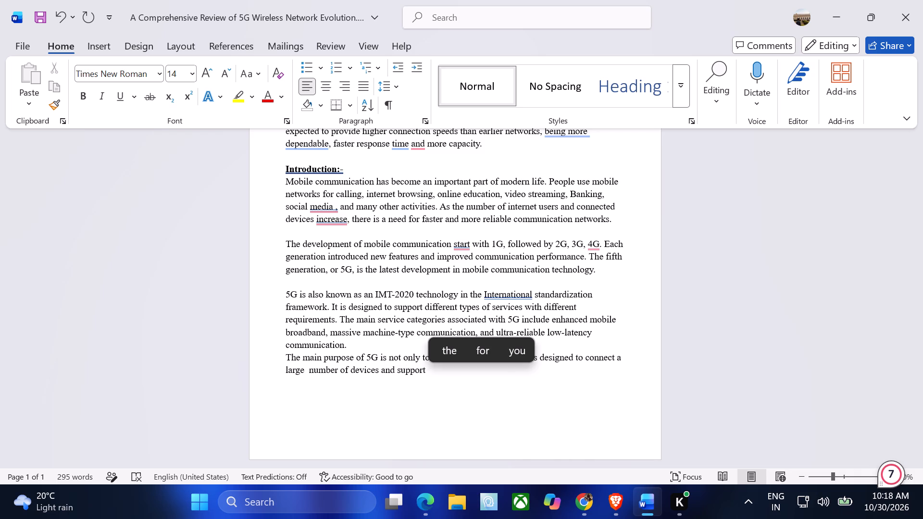
type("applications")
key("space")
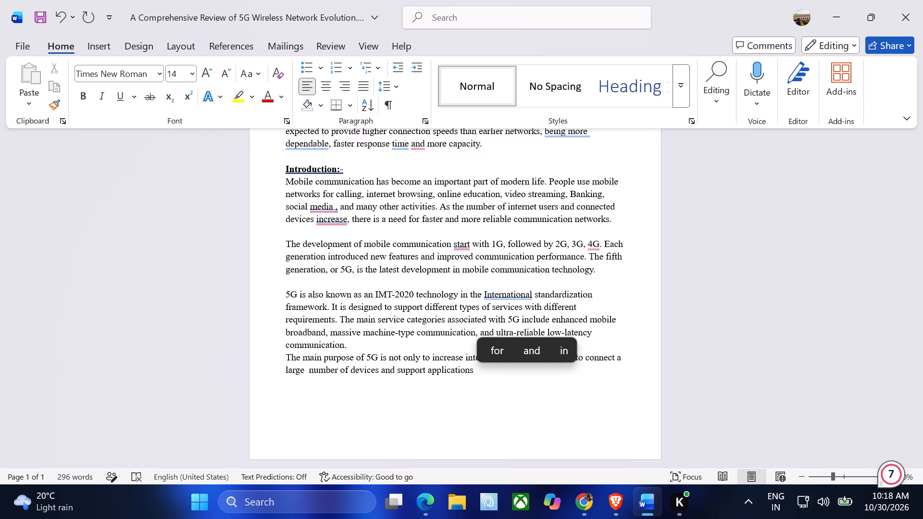
type("that")
key("space")
type("required")
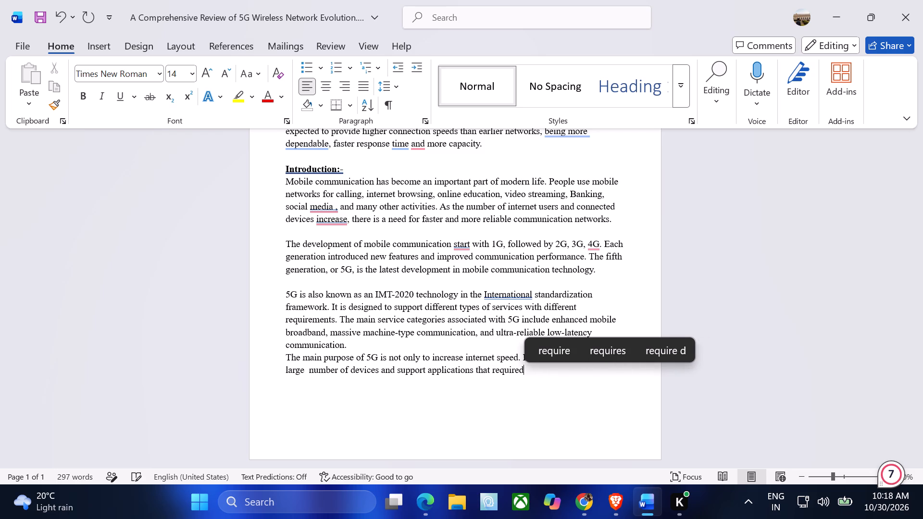
Continue the sentence after "required" with "very low delay".
key("space")
type("very loe")
key("space")
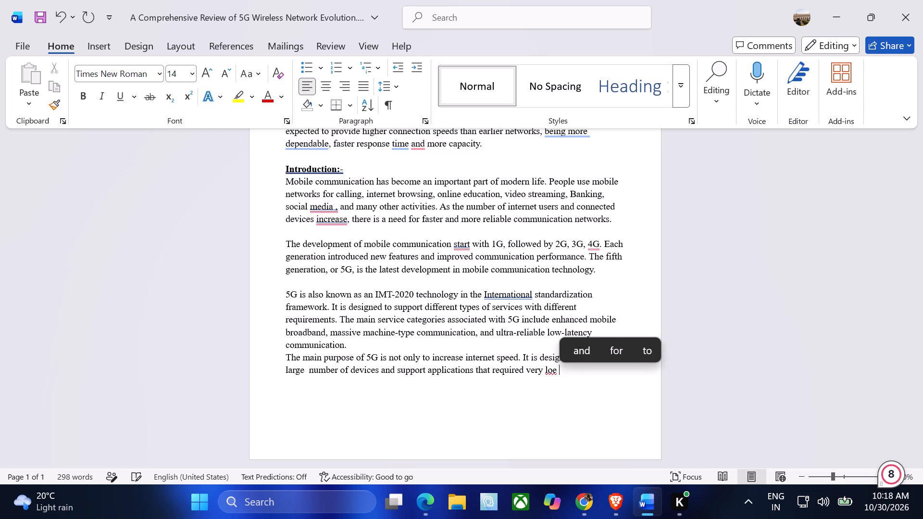
key("BackSpace")
key("minus")
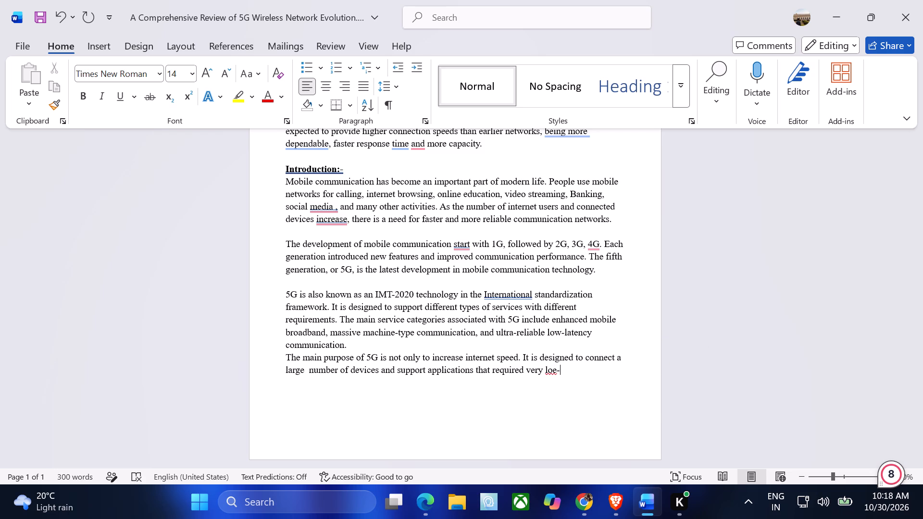
key("BackSpace")
key("BackSpace")
type("w")
key("space")
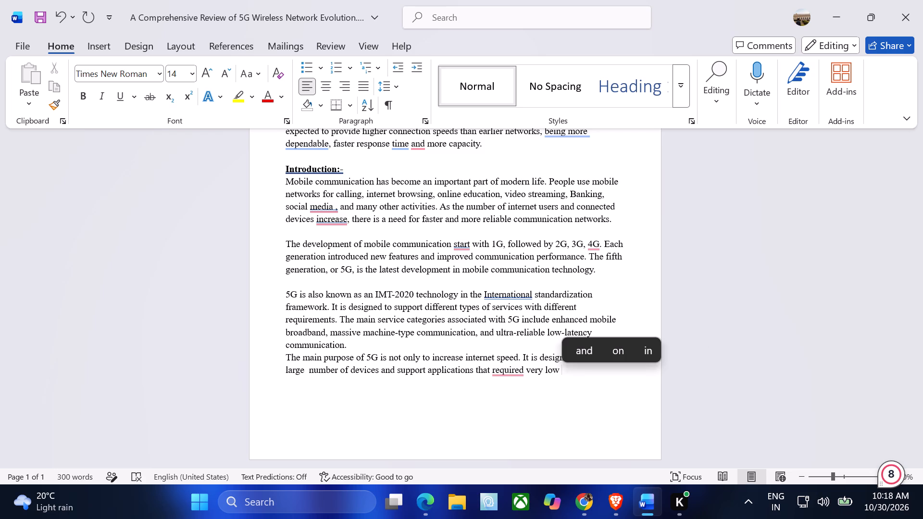
type("delay")
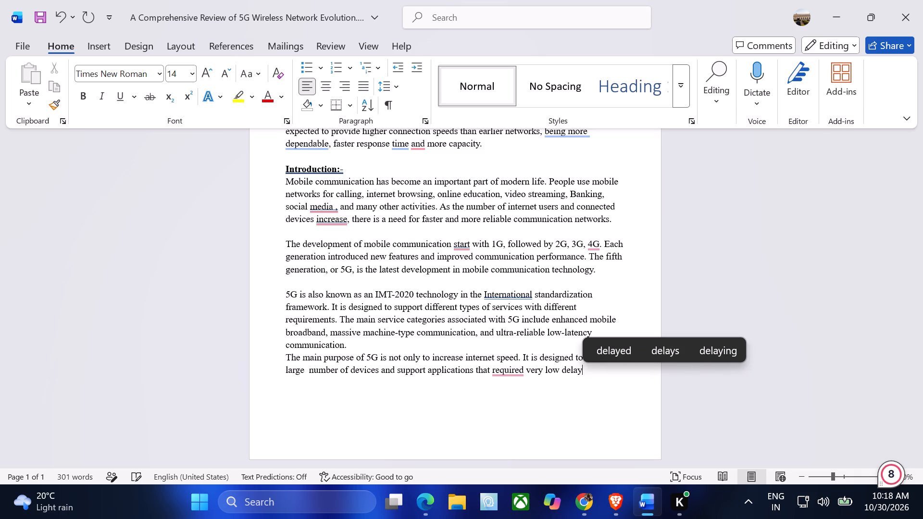
Finish the second sentence with "and highg reliability.".
key("space")
type("and")
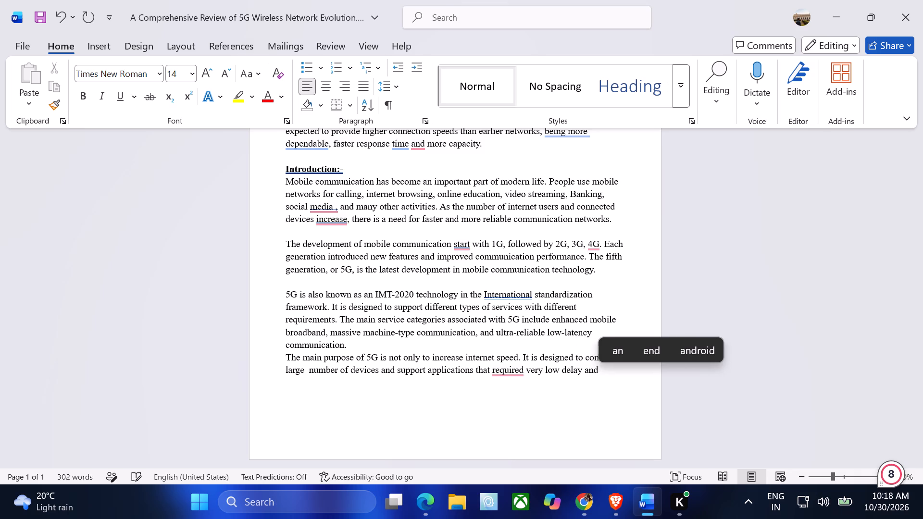
key("space")
type("hi")
type("ghg")
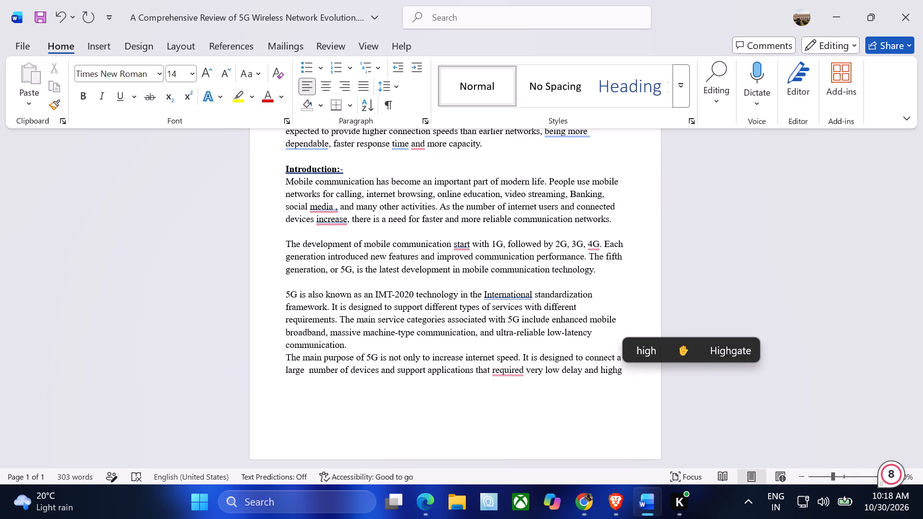
key("space")
key("t")
key("BackSpace")
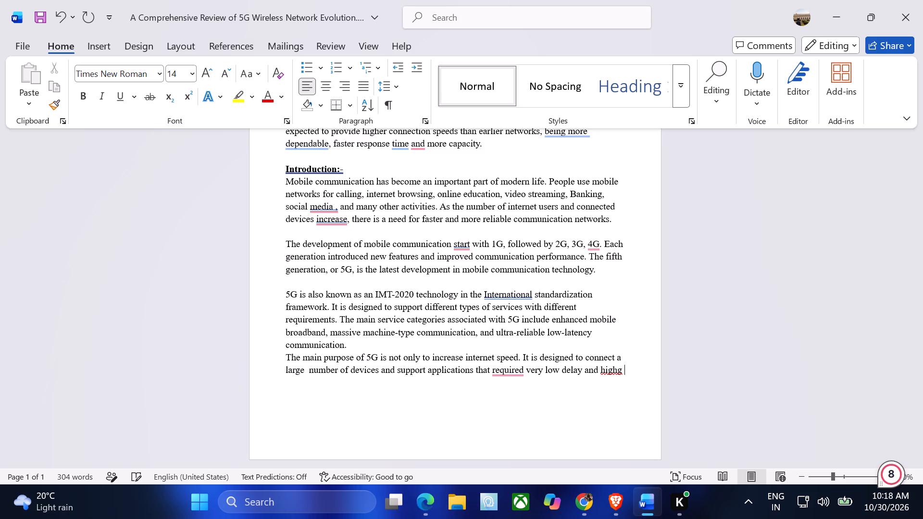
type("re")
type("liability")
type(".")
key("space")
Begin the third sentence of the paragraph with "Therefore, 5G can play".
type("Thr")
key("BackSpace")
type("er")
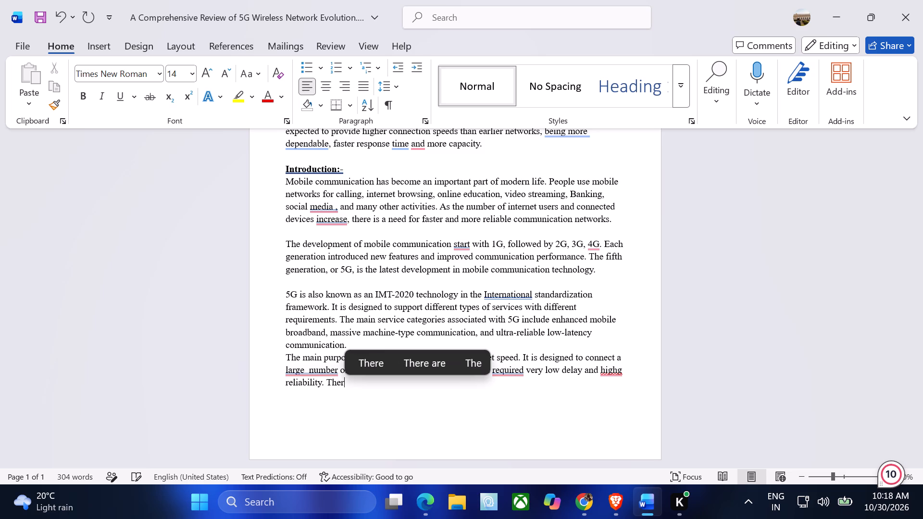
type("efore")
key("space")
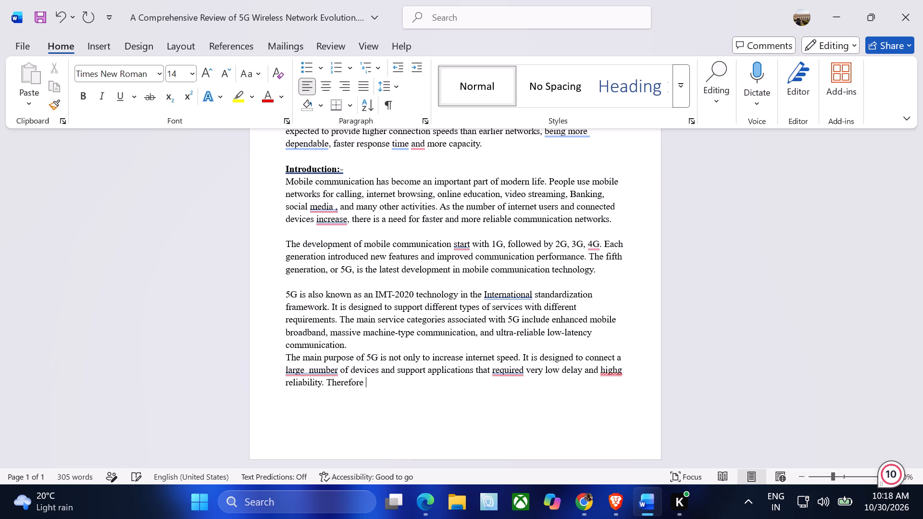
key("BackSpace")
type(",")
key("space")
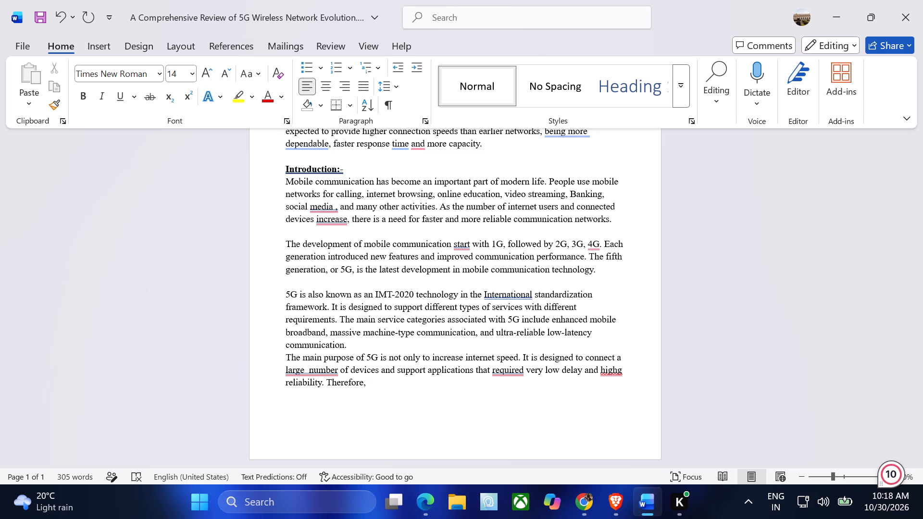
type("5G")
key("space")
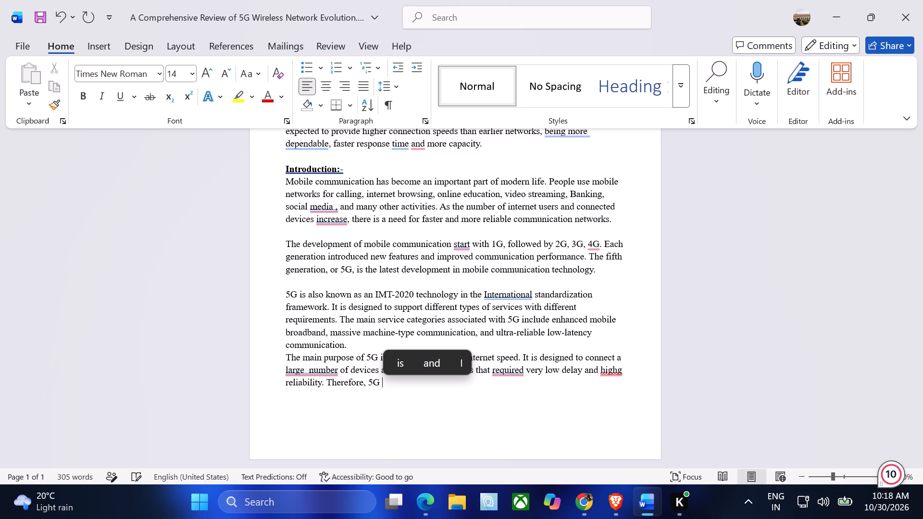
type("can pl")
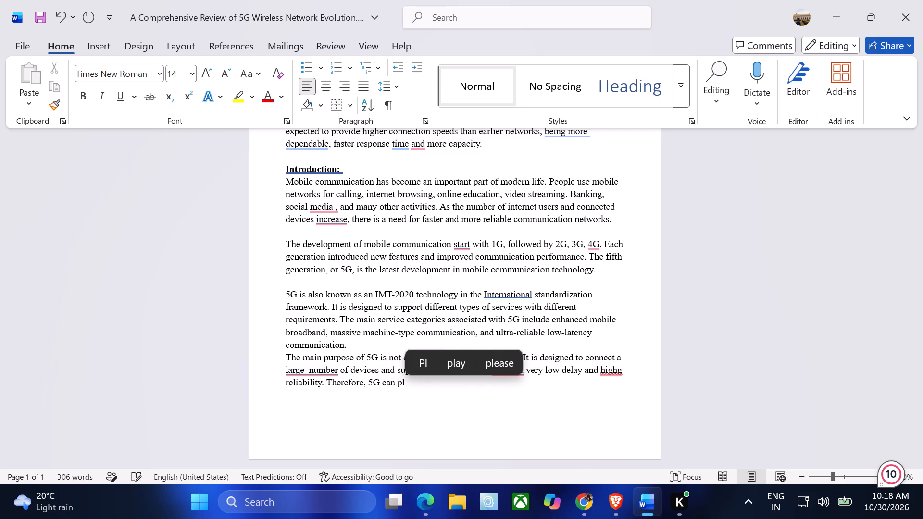
type("ay")
key("space")
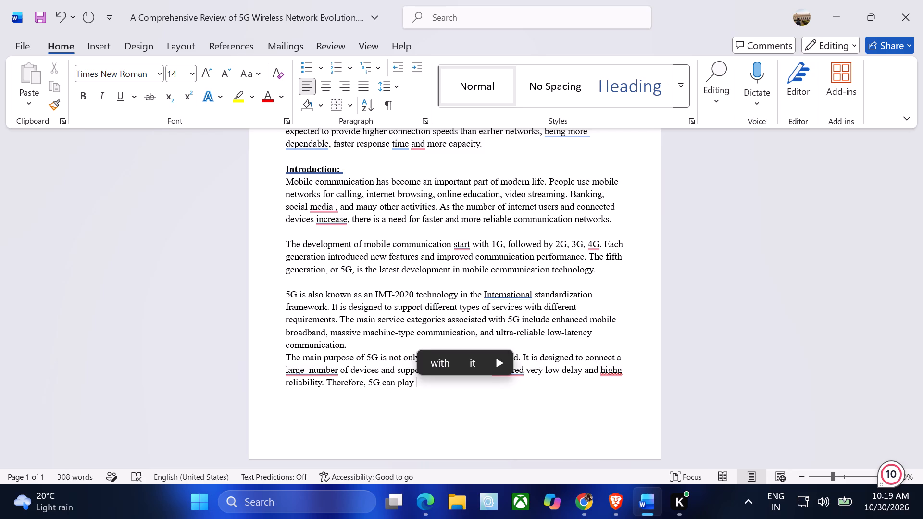
Continue the third sentence with "an important role in the development of smart cities".
type("an impo")
type("rtant")
key("space")
type("role")
key("space")
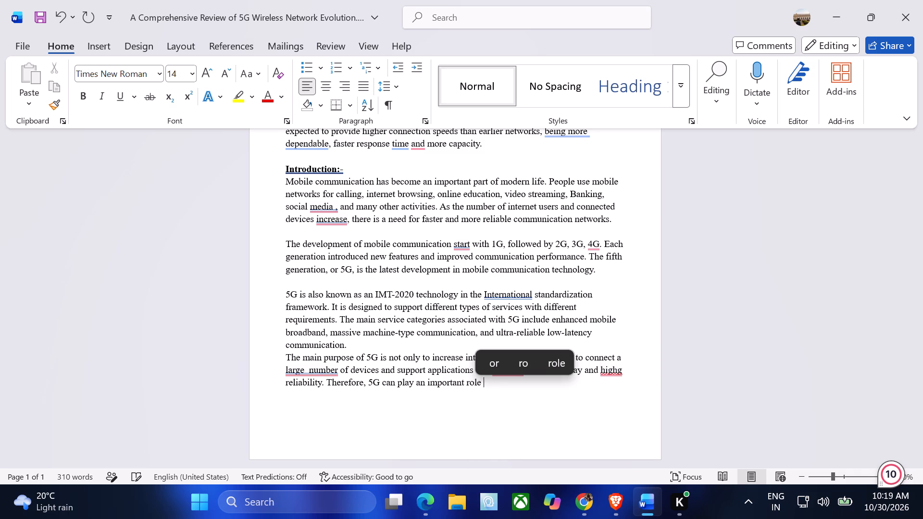
type("in the development")
key("space")
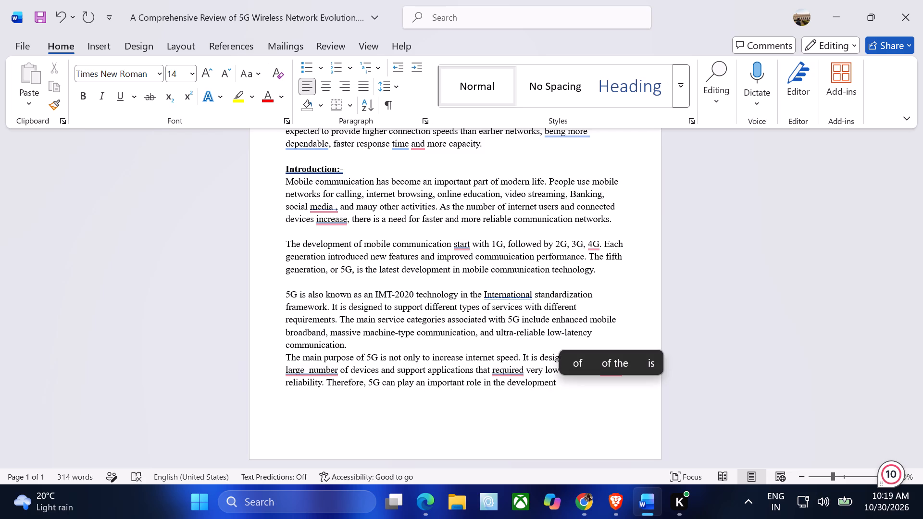
type("of smart")
key("space")
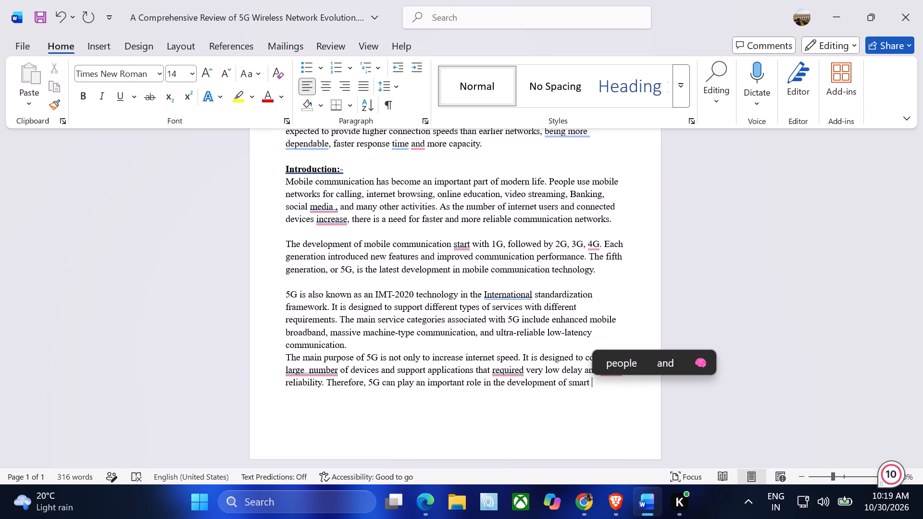
type("cities")
key("space")
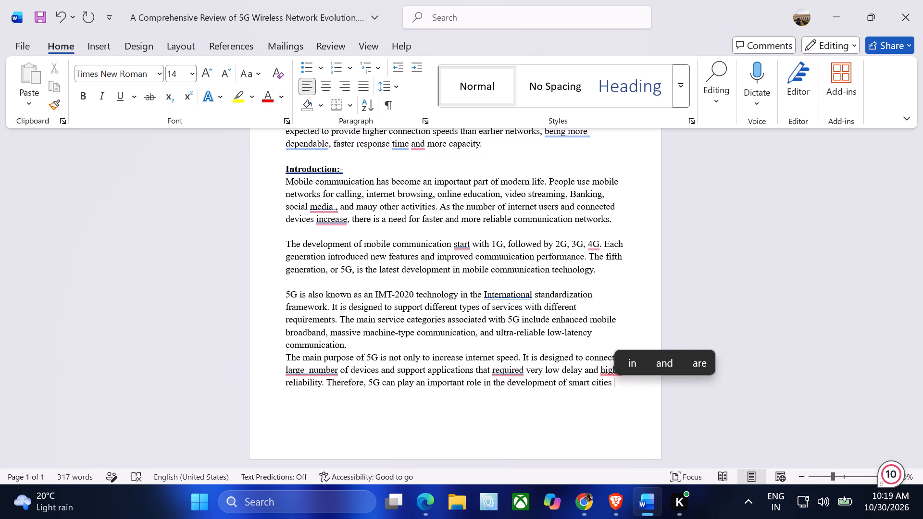
Continue the list after "smart cities" with ", interlligent tra".
type(", interl")
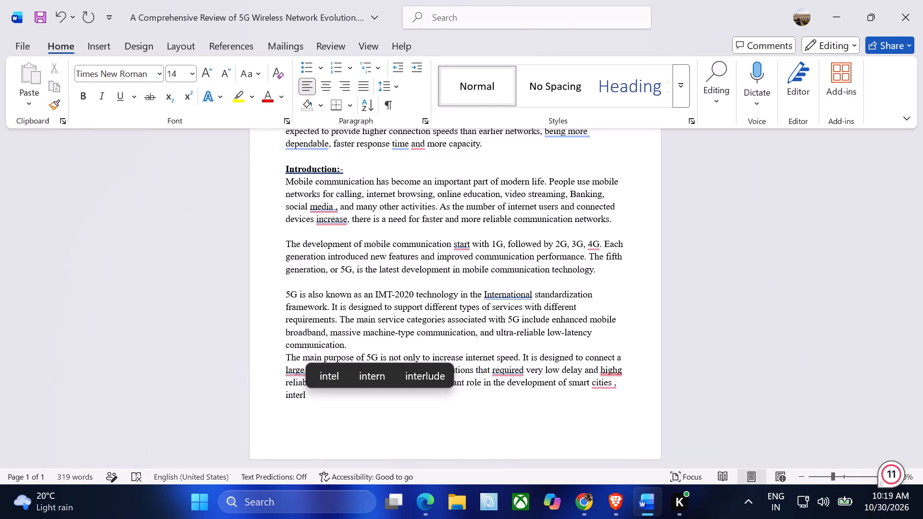
key("l")
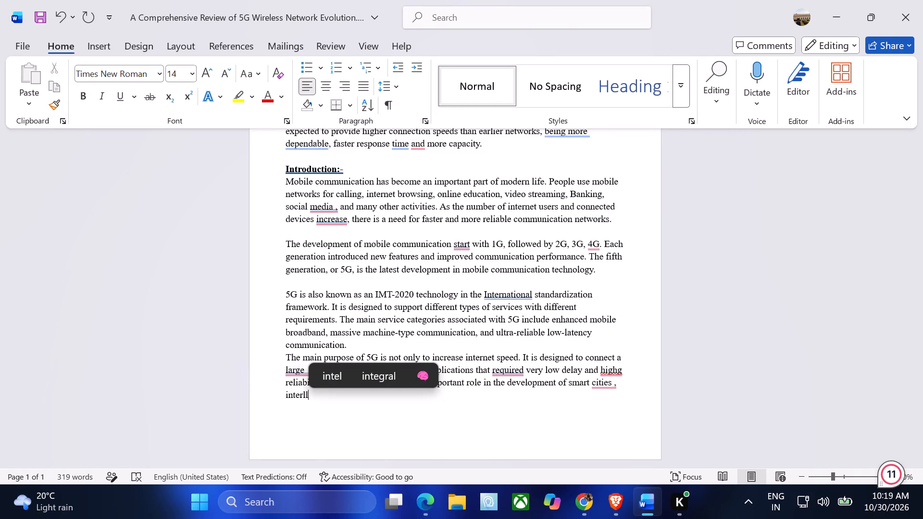
key("i")
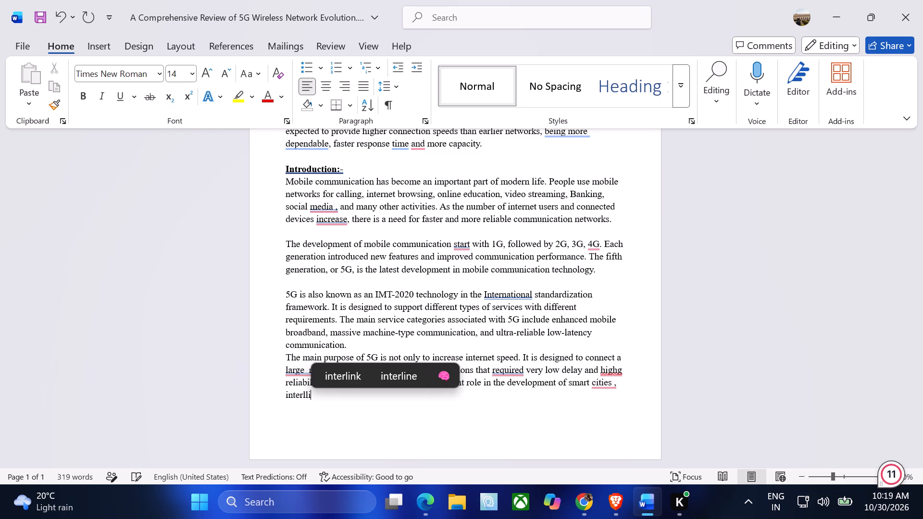
type("gent")
key("space")
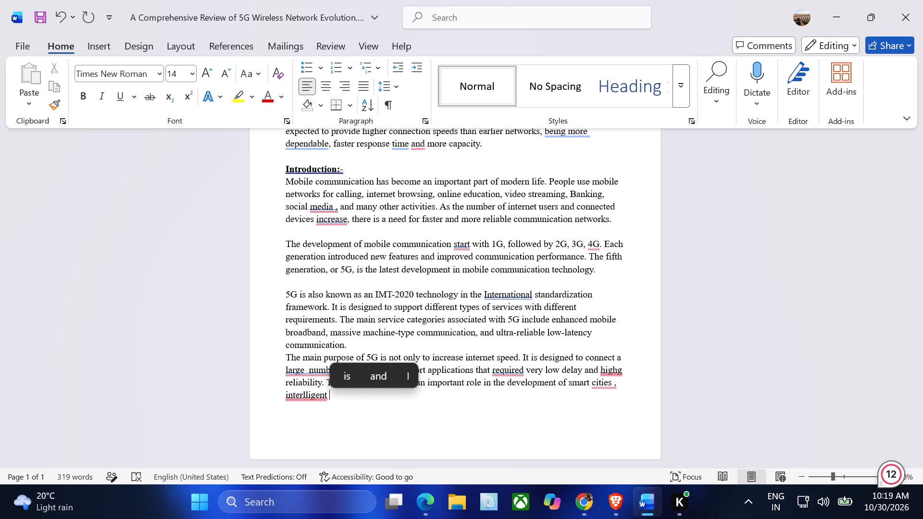
type("tr")
key("a")
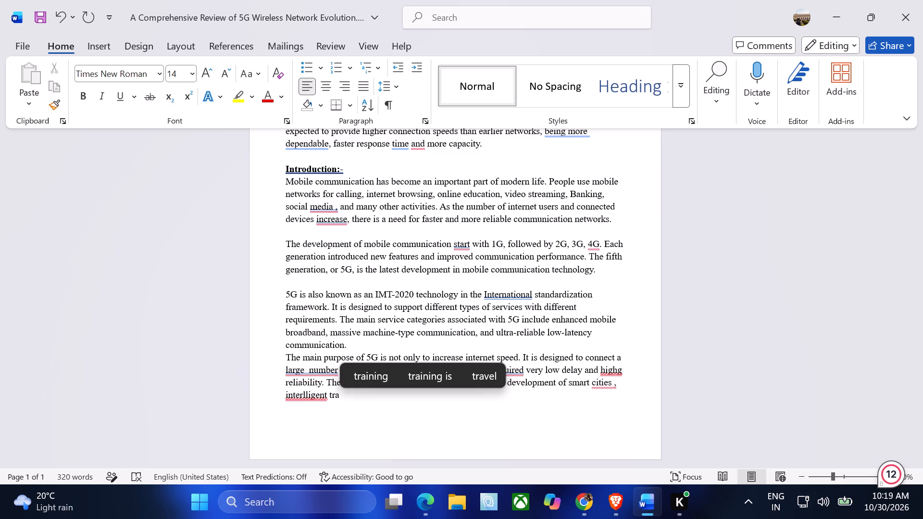
Delete the misspelled text at the end of the sentence back to "inte".
key("BackSpace")
key("BackSpace")
key("BackSpace")
key("BackSpace")
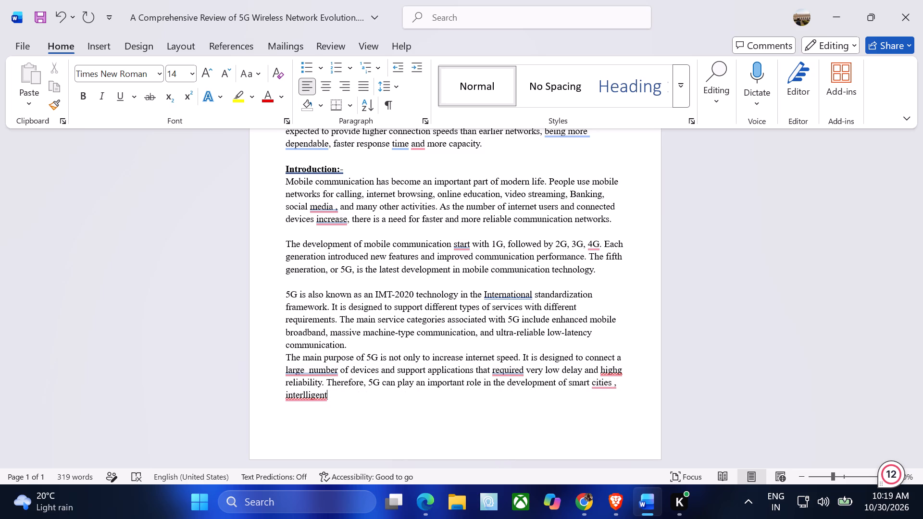
key("space")
key("BackSpace")
key("BackSpace")
key("BackSpace")
key("BackSpace")
key("BackSpace")
key("BackSpace")
key("BackSpace")
key("BackSpace")
key("BackSpace")
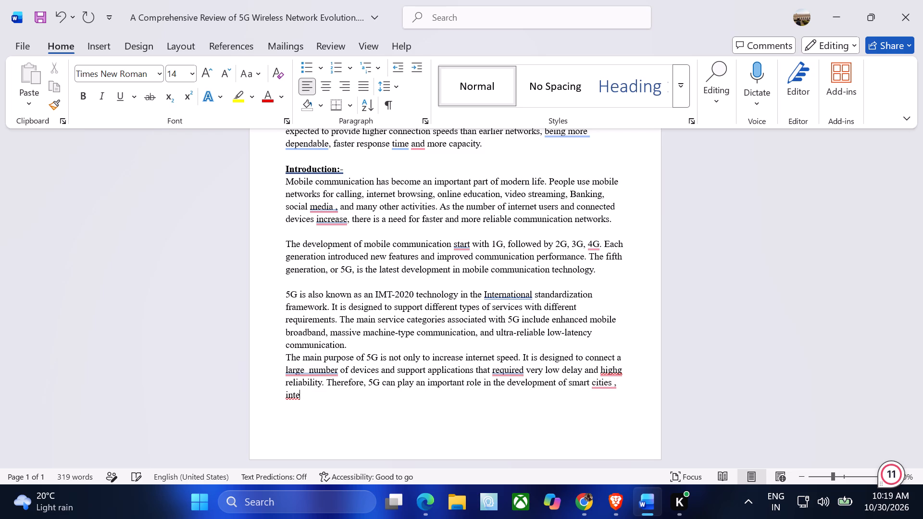
Complete the partial word after "smart cities ," as "intelligent".
key("n")
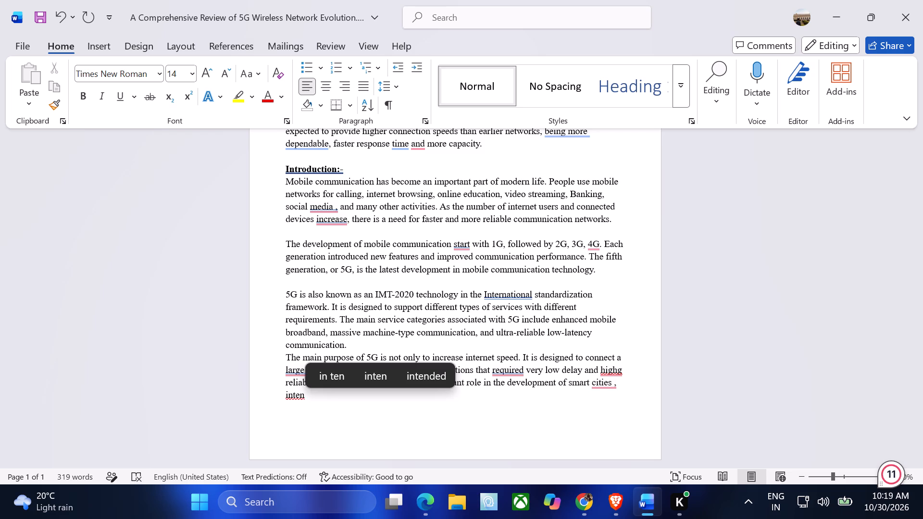
type("te")
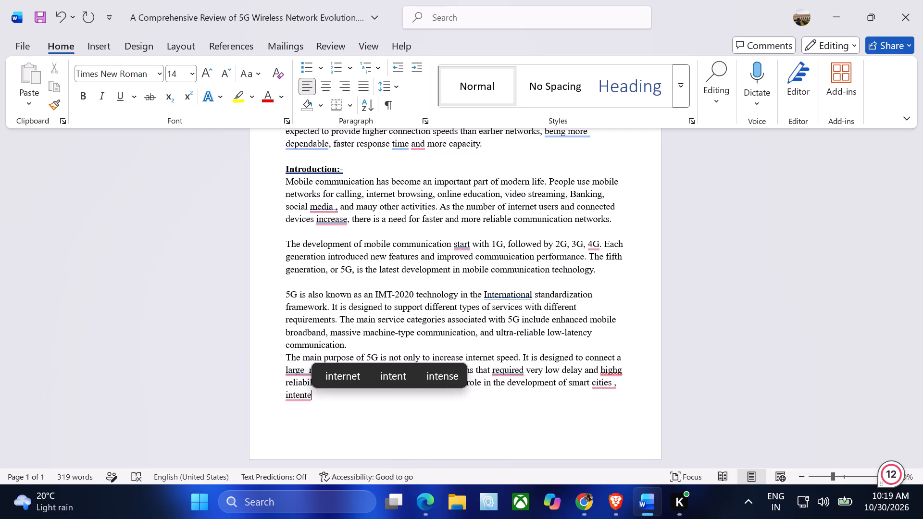
key("BackSpace")
key("BackSpace")
key("BackSpace")
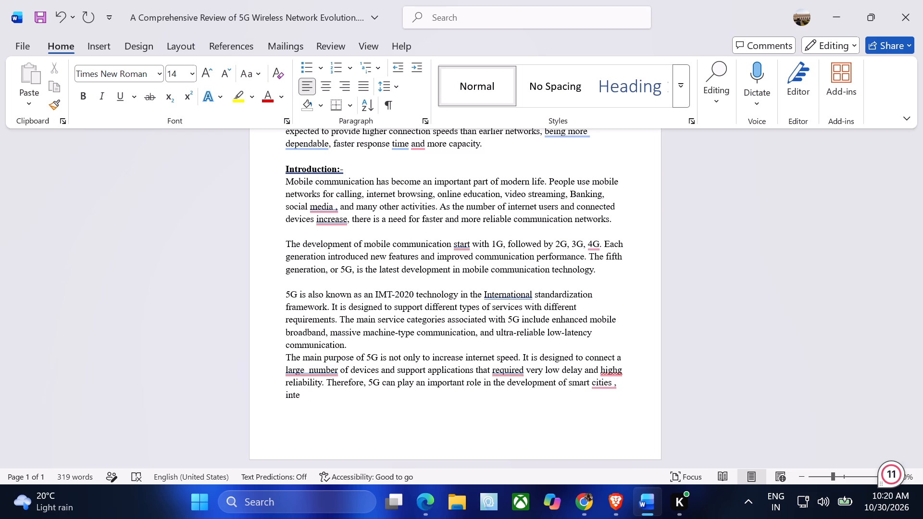
key("BackSpace")
key("e")
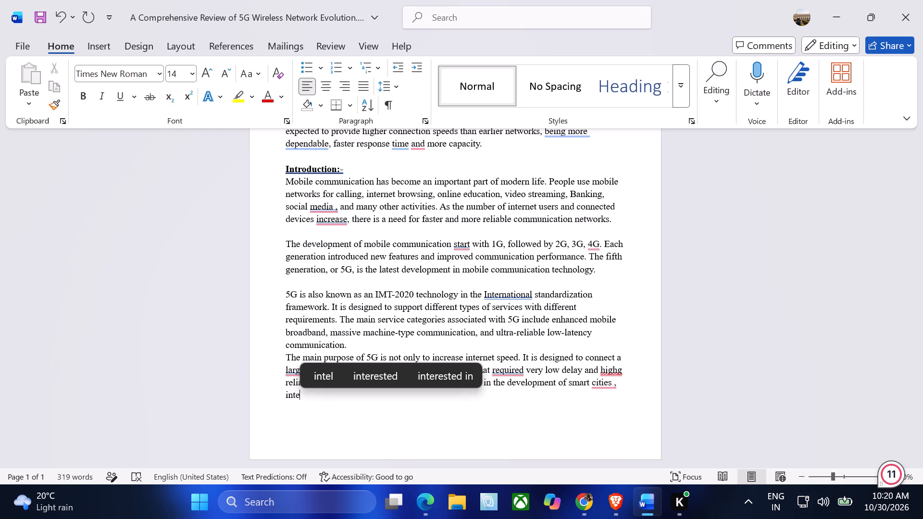
type("lligent")
key("space")
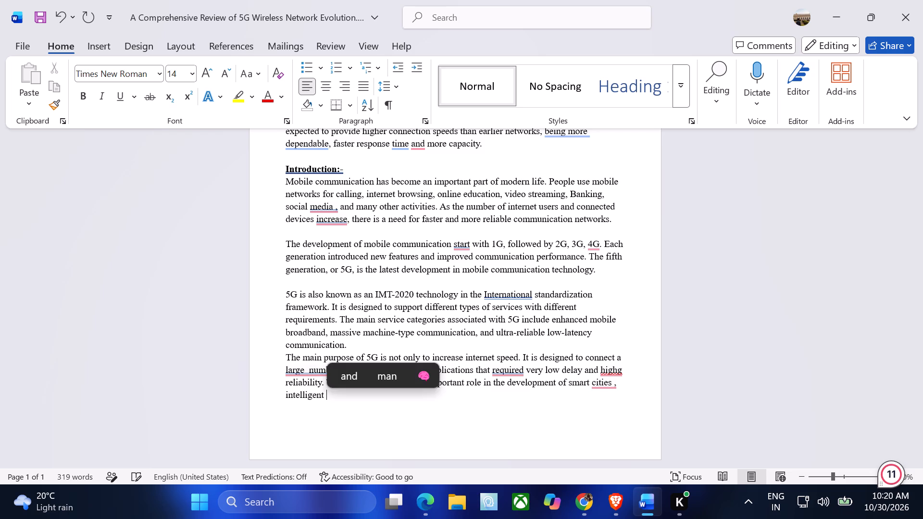
Add "transportation," after "intelligent" in the third sentence of the main-purpose paragraph.
type("tr")
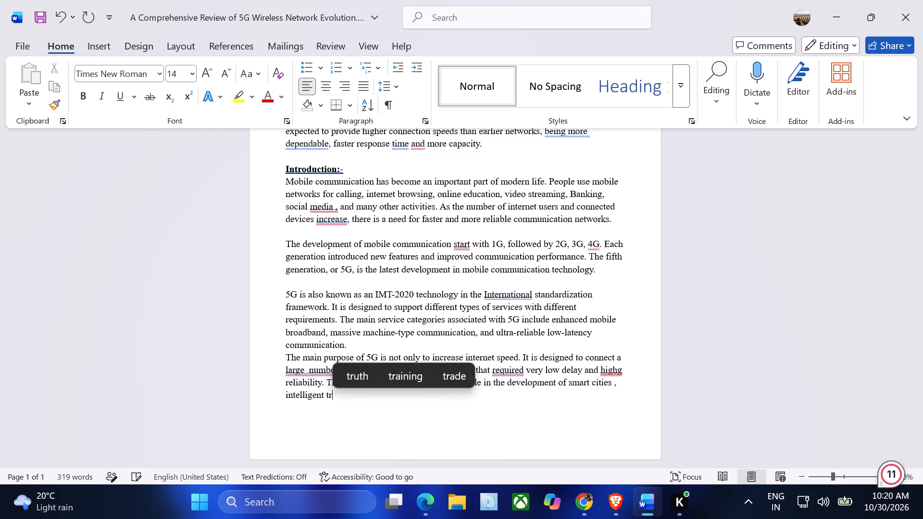
type("as")
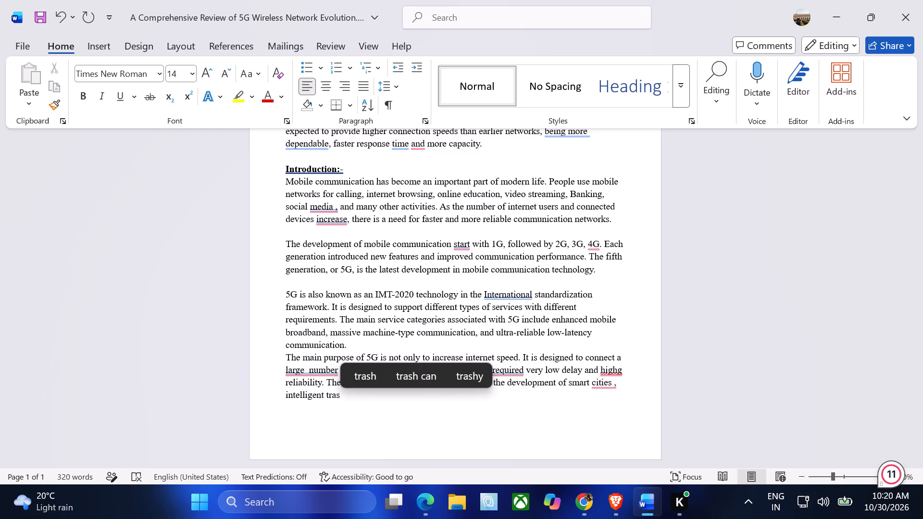
key("BackSpace")
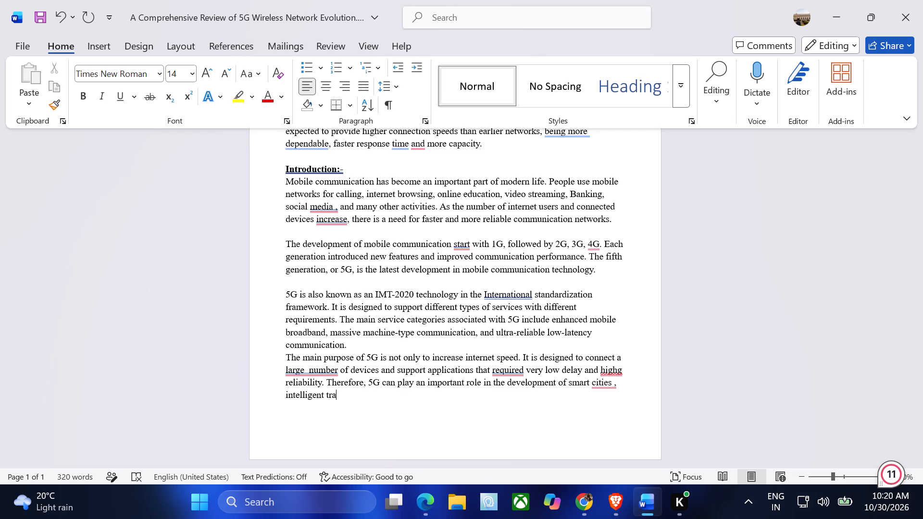
type("nsport")
type("atu")
key("BackSpace")
type("ion")
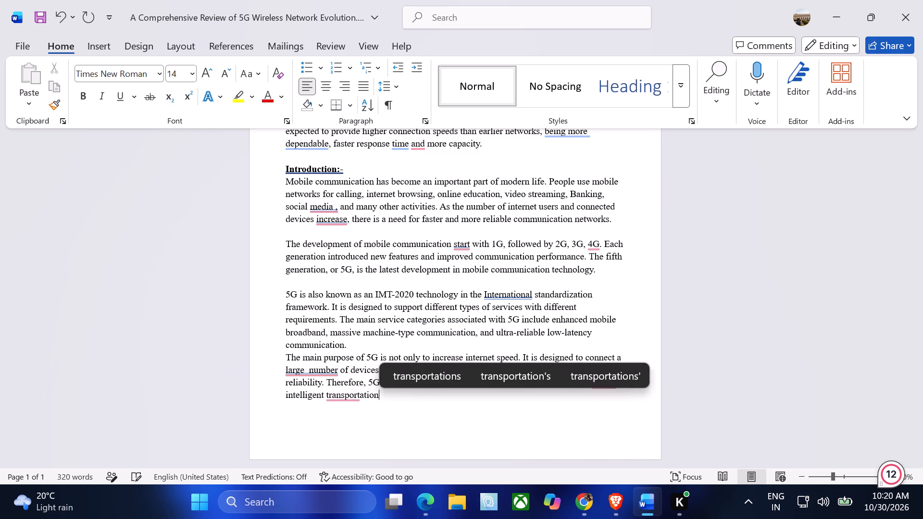
key("m")
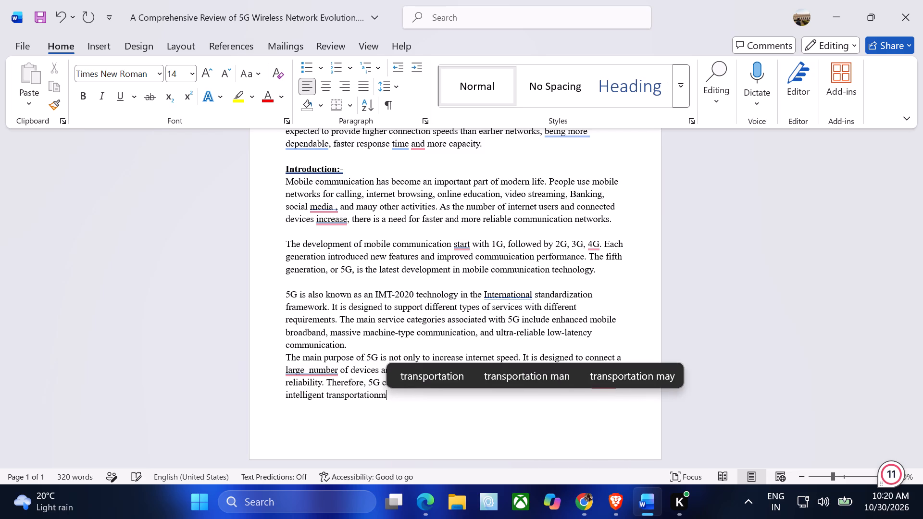
type("\\,")
key("space")
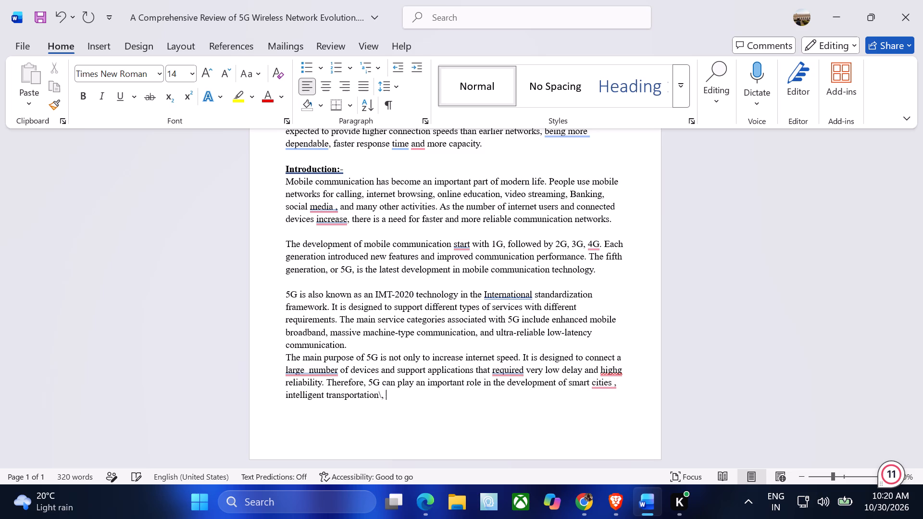
key("BackSpace")
key("BackSpace")
key("BackSpace")
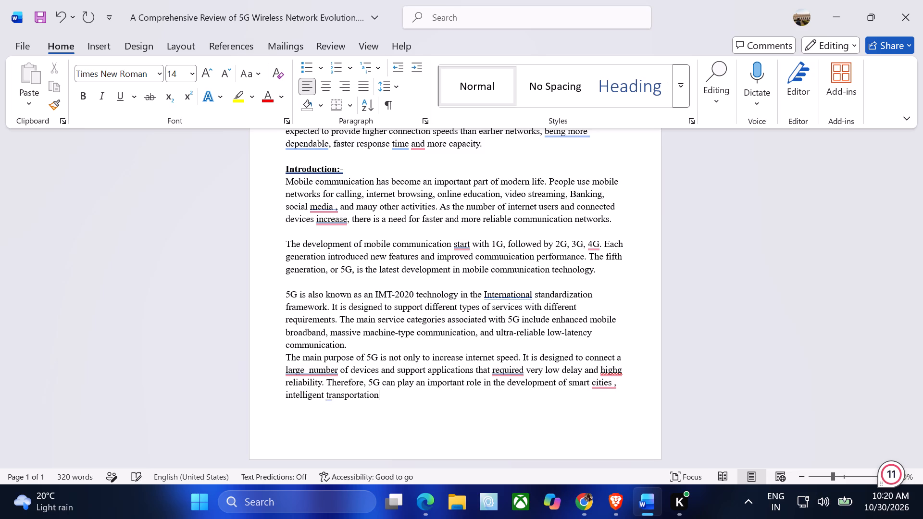
type(",")
Continue the list after "intelligent transportation," with "healthcare systems,".
key("space")
type("hea")
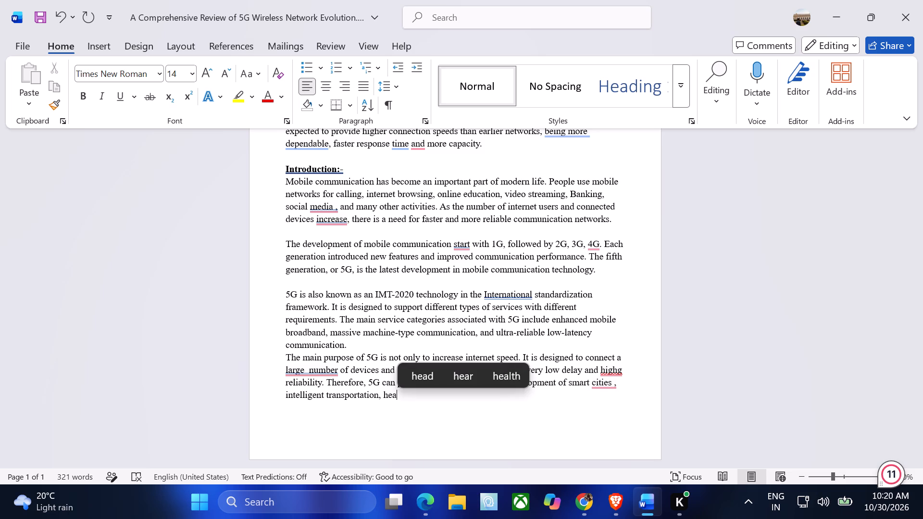
type("lthcare")
key("space")
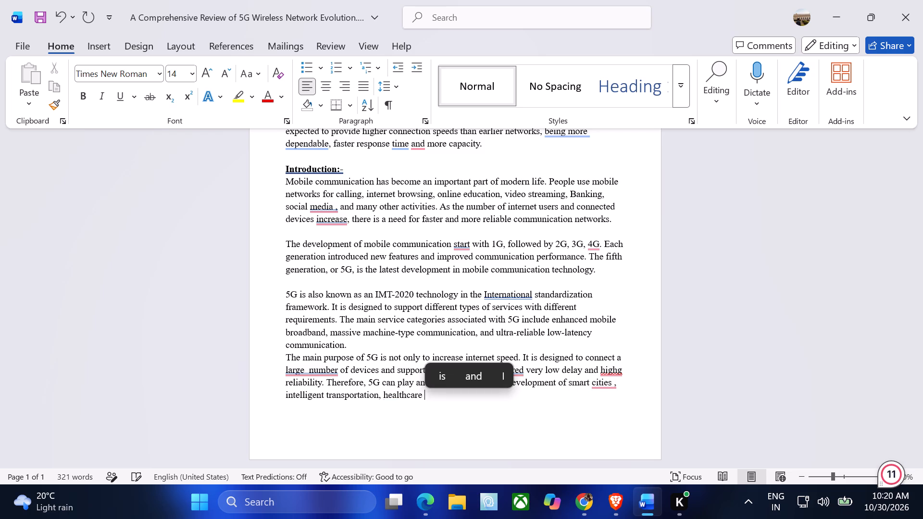
type("system")
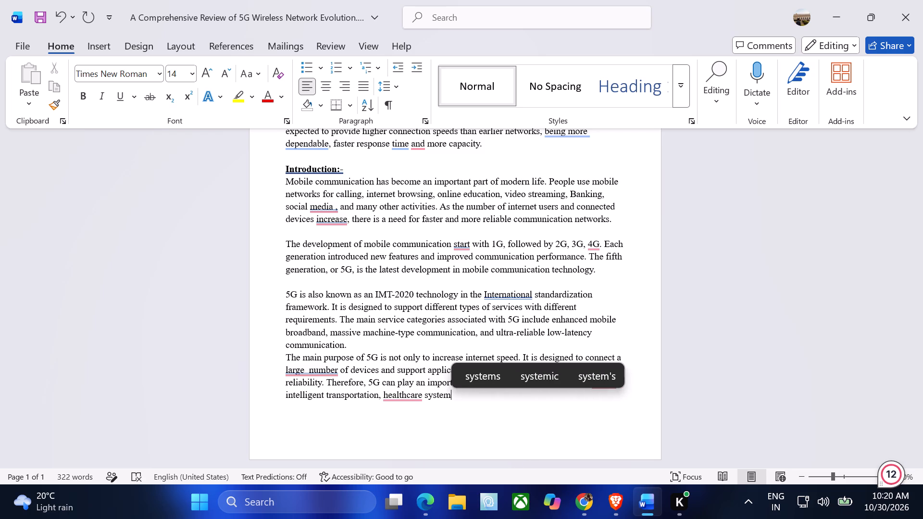
key("s")
type(",")
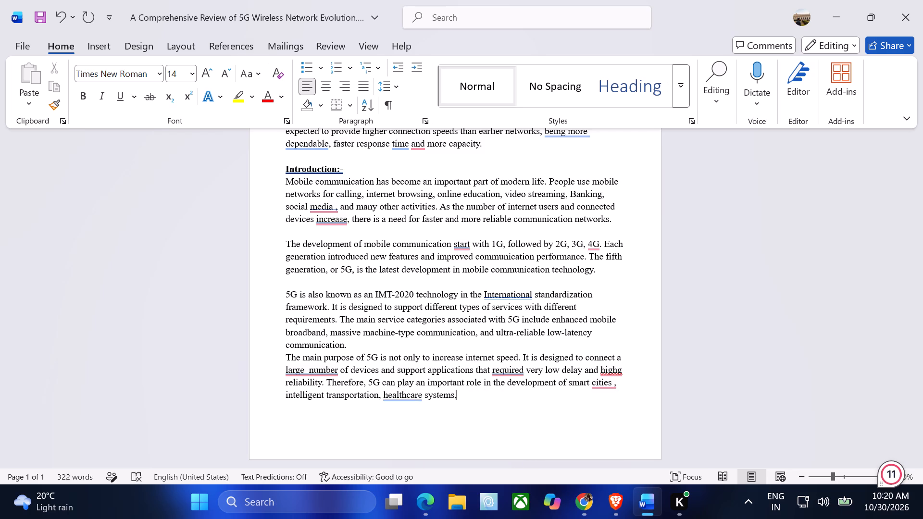
Continue the list after "healthcare systems," with "industrial automation , and".
key("space")
type("indu")
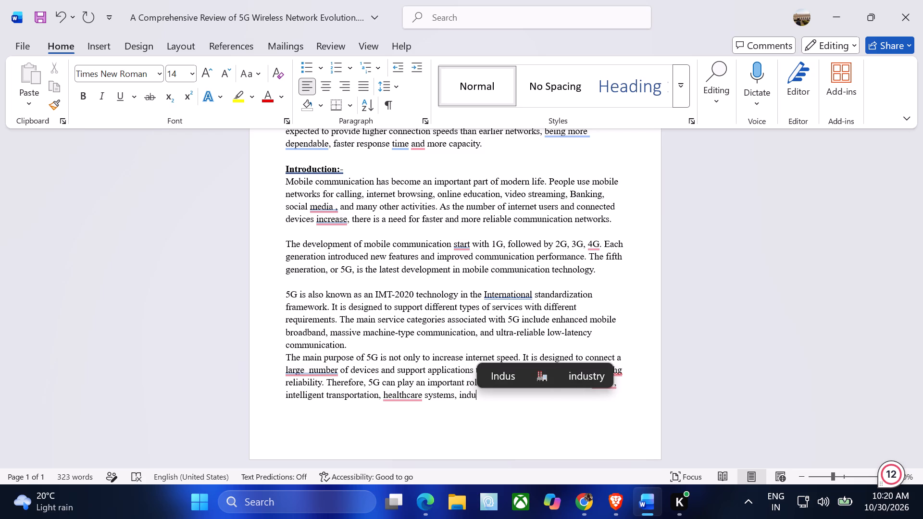
type("strial")
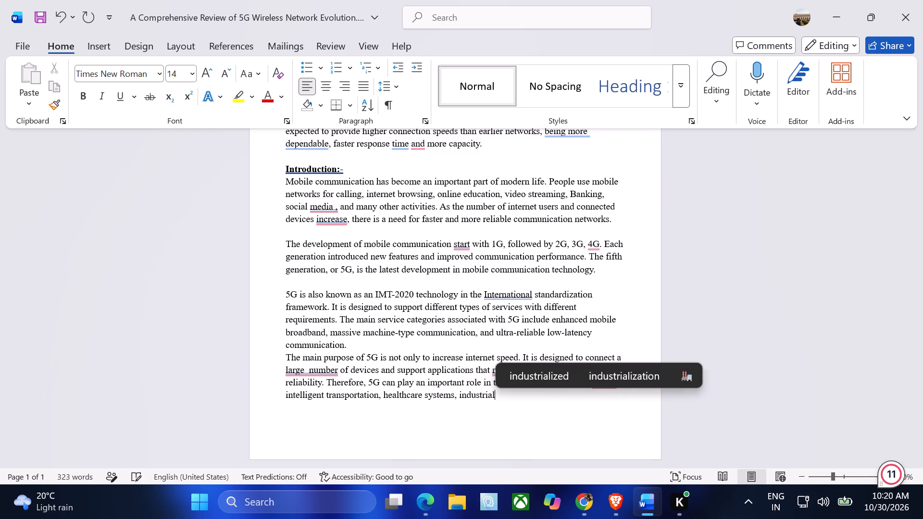
key("space")
type("automation")
key("space")
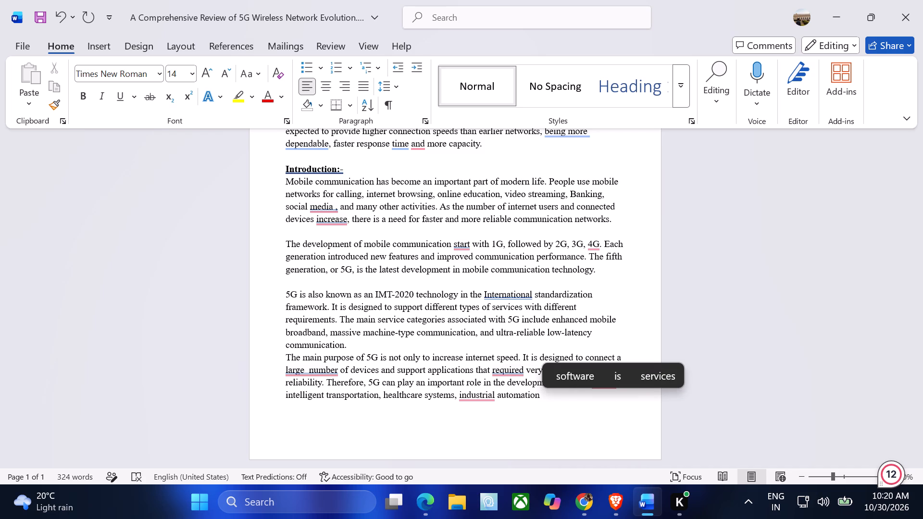
type(",")
key("space")
type("and")
key("space")
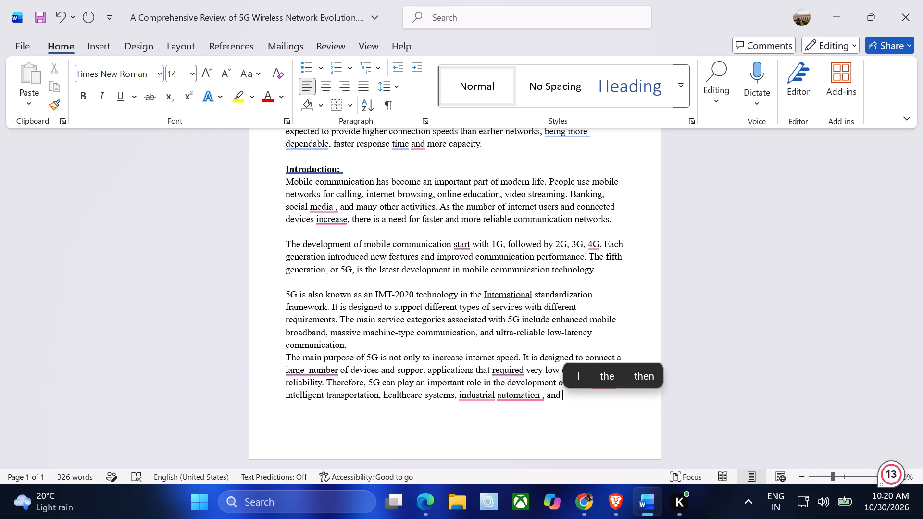
Finish the list sentence after "industrial automation , and" with "IoT application.".
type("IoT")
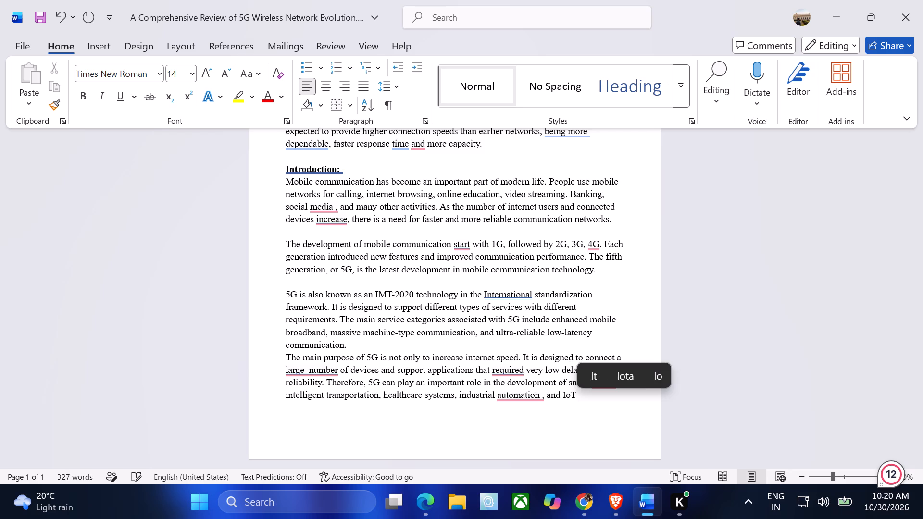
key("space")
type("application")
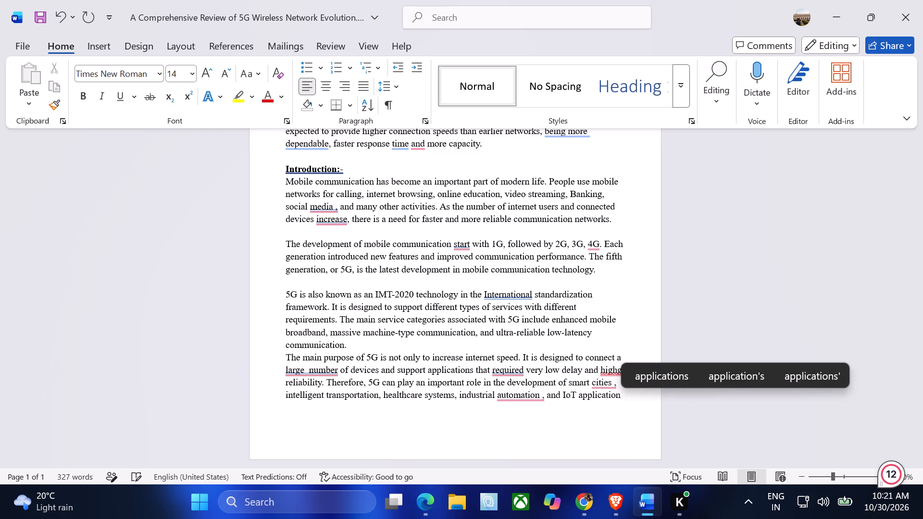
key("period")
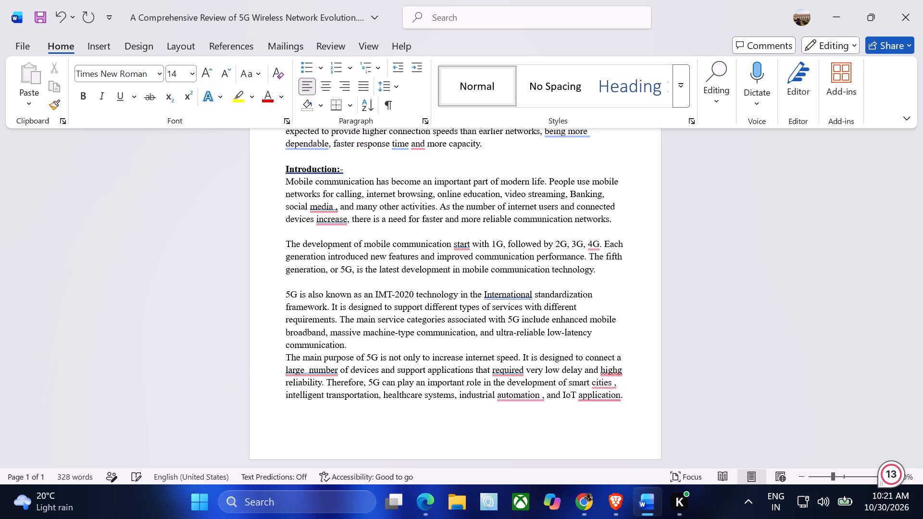
Start a new line after the Introduction's main-purpose paragraph and begin its text with "Evol".
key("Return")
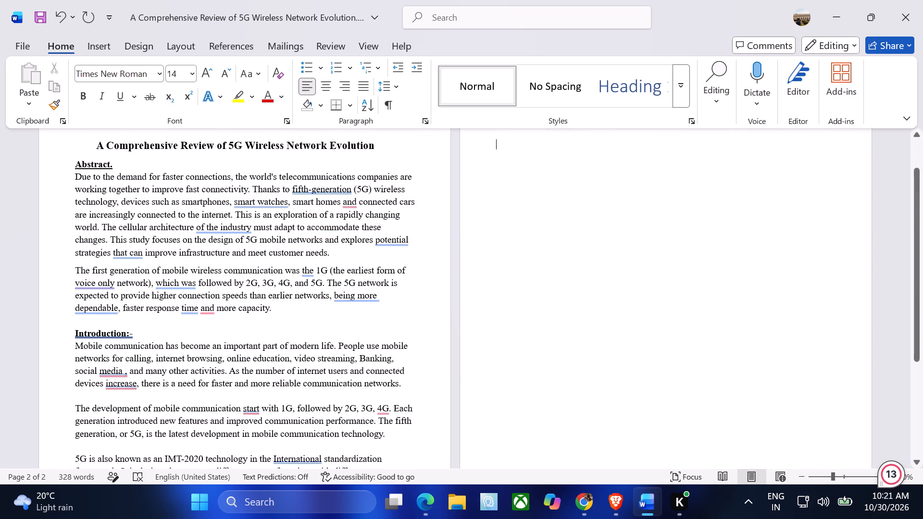
scroll(494, 421, "up", 2, "ctrl")
scroll(494, 421, "down", 2, "ctrl")
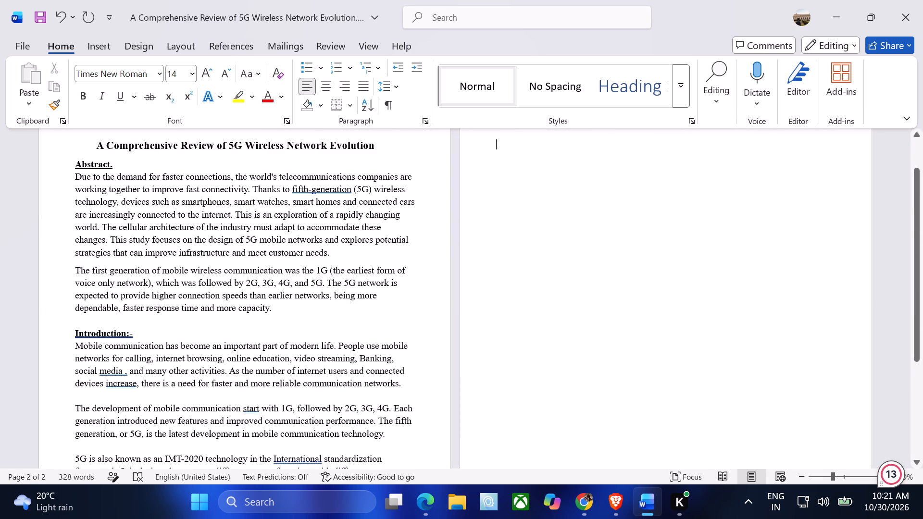
scroll(494, 421, "down", 1, "ctrl")
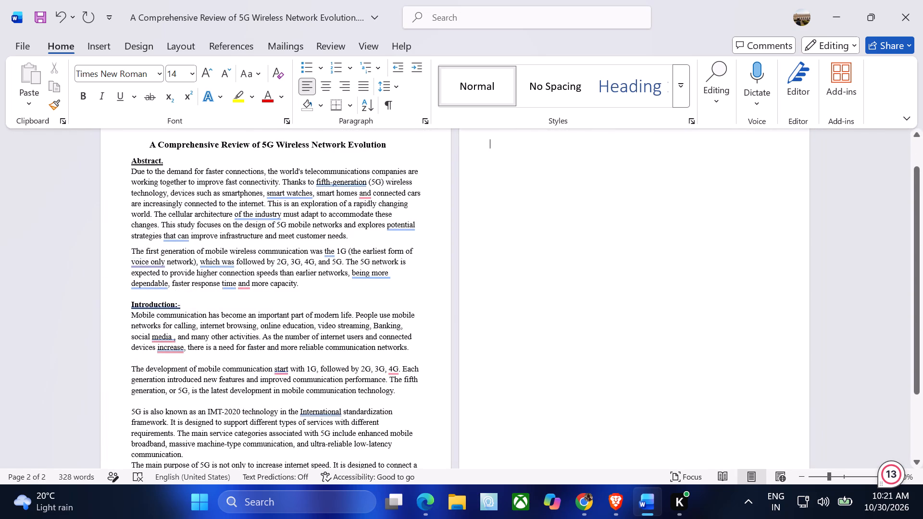
scroll(494, 421, "up", 2)
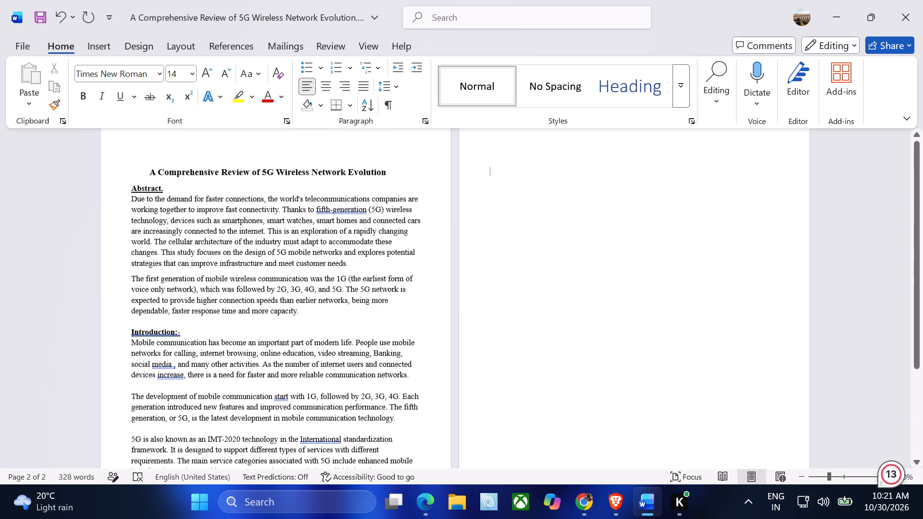
scroll(494, 421, "up", 1)
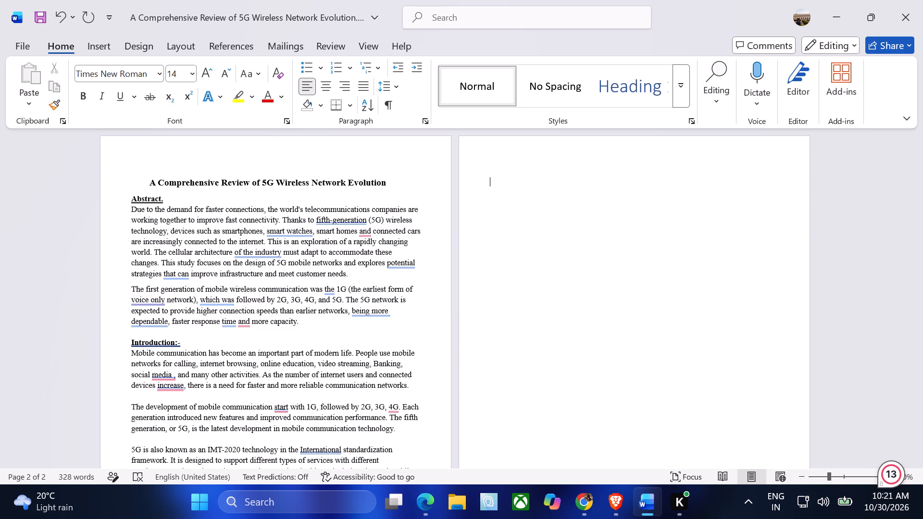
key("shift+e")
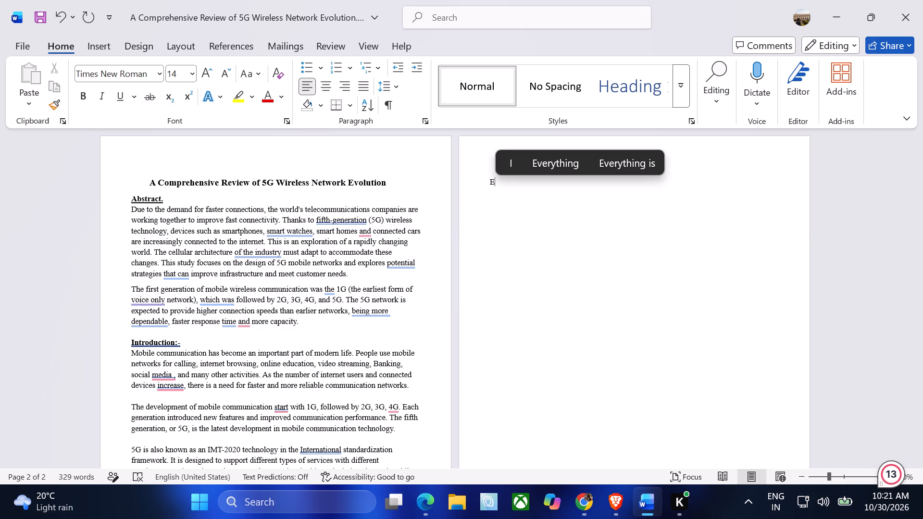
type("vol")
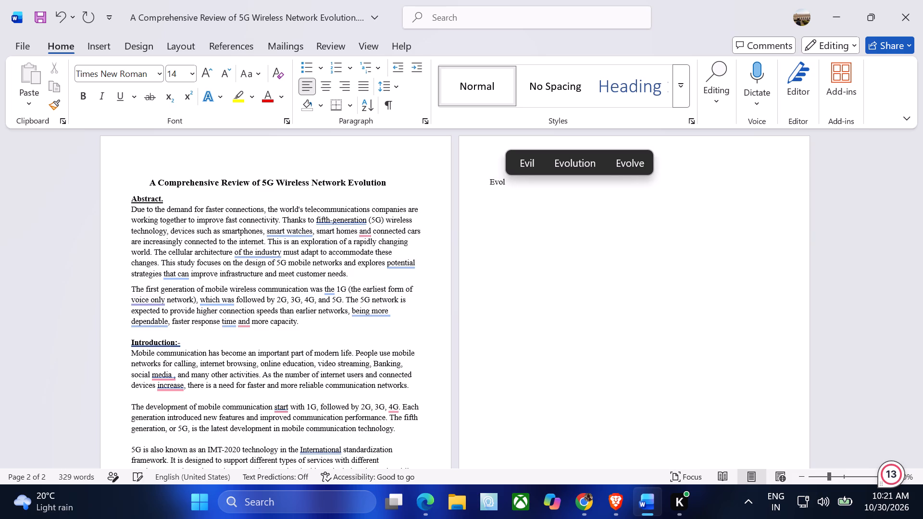
Continue the heading text "Evol" on the second page so it reads "Evoluation of Mobile Networks".
type("uation")
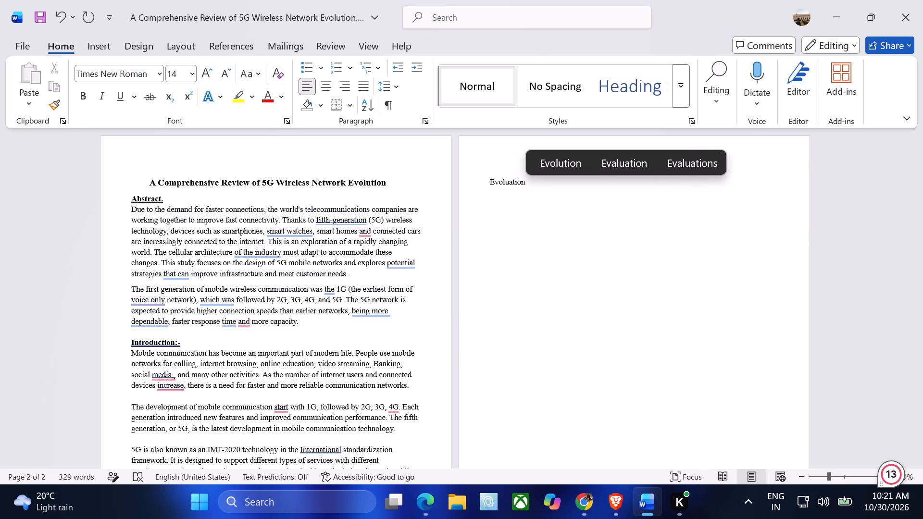
key("space")
type("of")
key("space")
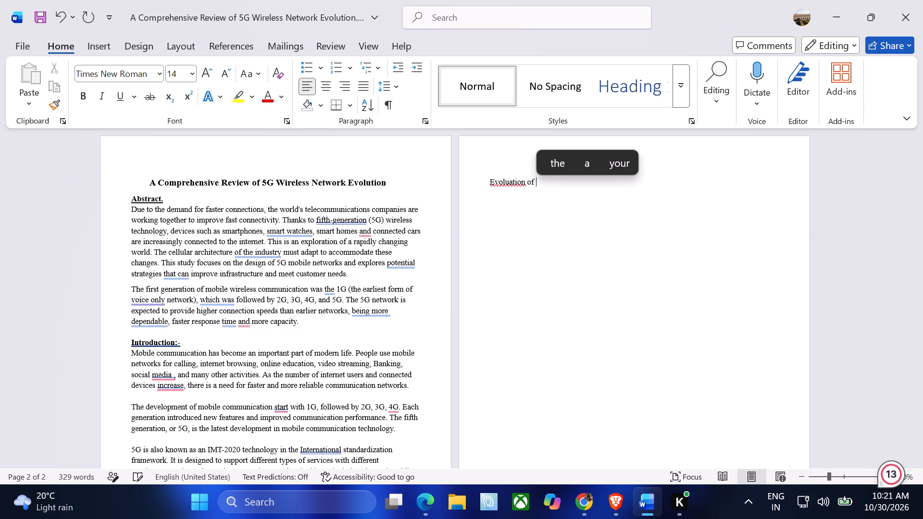
type("Mobile")
key("space")
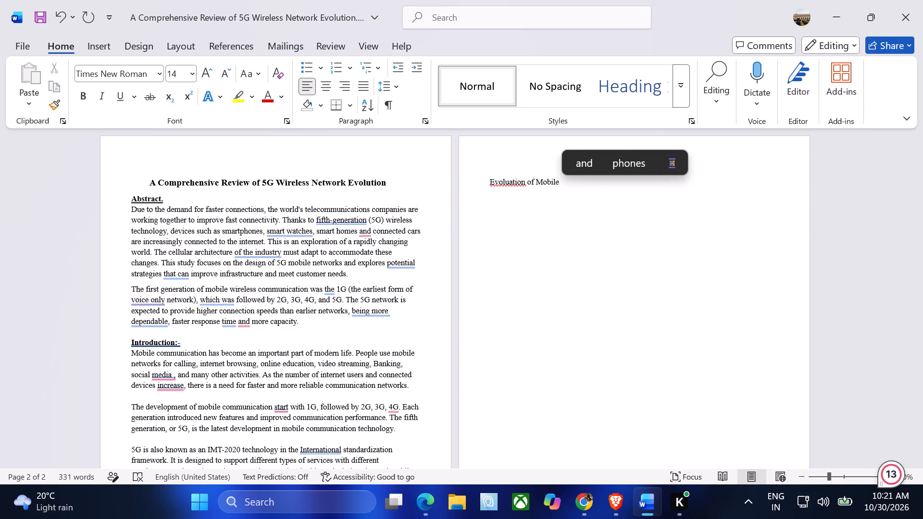
type("Netwi")
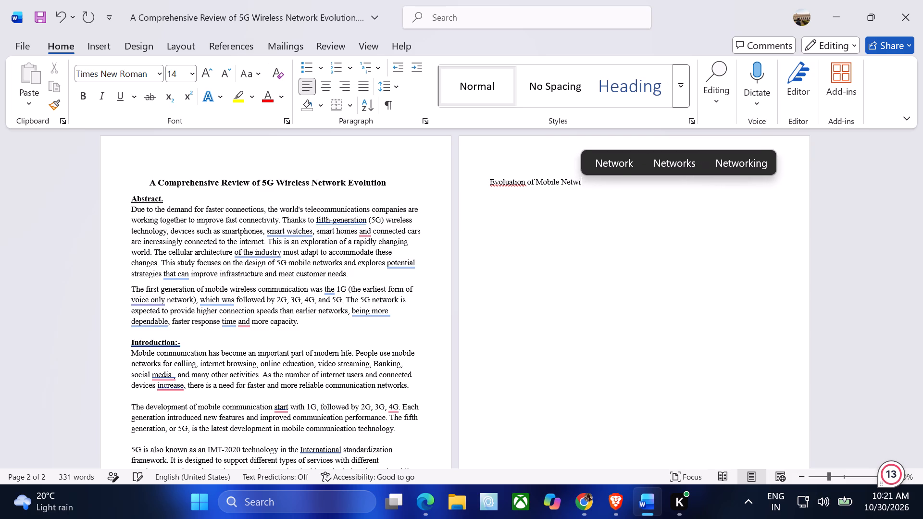
key("BackSpace")
key("o")
type("kr")
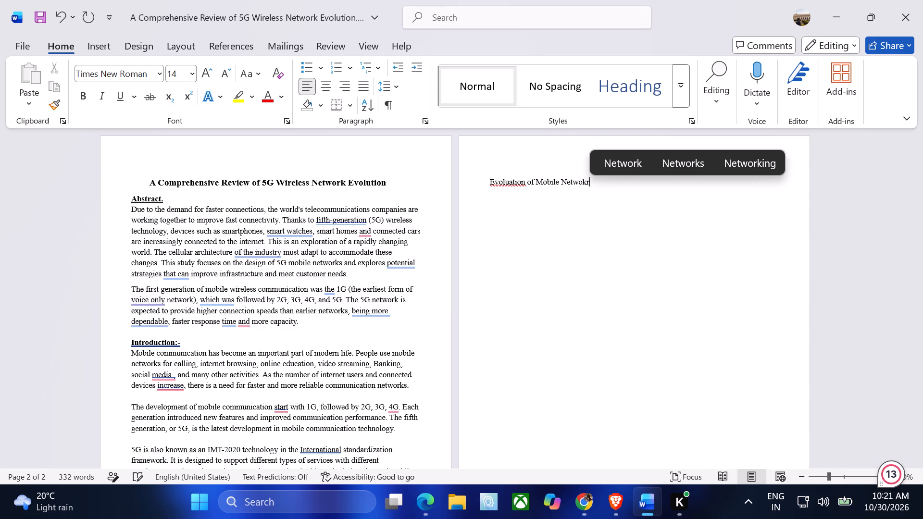
key("BackSpace")
key("BackSpace")
type("rks")
key("space")
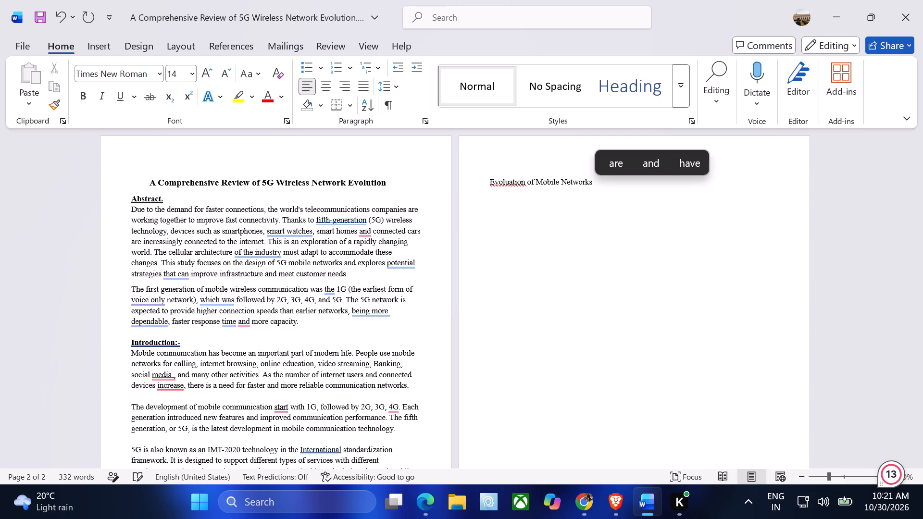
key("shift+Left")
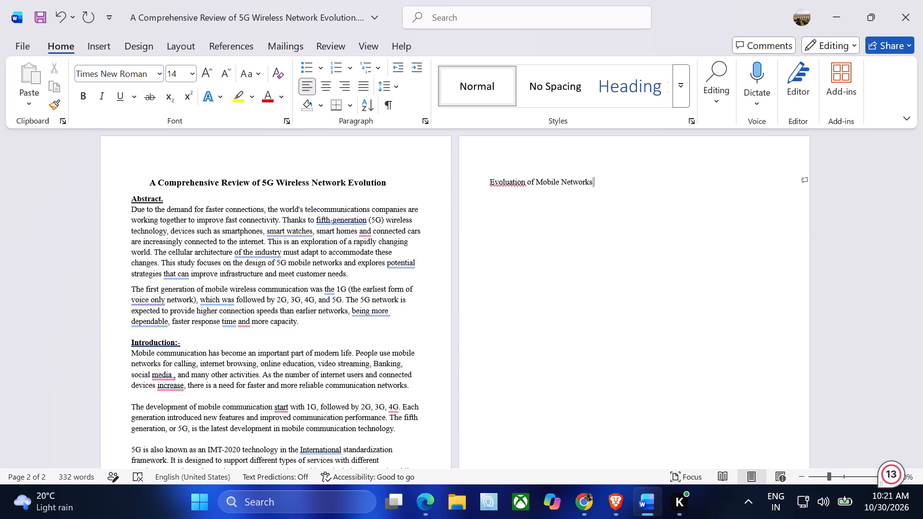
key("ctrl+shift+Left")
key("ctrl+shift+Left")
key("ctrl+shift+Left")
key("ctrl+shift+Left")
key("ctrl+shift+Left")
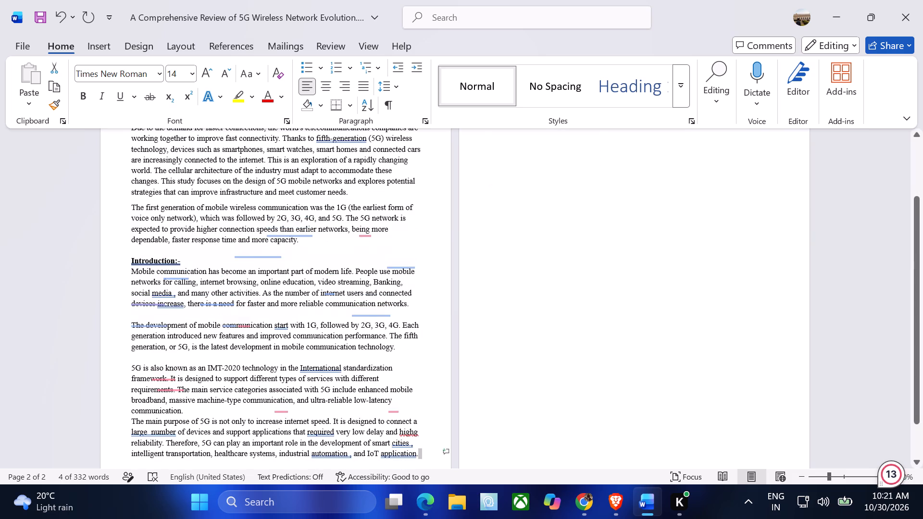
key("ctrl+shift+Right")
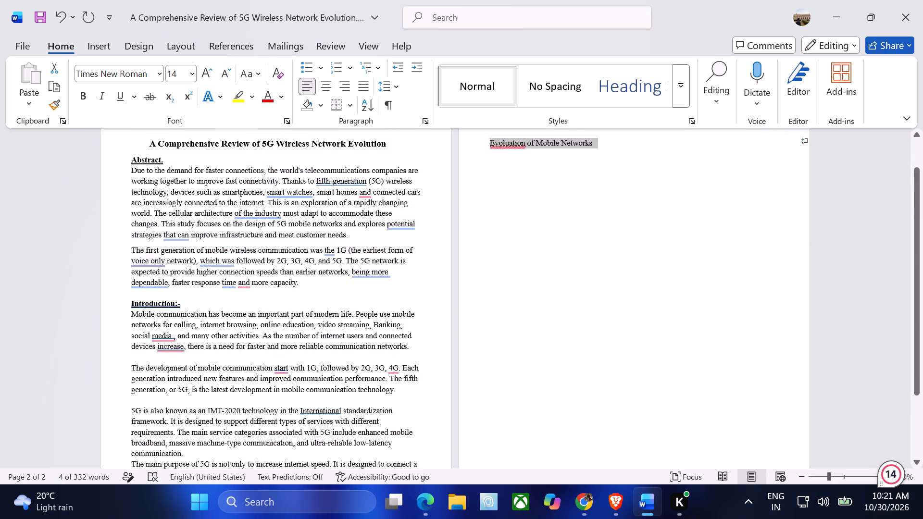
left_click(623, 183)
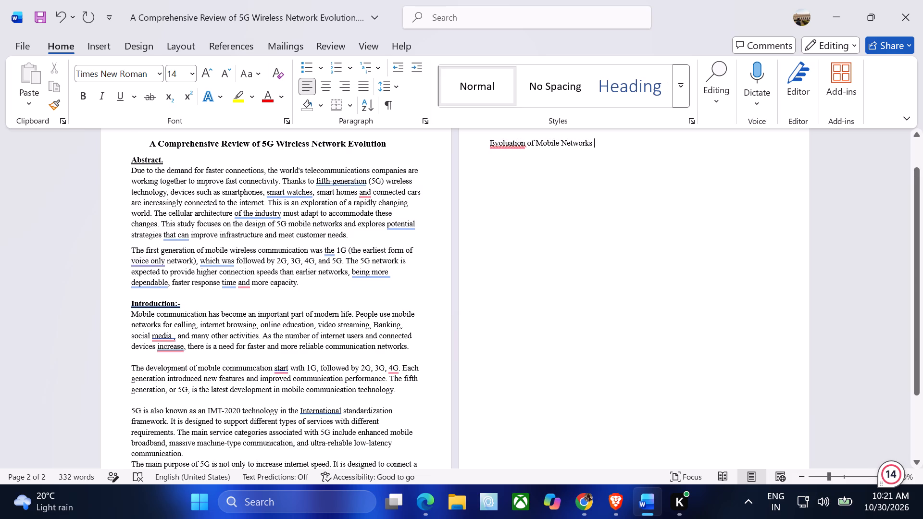
Correct the heading's misspelled first word to "Evolution" by removing the extra "a".
key("Left")
key("Left")
key("Left")
key("Left")
key("Left")
key("Left")
key("Left")
key("Left")
key("Left")
key("Left")
key("Left")
key("Left")
key("Left")
key("Left")
key("Left")
key("Left")
key("Left")
key("Left")
key("Left")
key("Left")
key("Left")
key("Left")
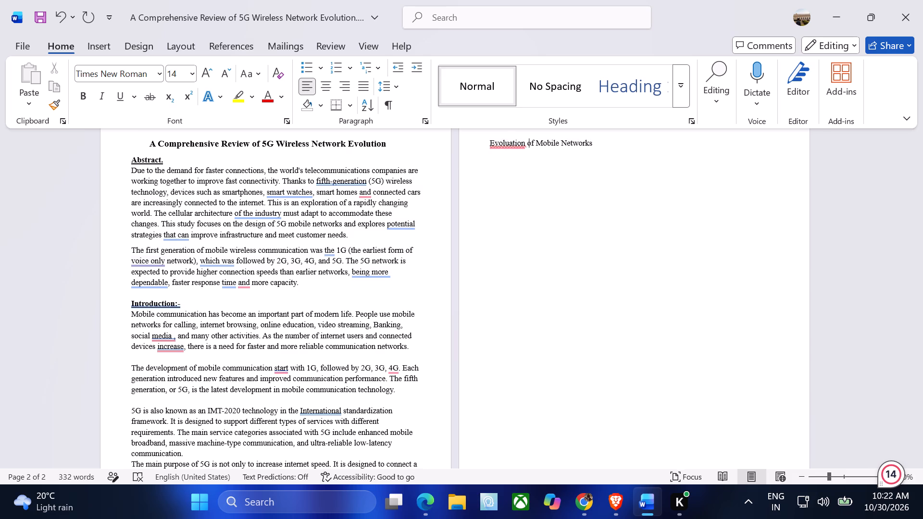
key("Left")
key("Left")
key("BackSpace")
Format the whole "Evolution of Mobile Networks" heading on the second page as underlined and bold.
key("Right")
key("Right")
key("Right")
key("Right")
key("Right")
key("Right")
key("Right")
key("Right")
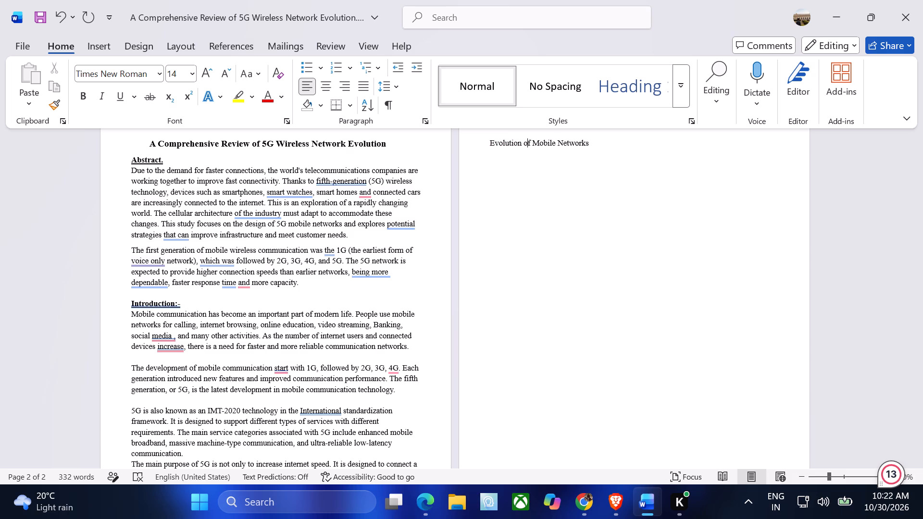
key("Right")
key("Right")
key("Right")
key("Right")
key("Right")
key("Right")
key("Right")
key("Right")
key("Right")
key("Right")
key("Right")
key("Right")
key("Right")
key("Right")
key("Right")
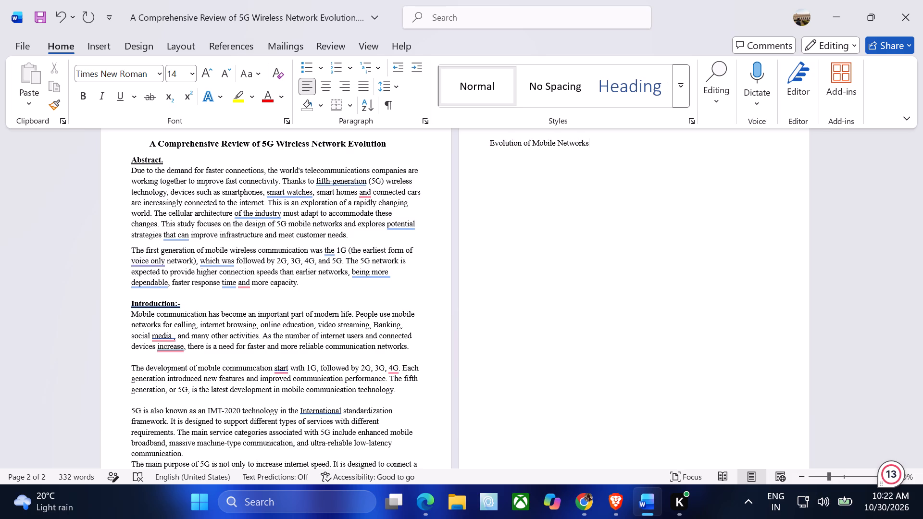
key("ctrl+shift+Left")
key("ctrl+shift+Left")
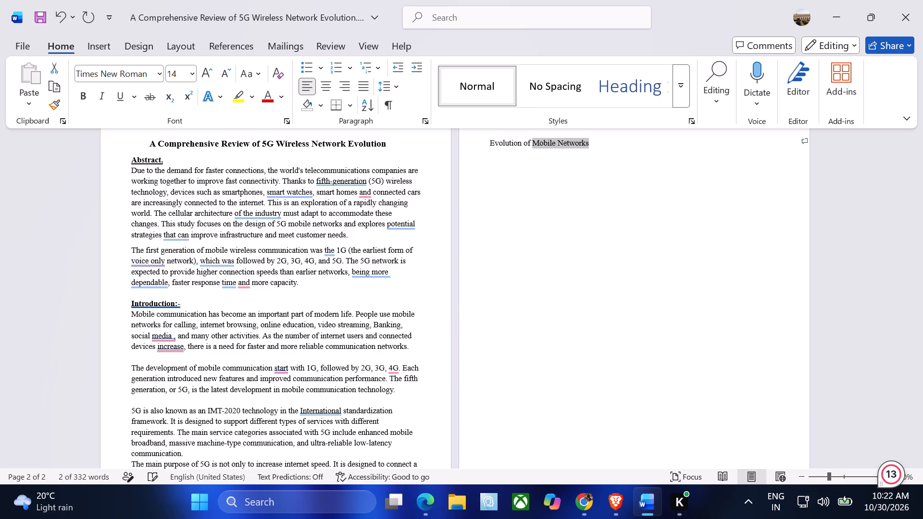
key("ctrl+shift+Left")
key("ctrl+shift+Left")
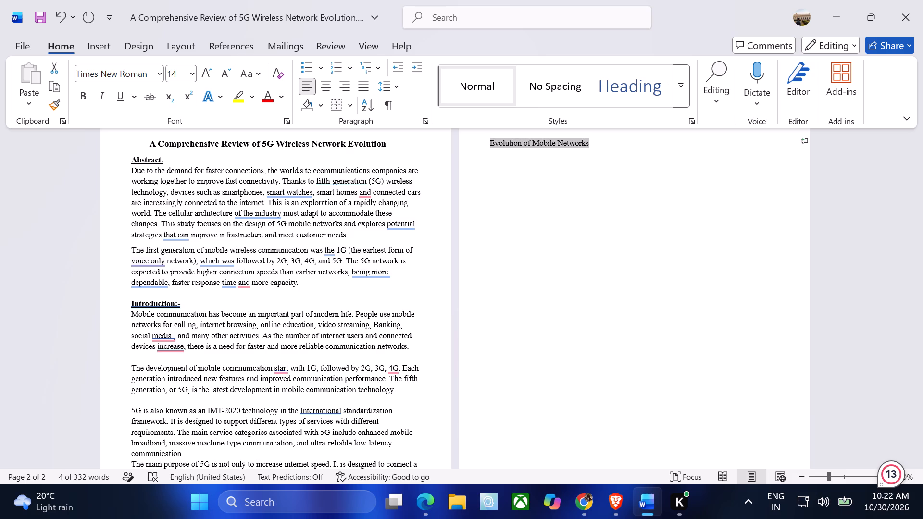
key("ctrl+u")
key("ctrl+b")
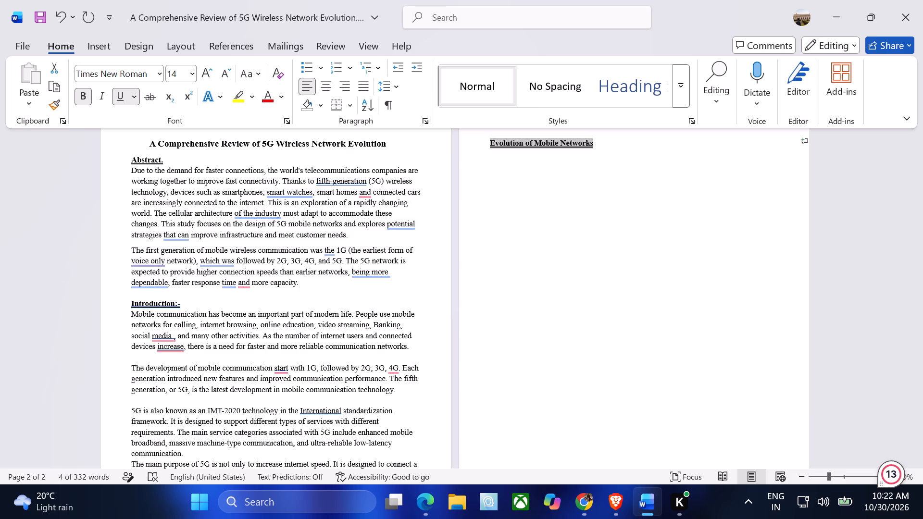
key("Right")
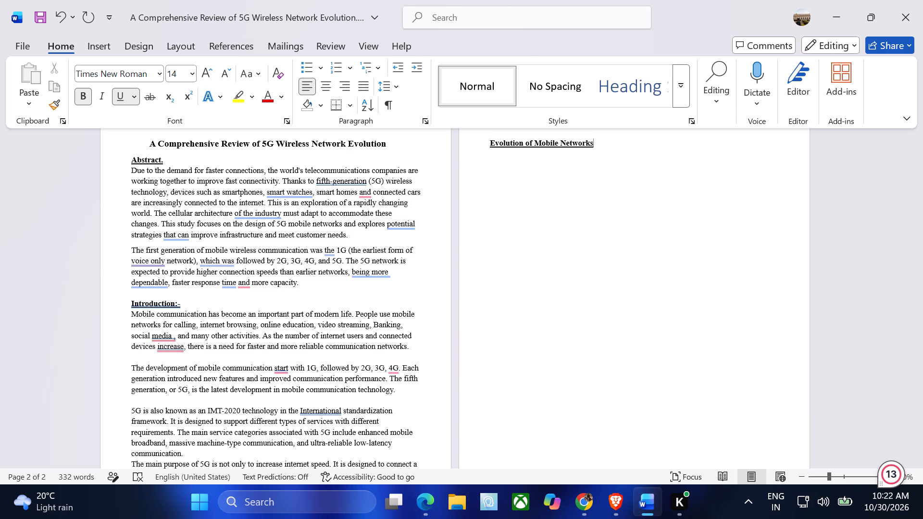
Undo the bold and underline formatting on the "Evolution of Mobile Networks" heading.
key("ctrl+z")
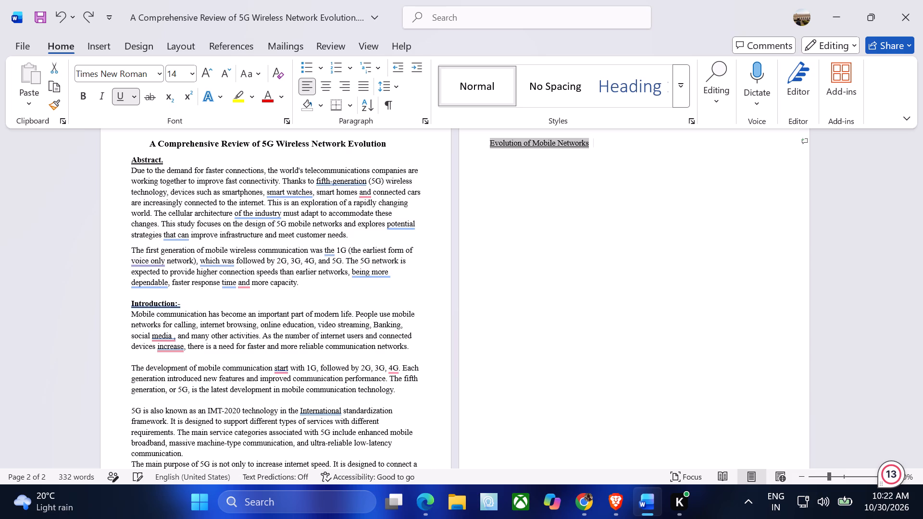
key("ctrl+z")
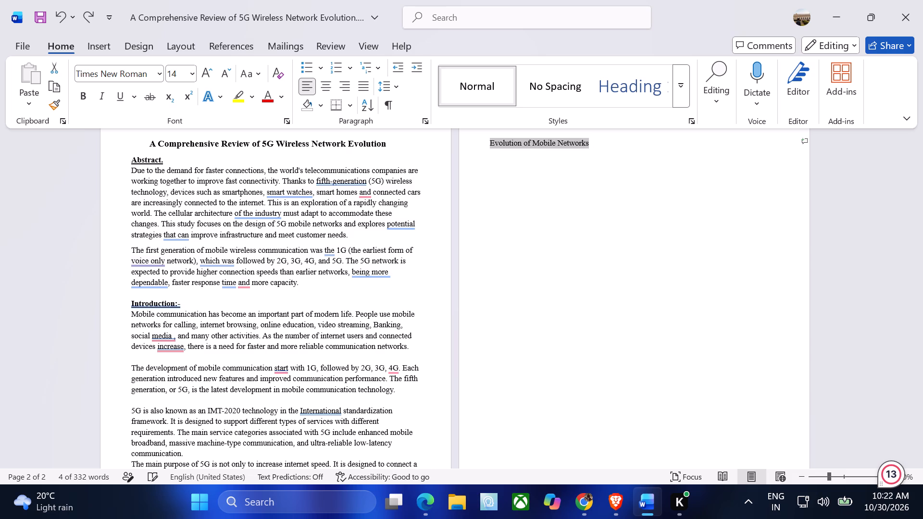
Make the selected "Evolution of Mobile Networks" heading bold and start a new line below it.
key("ctrl+b")
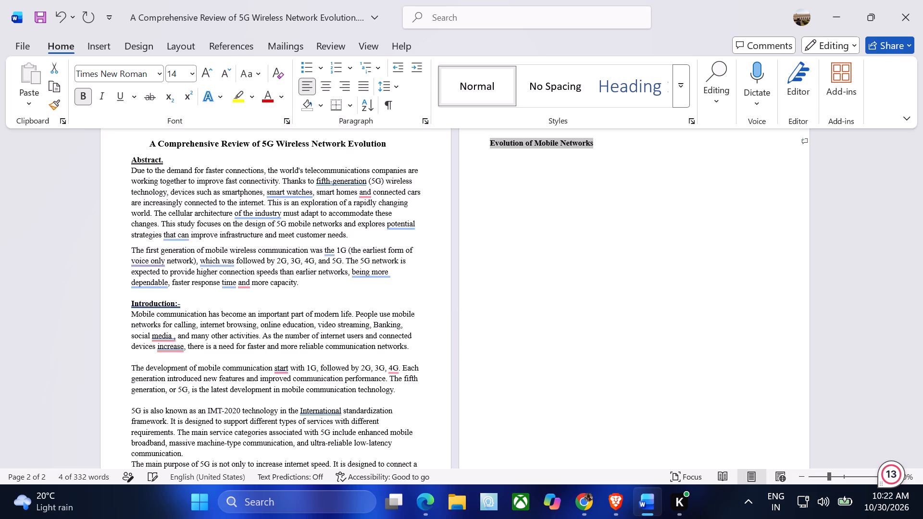
key("Right")
key("space")
key("Return")
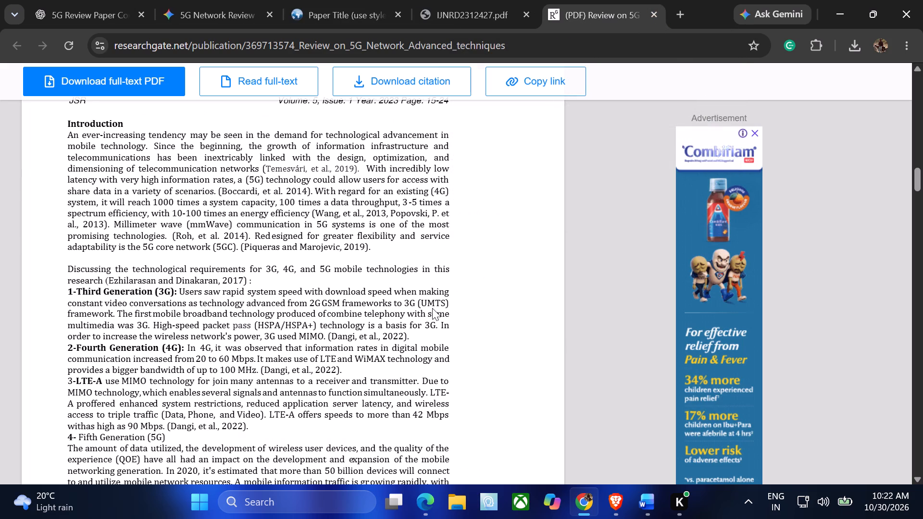
Examine how the ResearchGate review and the IJNRD2312427 paper describe the mobile network generations.
scroll(412, 225, "down", 3)
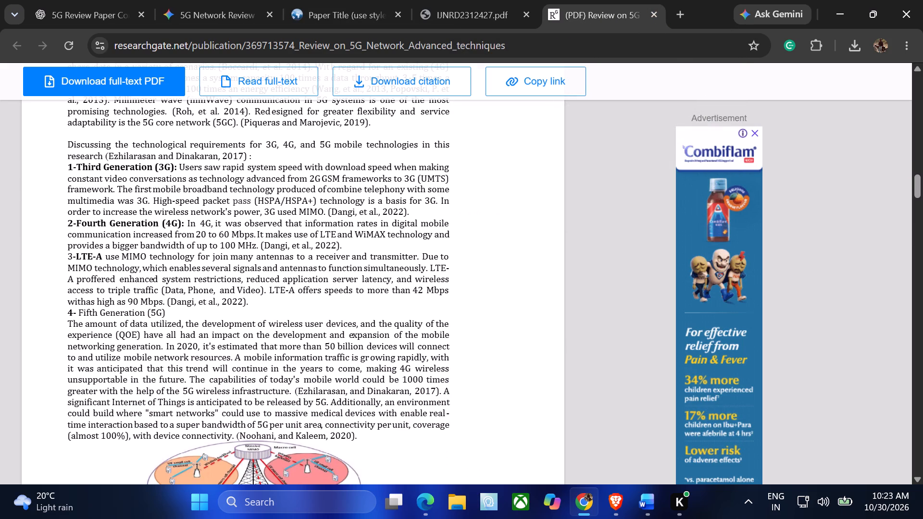
scroll(412, 225, "down", 5)
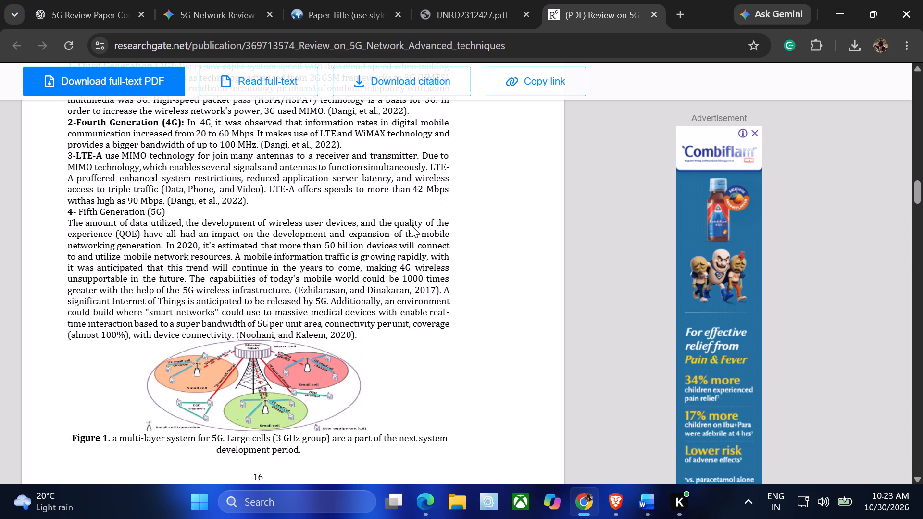
left_click(480, 9)
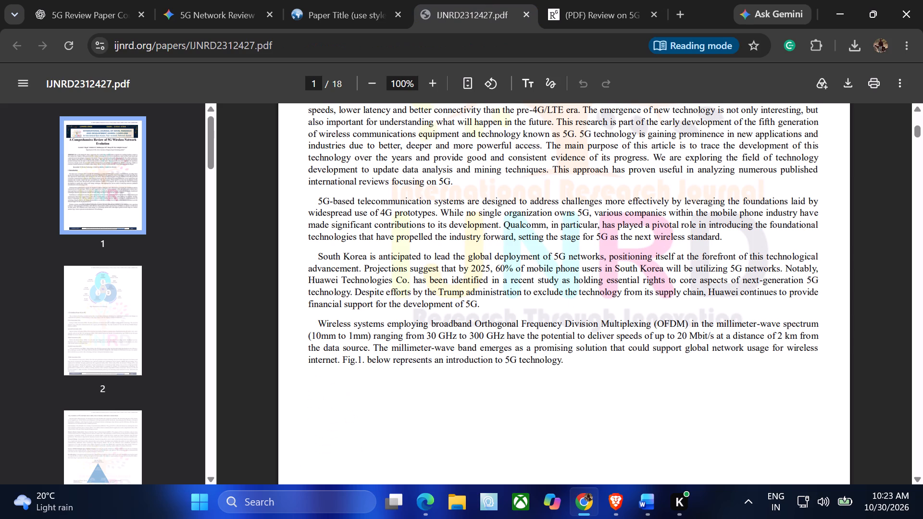
scroll(458, 214, "down", 7)
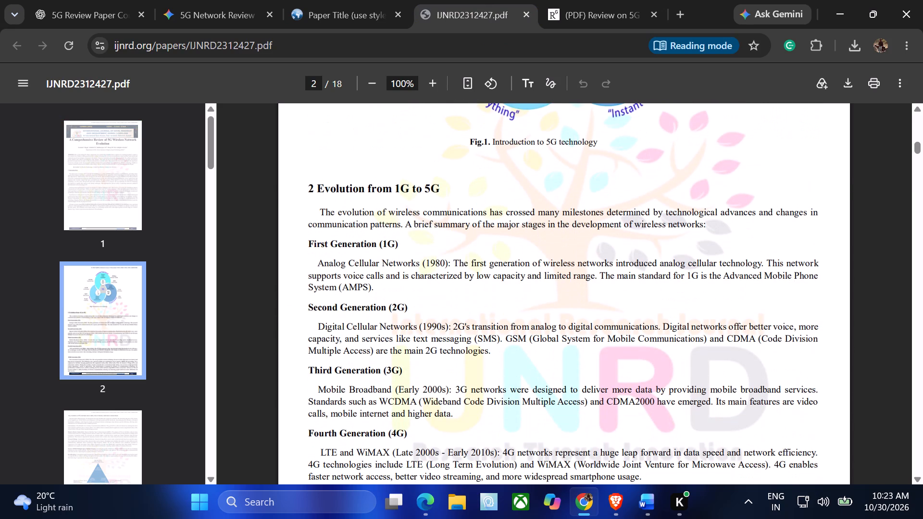
scroll(458, 214, "down", 1)
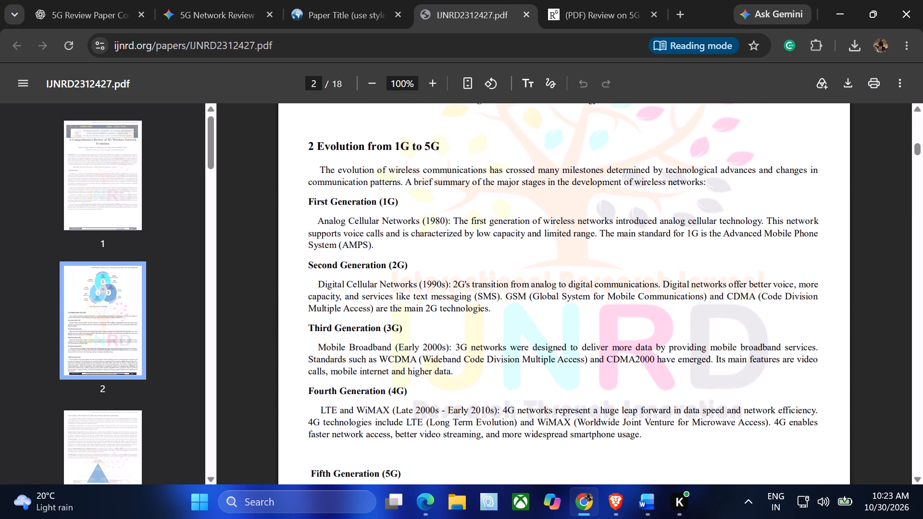
scroll(458, 214, "down", 1)
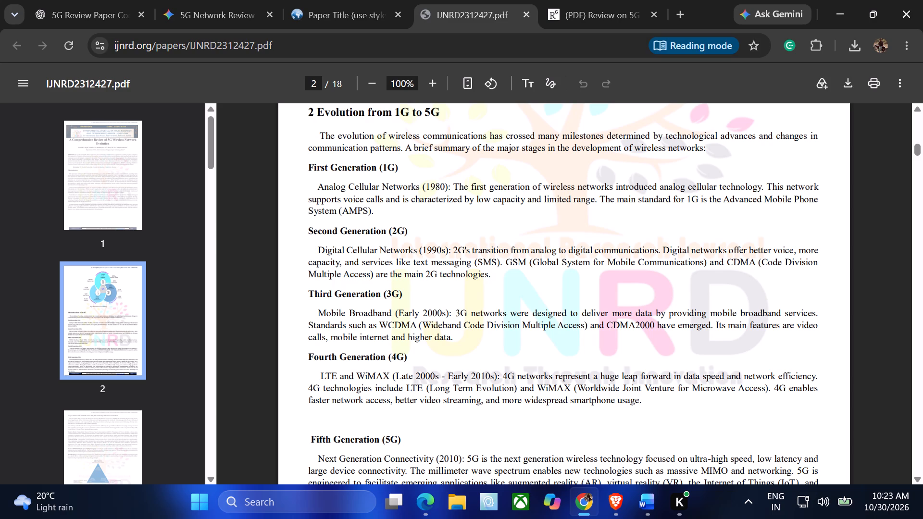
scroll(458, 214, "up", 1)
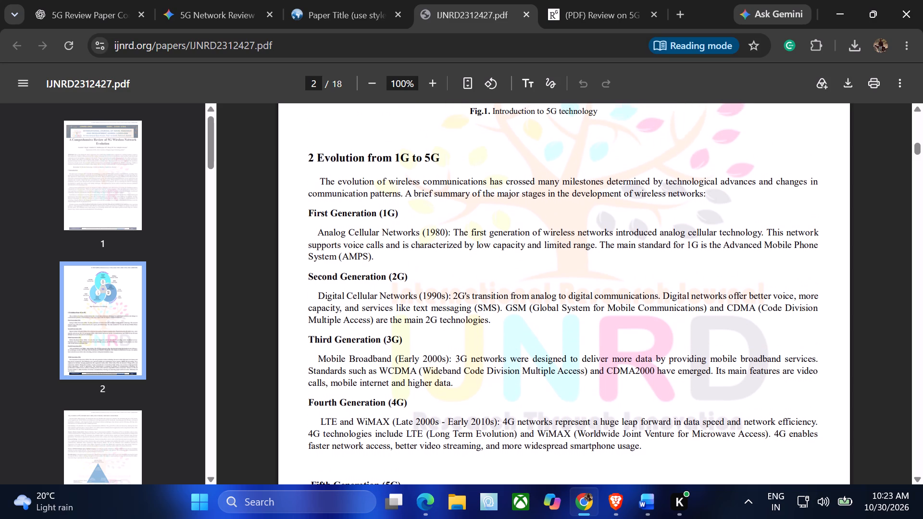
scroll(458, 214, "up", 1)
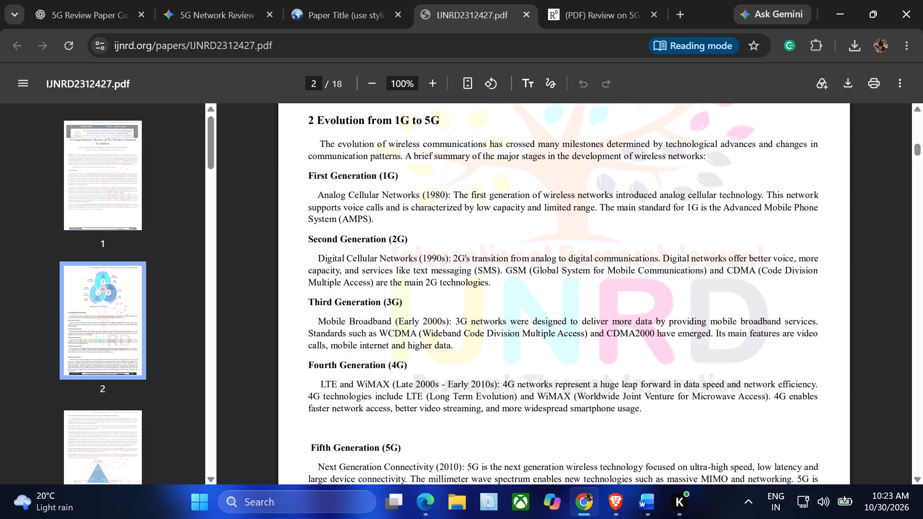
Examine the Evolution section of the erpublications 5G review PDF, covering the First Generation (1G) through Fourth Generation (4G) descriptions.
left_click(347, 0)
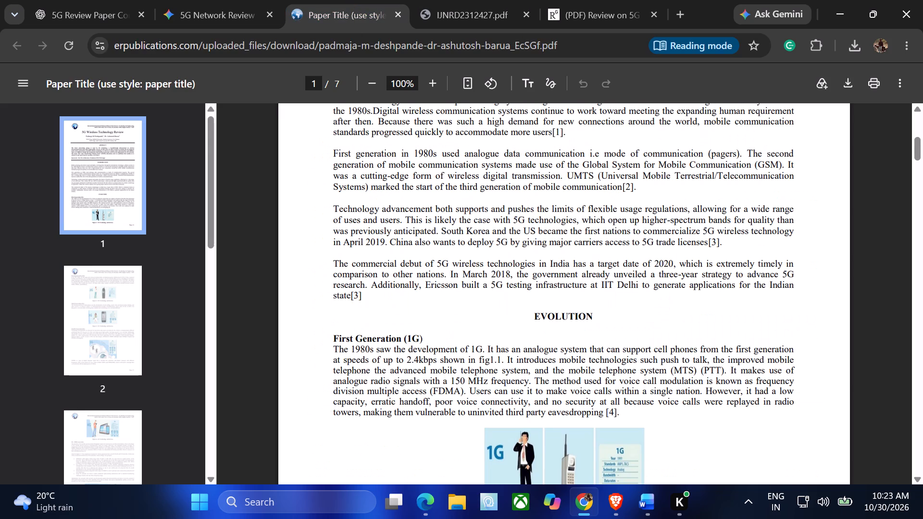
scroll(410, 225, "down", 1)
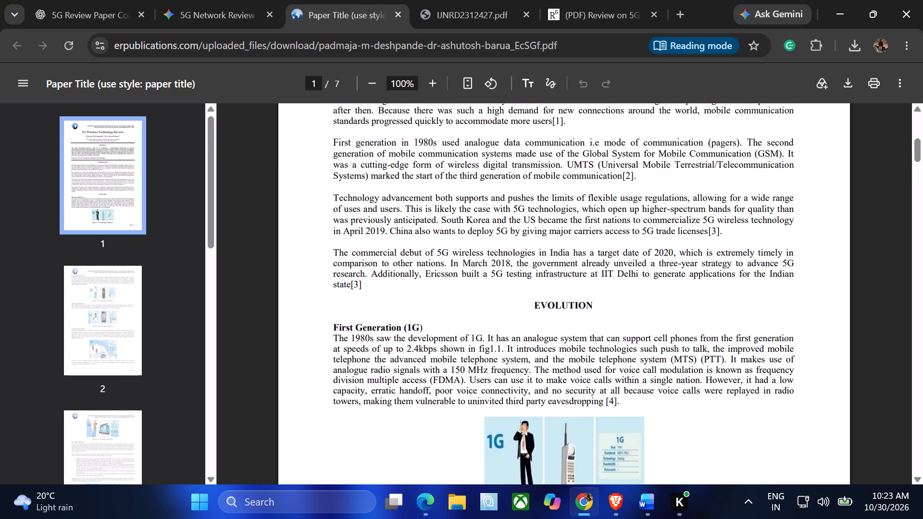
scroll(410, 225, "down", 2)
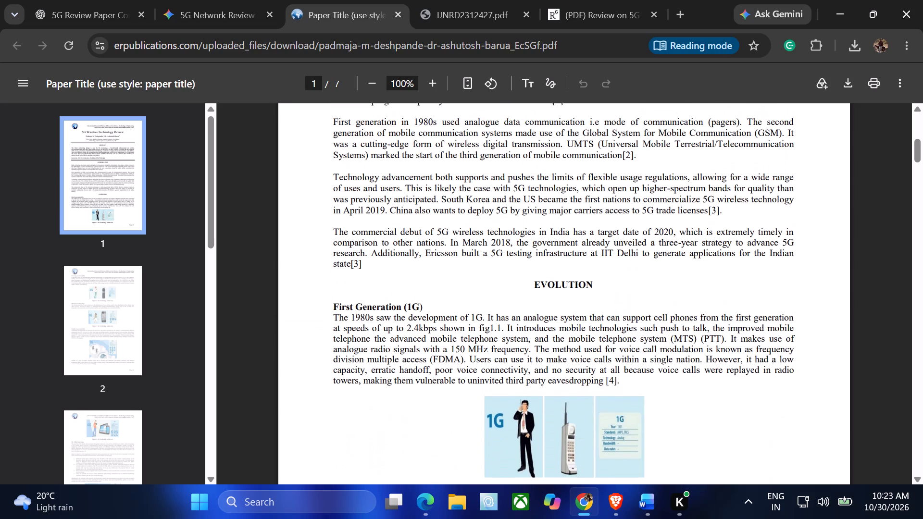
scroll(410, 225, "down", 2)
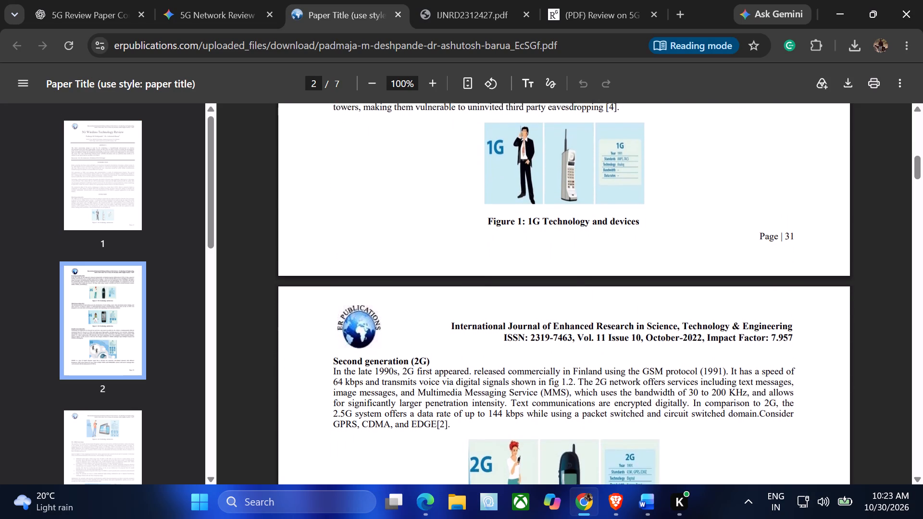
scroll(410, 225, "down", 4)
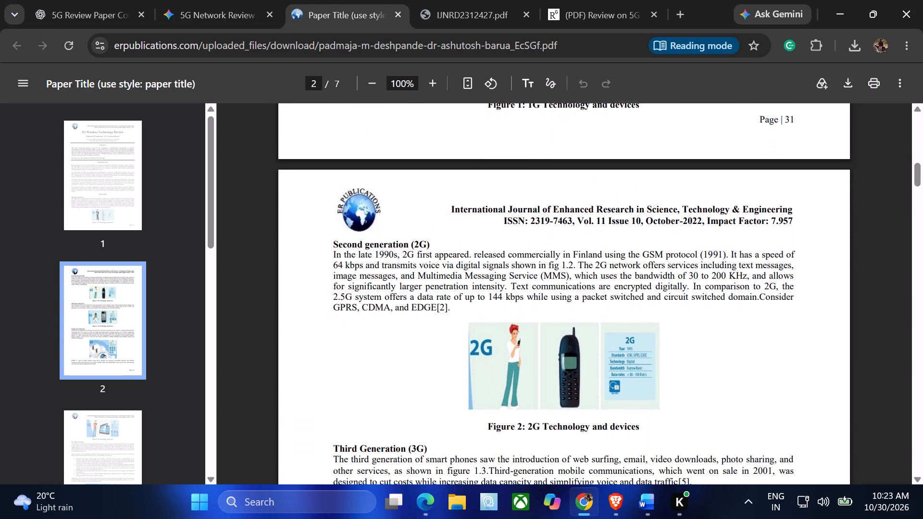
scroll(410, 225, "down", 3)
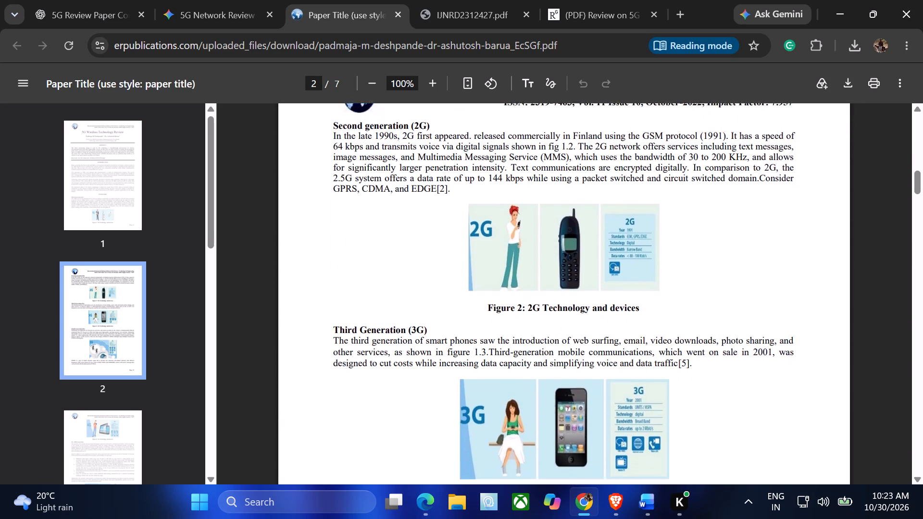
scroll(410, 225, "down", 1)
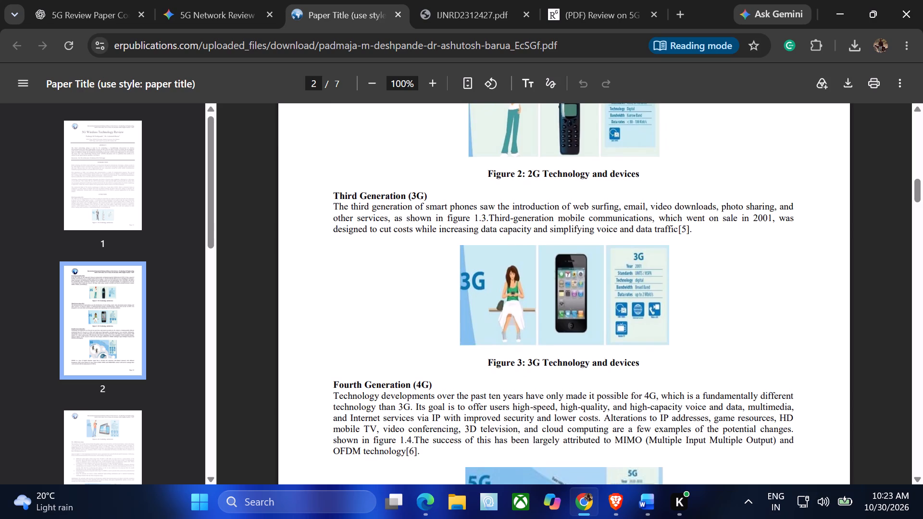
scroll(410, 225, "up", 4)
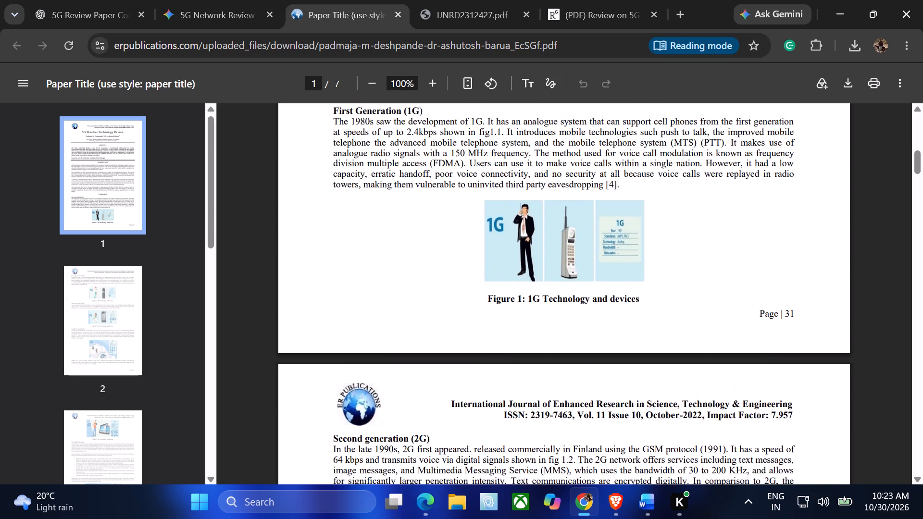
scroll(410, 225, "up", 1)
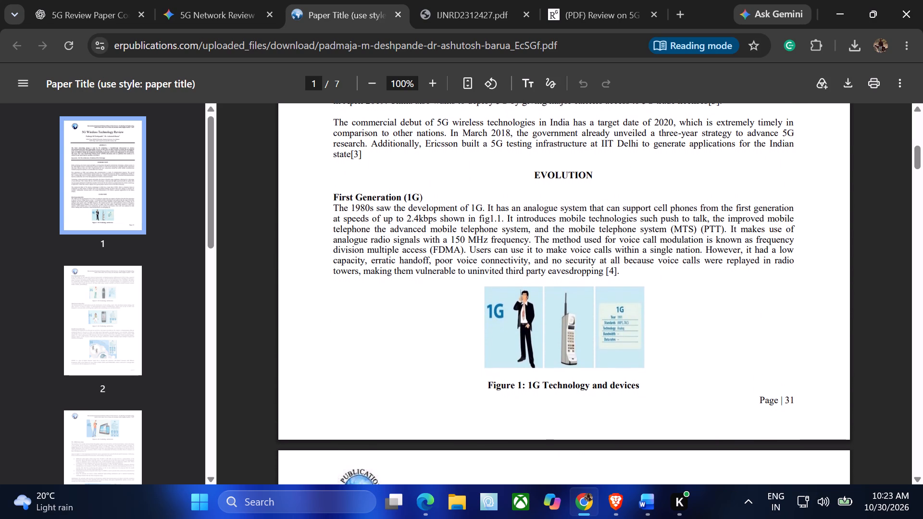
Copy the "First Generation (1G)" heading and its full paragraph from the Evolution section of the erpublications PDF.
scroll(410, 225, "down", 1)
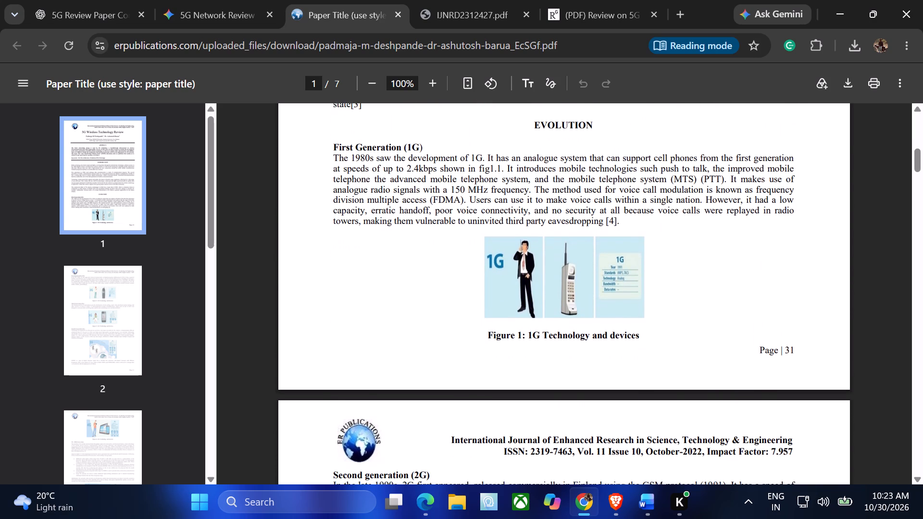
scroll(410, 225, "down", 1)
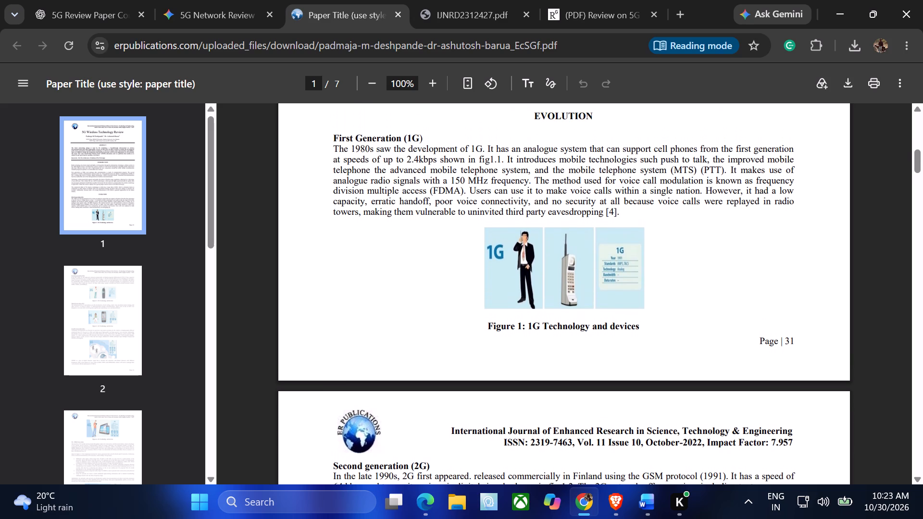
scroll(410, 225, "down", 1)
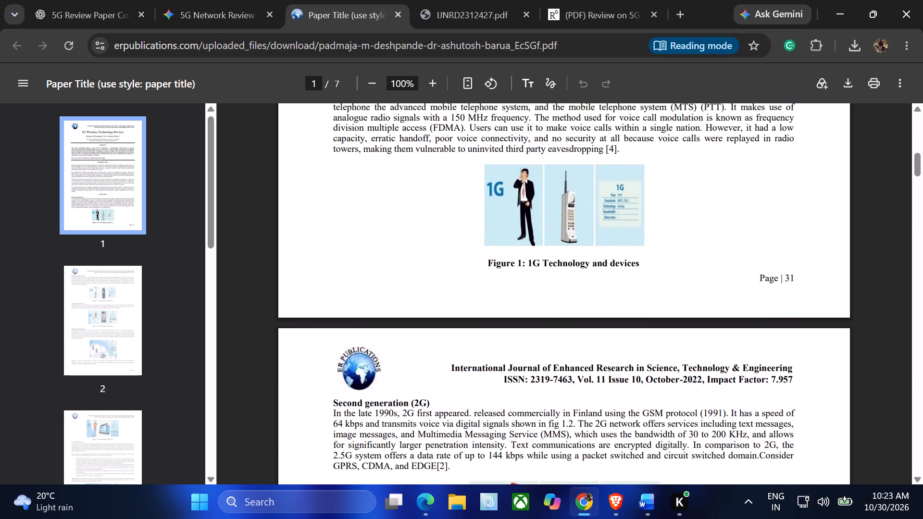
scroll(410, 225, "down", 1)
scroll(410, 225, "up", 1)
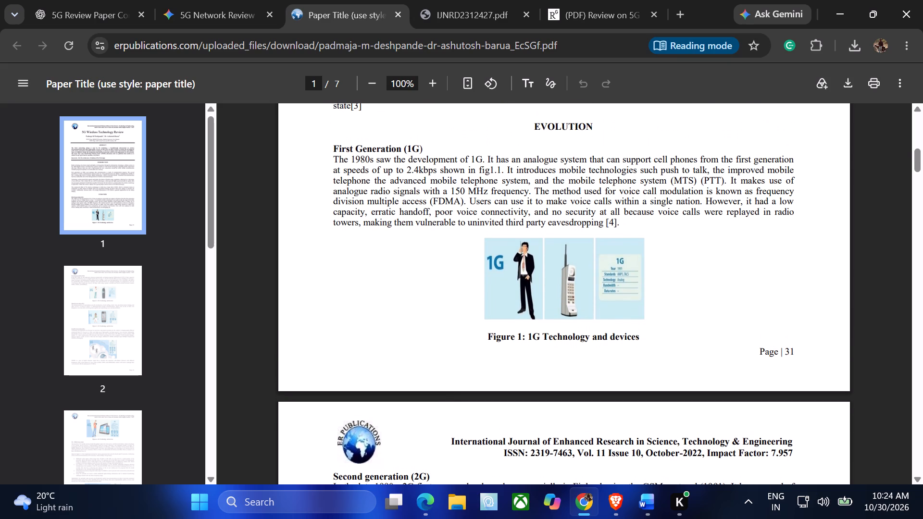
scroll(409, 229, "up", 1)
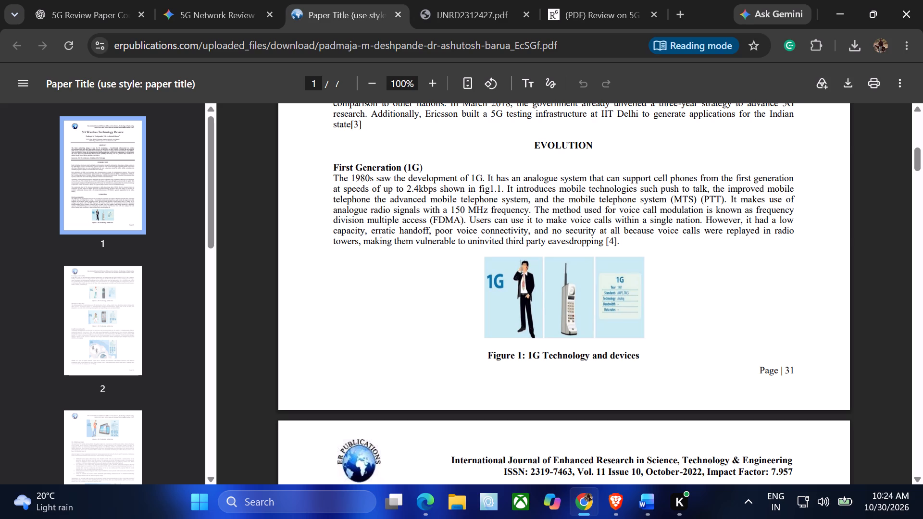
left_click_drag(623, 240, 334, 166)
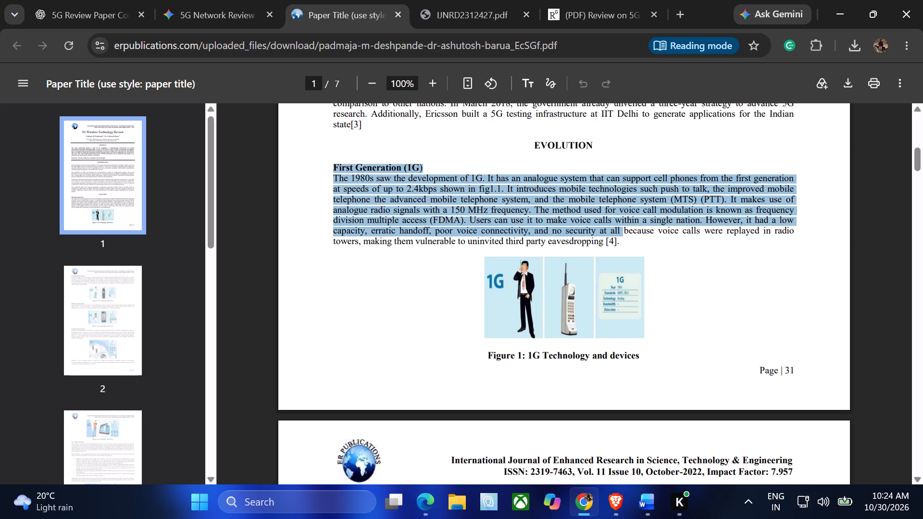
left_click_drag(334, 166, 335, 168)
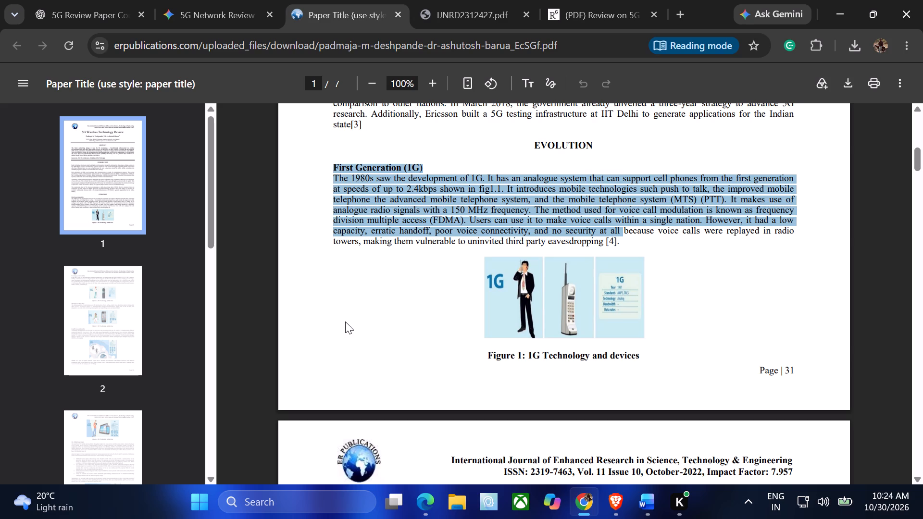
left_click(345, 321)
left_click_drag(620, 241, 549, 241)
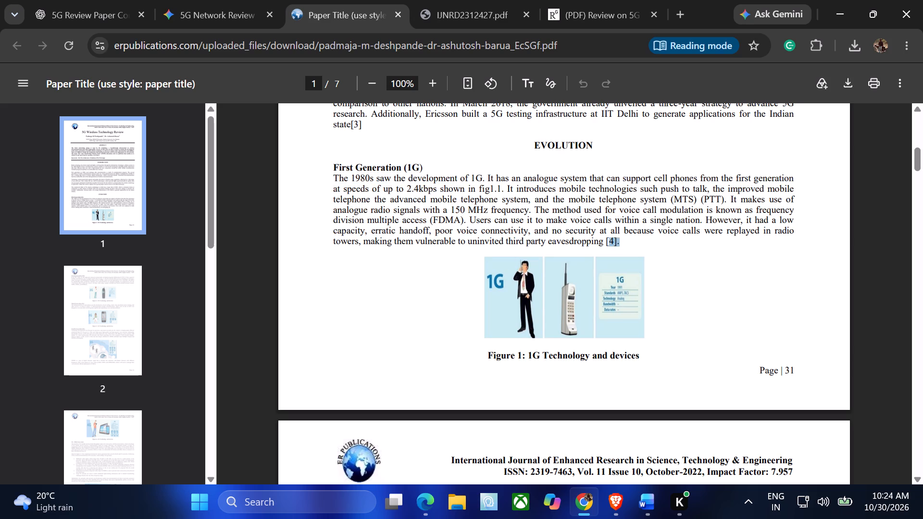
left_click_drag(549, 241, 328, 168)
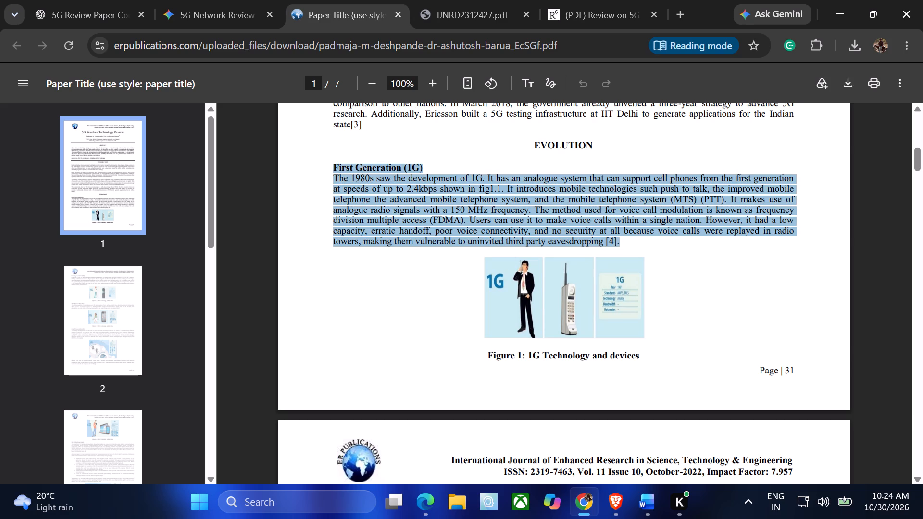
key("ctrl+c")
left_click(328, 168)
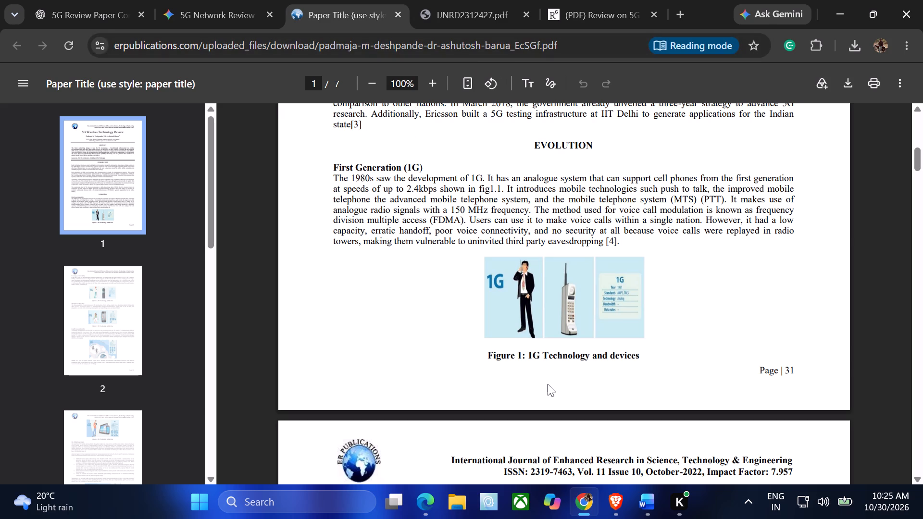
Switch to Word and paste the copied 1G passage on a new line below the "Evolution of Mobile Networks" heading.
left_click(644, 494)
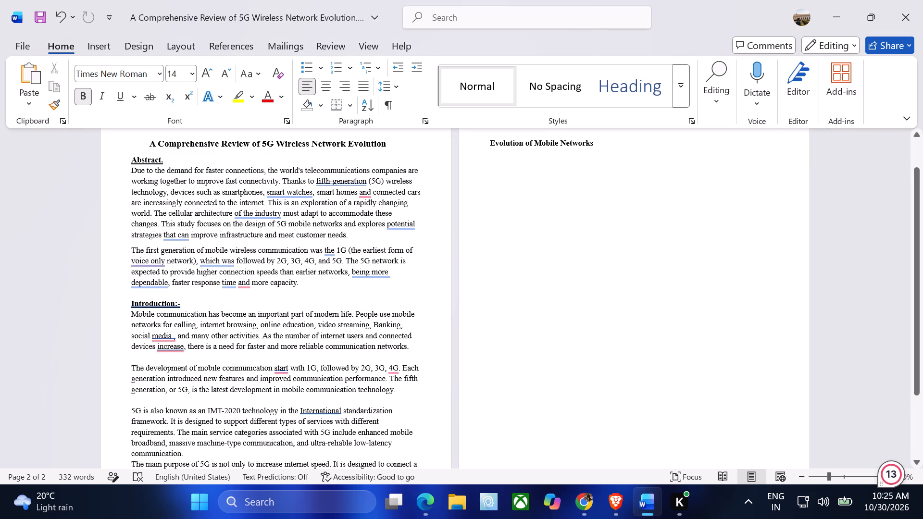
key("Return")
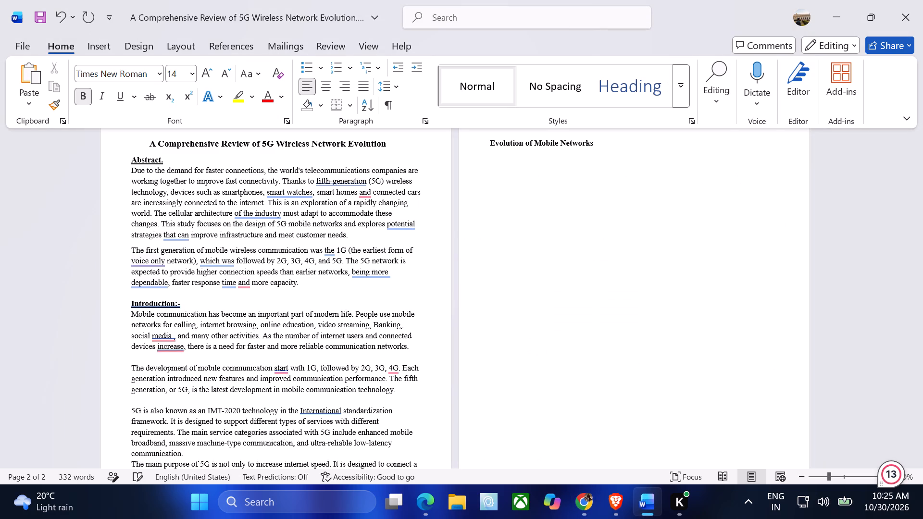
key("ctrl+v")
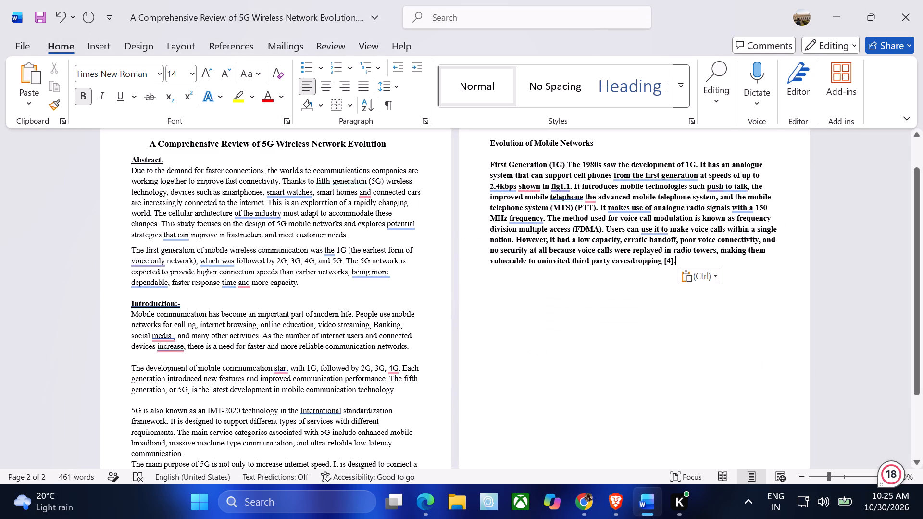
Remove the bold formatting from the whole pasted First Generation (1G) passage.
left_click_drag(676, 263, 496, 165)
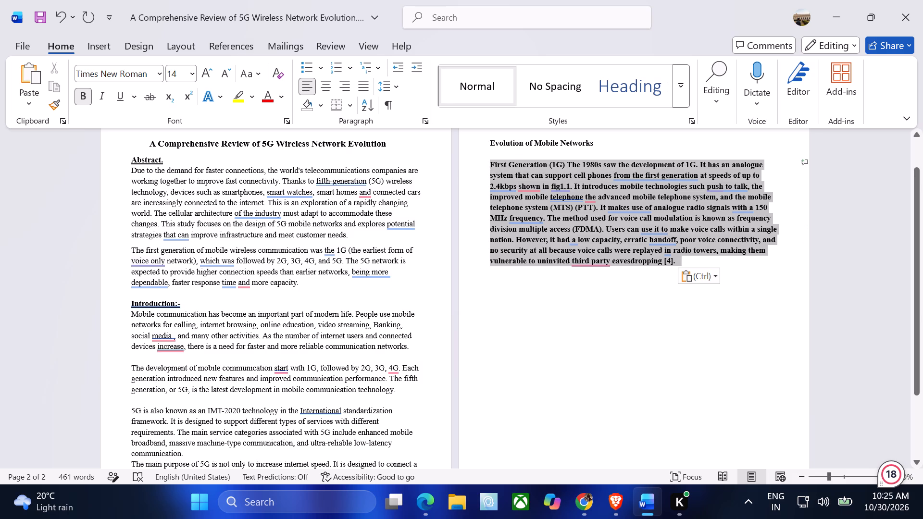
left_click_drag(496, 165, 494, 165)
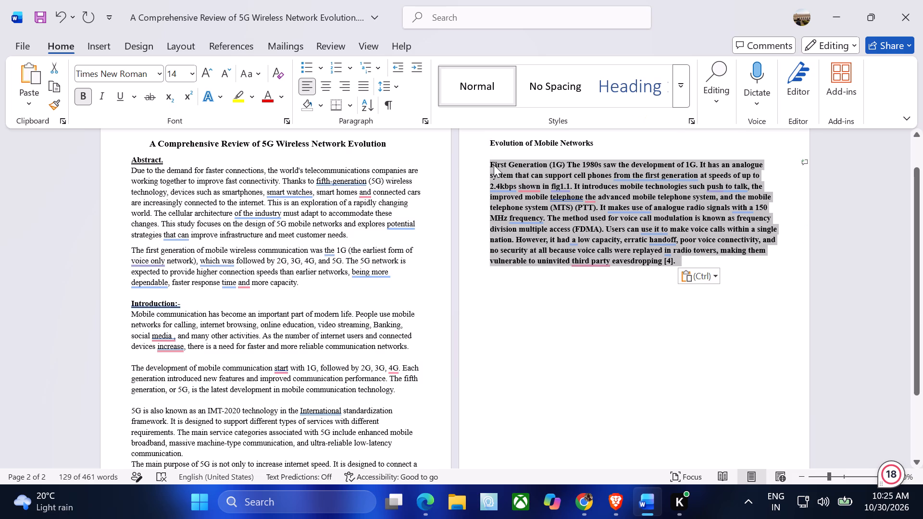
key("ctrl+b")
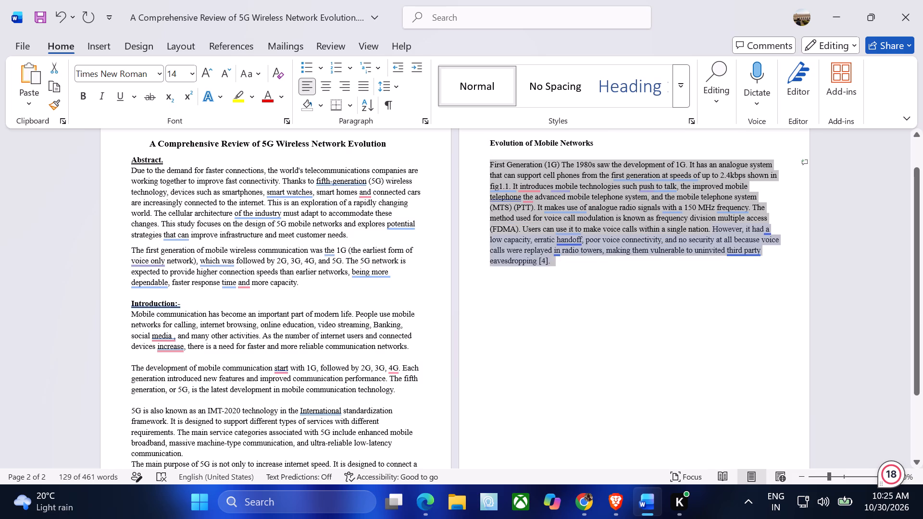
left_click(561, 262)
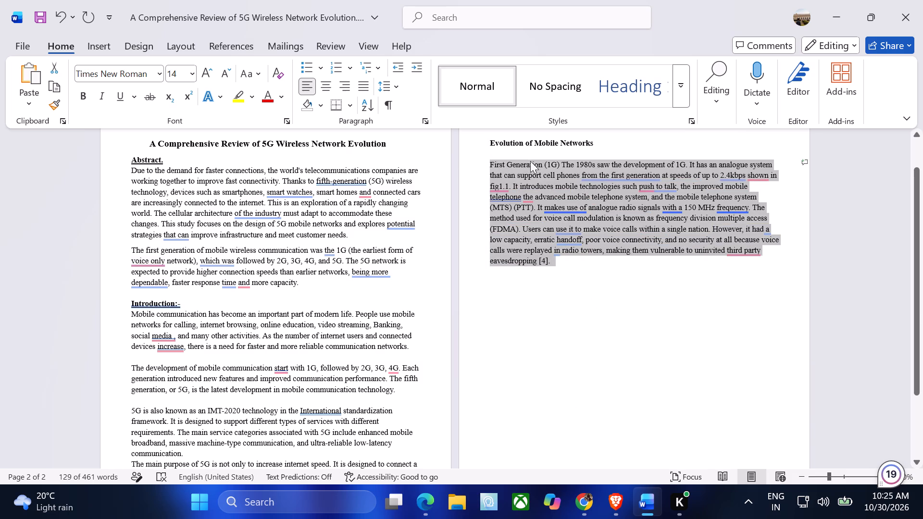
Make "First Generation (1G)" a bold heading ending with a colon, on its own line above the 1G paragraph.
left_click(548, 161)
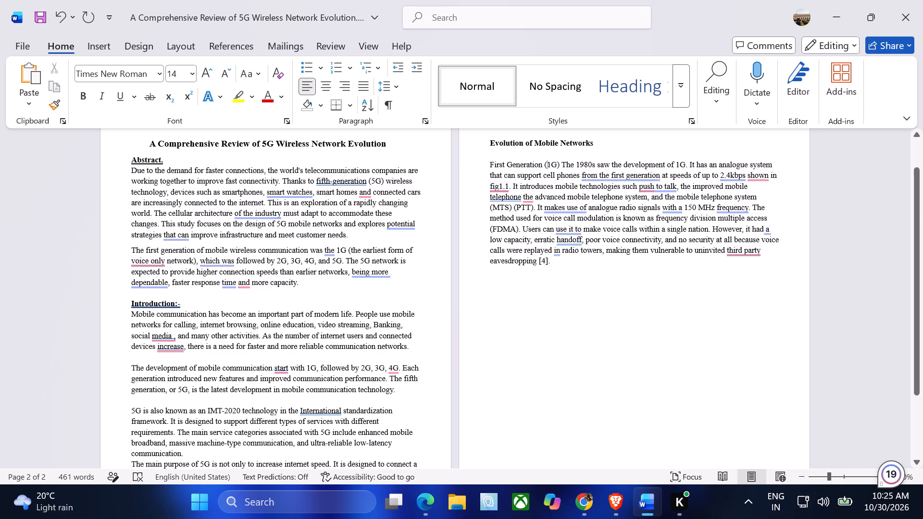
left_click_drag(559, 164, 491, 164)
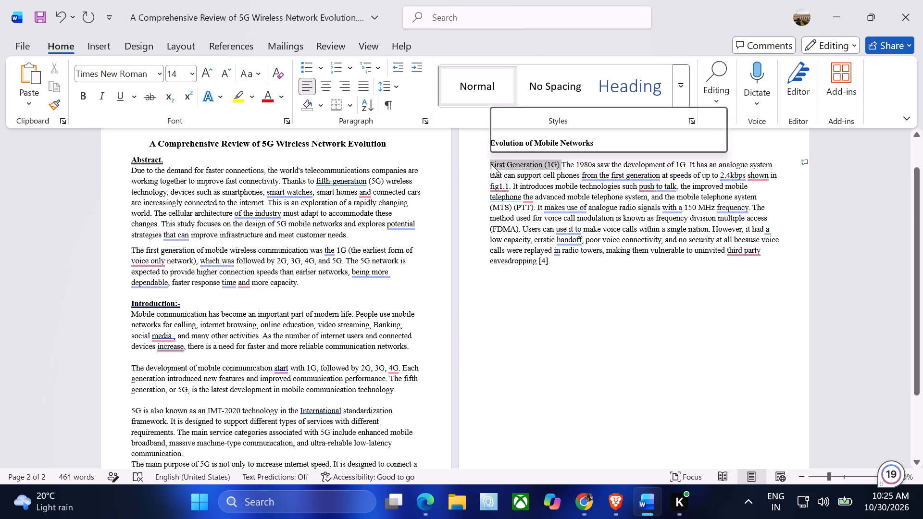
key("ctrl+b")
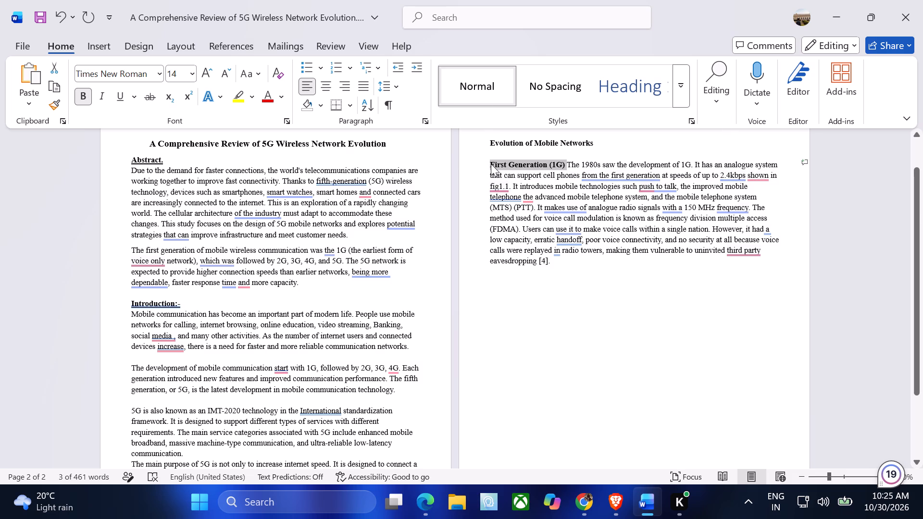
key("Right")
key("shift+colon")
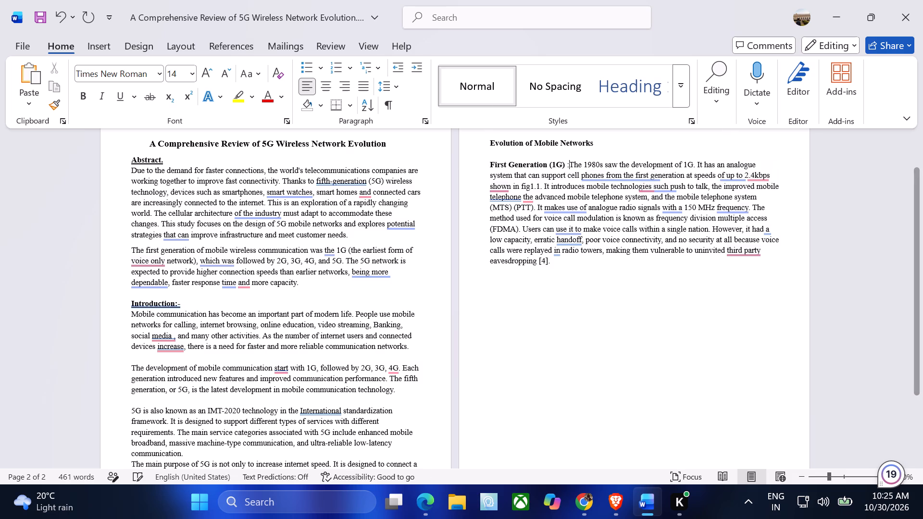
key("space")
key("Return")
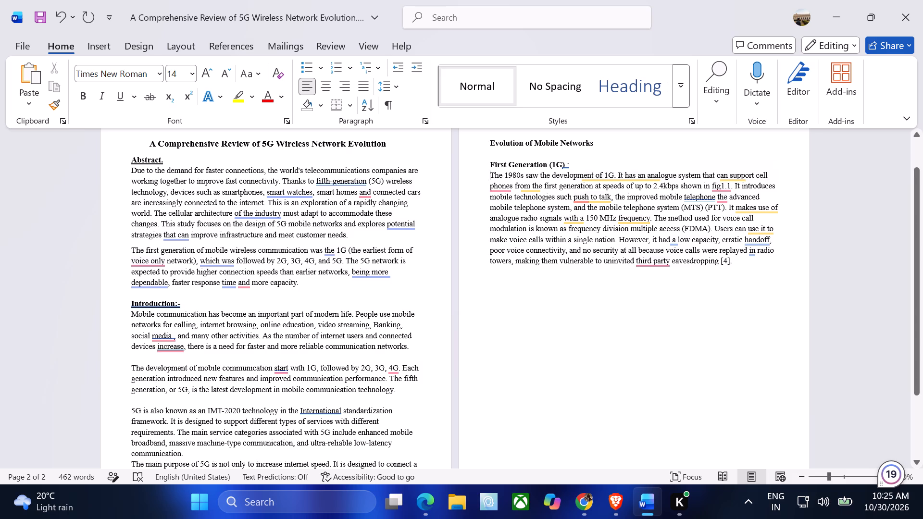
Delete the figure reference "shown in fig1.1" after "2.4kbps" in the 1G paragraph, keeping the sentence's full stop.
left_click(730, 185)
key("BackSpace")
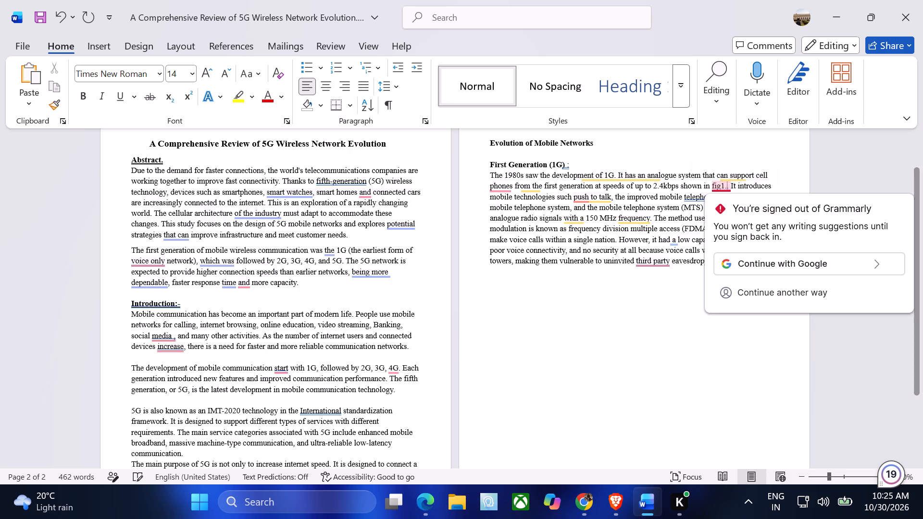
key("BackSpace")
key("BackSpace")
key("BackSpace")
key("BackSpace")
key("BackSpace")
key("BackSpace")
key("BackSpace")
key("BackSpace")
key("BackSpace")
key("BackSpace")
key("BackSpace")
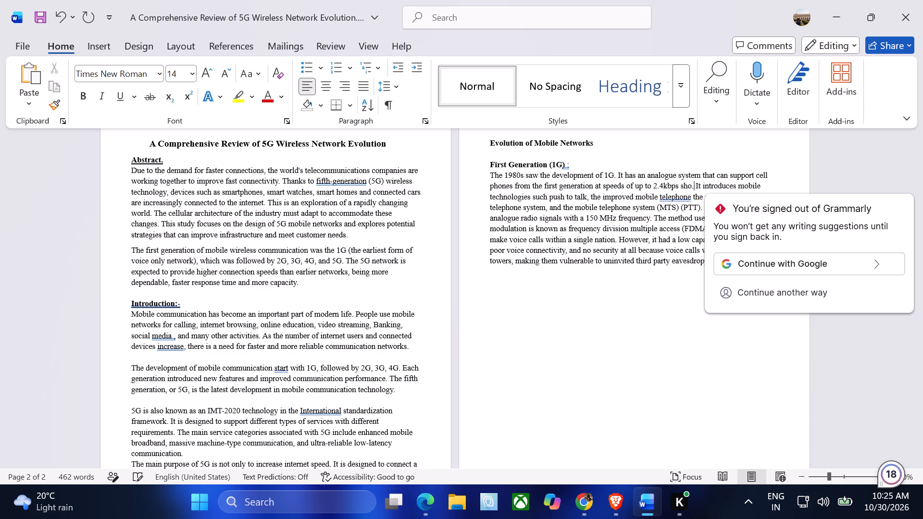
key("BackSpace")
key("BackSpace")
key("BackSpace")
key("BackSpace")
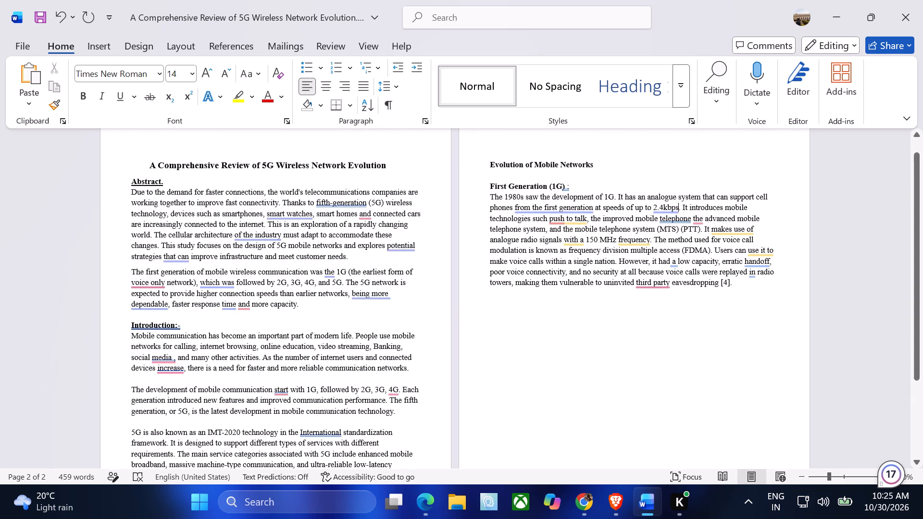
Switch from Word to the Chrome browser.
left_click(585, 502)
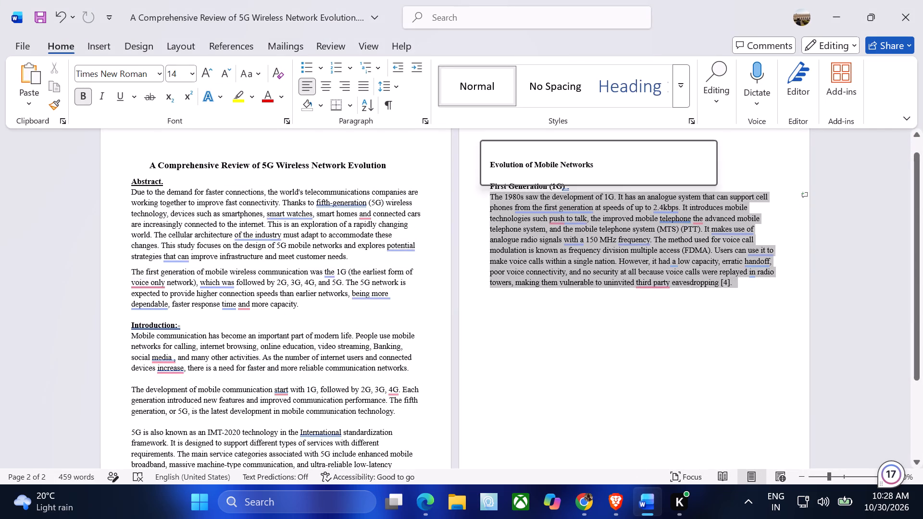
Replace the paragraph under First Generation (1G) with the bullet points copied from Gemini.
key("BackSpace")
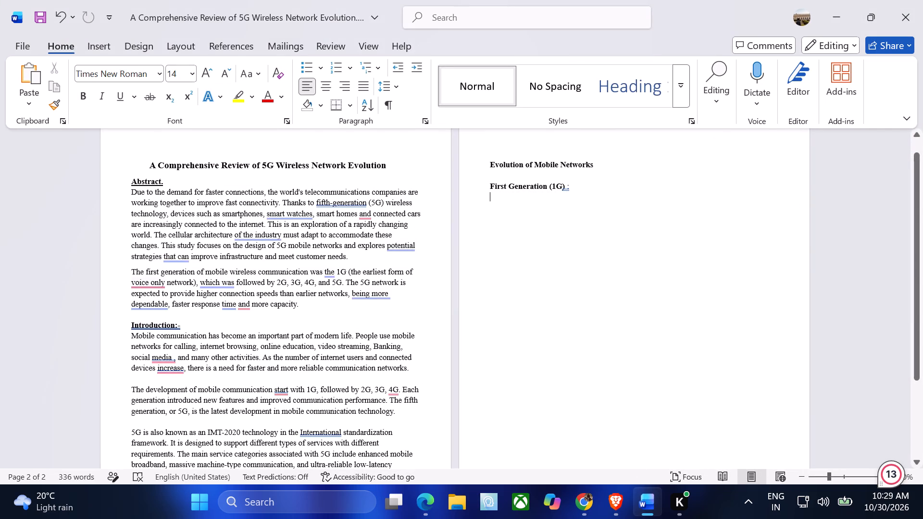
key("ctrl+v")
scroll(579, 326, "down", 1)
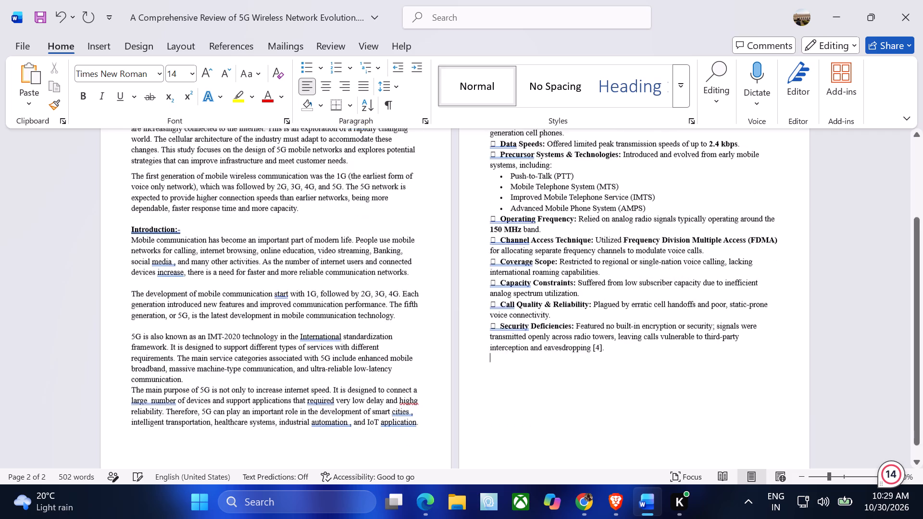
scroll(579, 326, "down", 2)
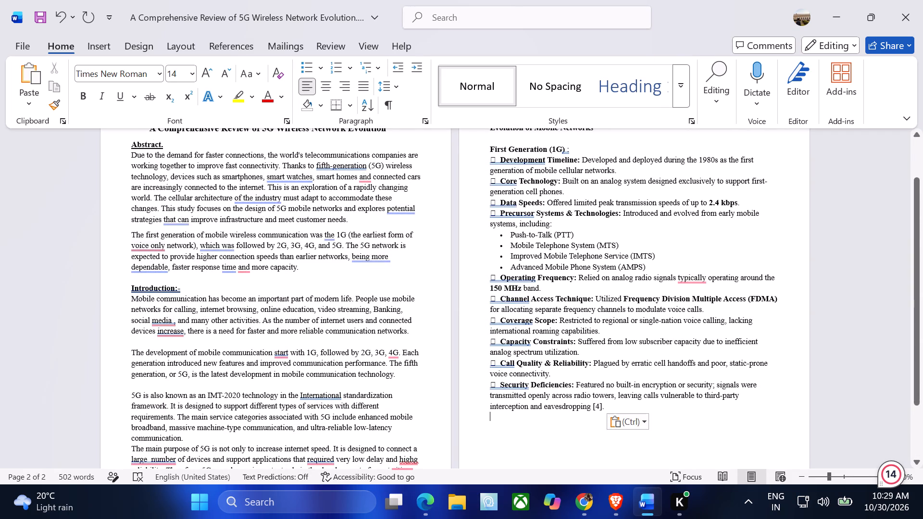
Delete "interception and eavesdropping [4]" from the Security Deficiencies point so that its sentence ends with "third-party.".
left_click_drag(608, 408, 600, 407)
left_click_drag(600, 407, 596, 407)
left_click_drag(596, 407, 596, 407)
key("BackSpace")
key("BackSpace")
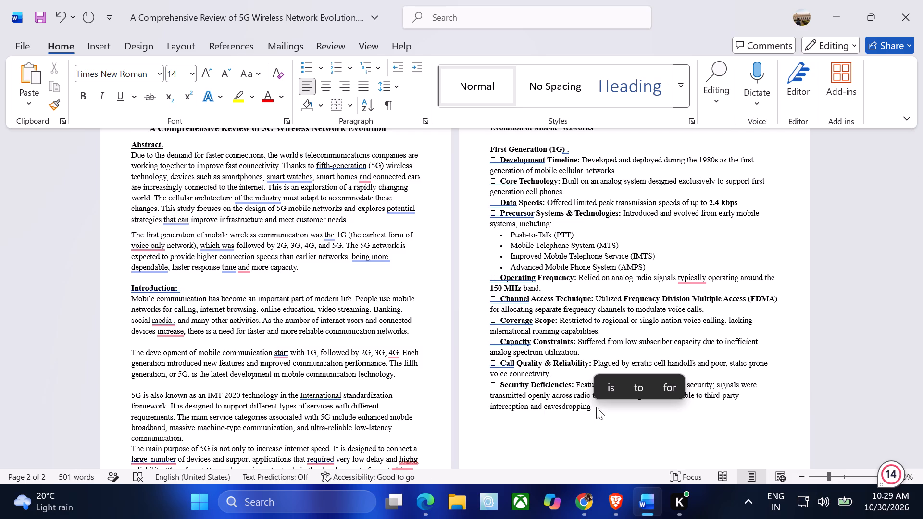
key("BackSpace")
key("BackSpace")
key("BackSpace")
key("BackSpace")
key("BackSpace")
key("BackSpace")
key("BackSpace")
key("BackSpace")
key("BackSpace")
key("BackSpace")
key("BackSpace")
key("BackSpace")
key("BackSpace")
key("BackSpace")
key("BackSpace")
key("BackSpace")
key("BackSpace")
key("BackSpace")
key("BackSpace")
key("BackSpace")
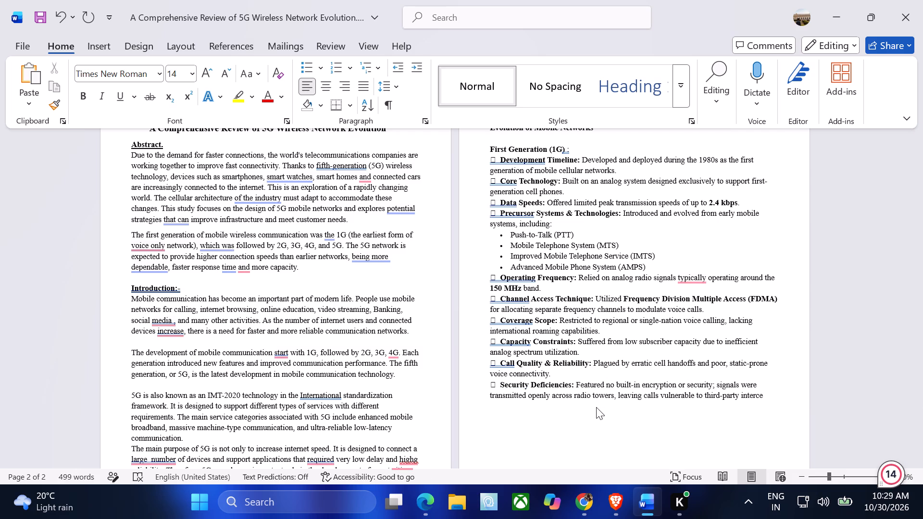
key("BackSpace")
key("BackSpace")
key("BackSpace")
key("BackSpace")
key("BackSpace")
key("BackSpace")
key("BackSpace")
key("BackSpace")
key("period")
Format the First Generation (1G) points, from Development Timeline through Security Deficiencies, as a single numbered list.
scroll(644, 377, "up", 1)
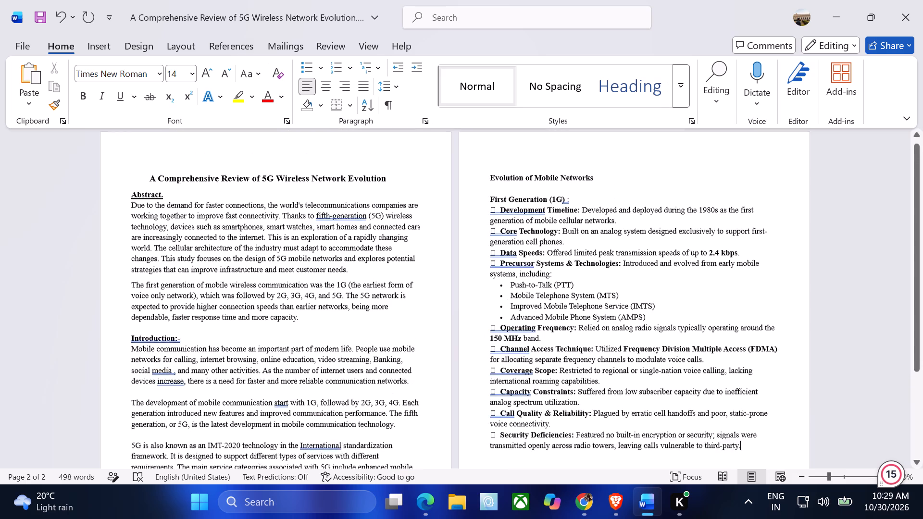
scroll(644, 377, "up", 1)
left_click_drag(748, 374, 719, 353)
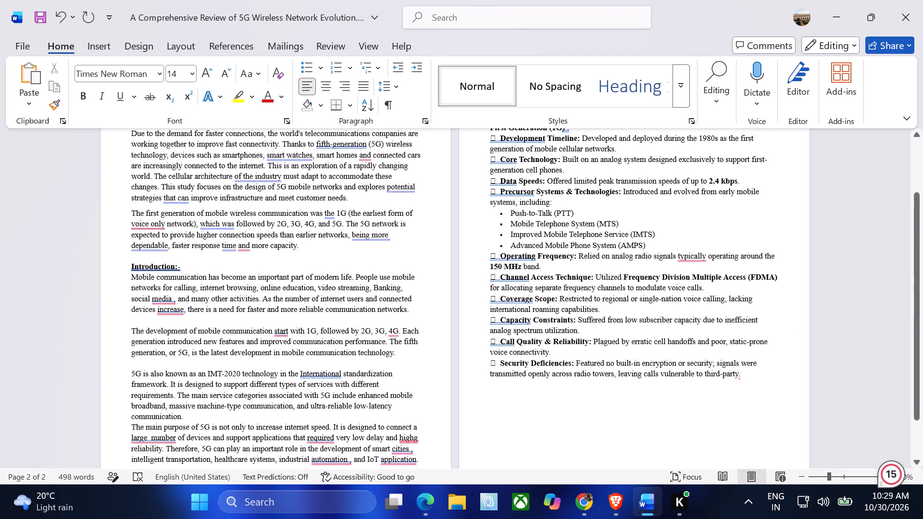
left_click_drag(719, 353, 490, 141)
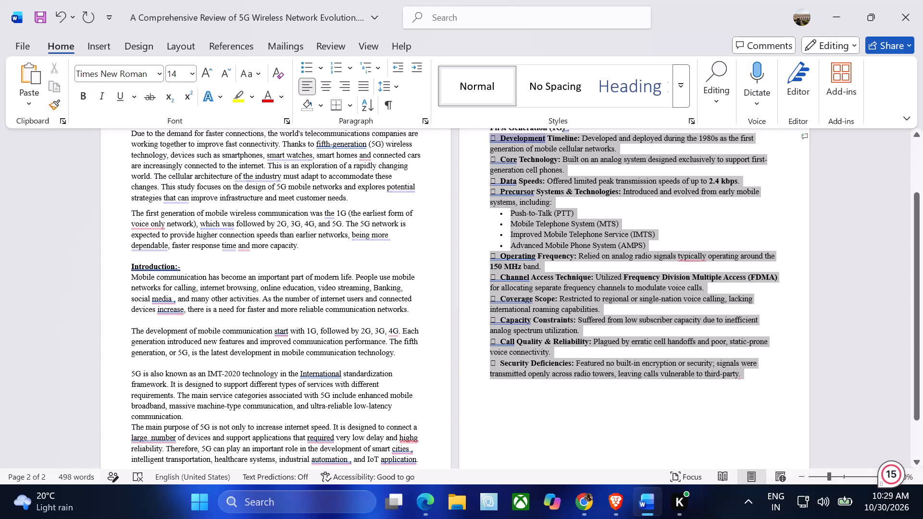
left_click_drag(490, 141, 490, 141)
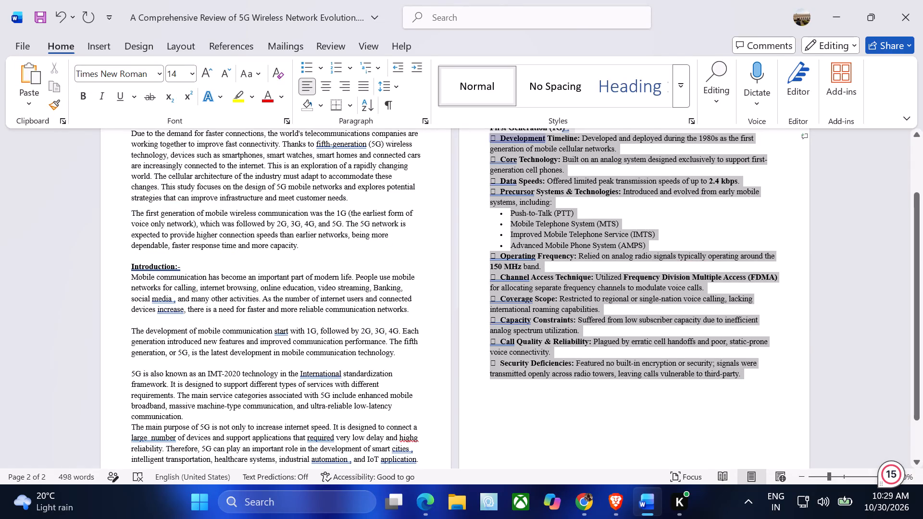
left_click_drag(490, 141, 491, 141)
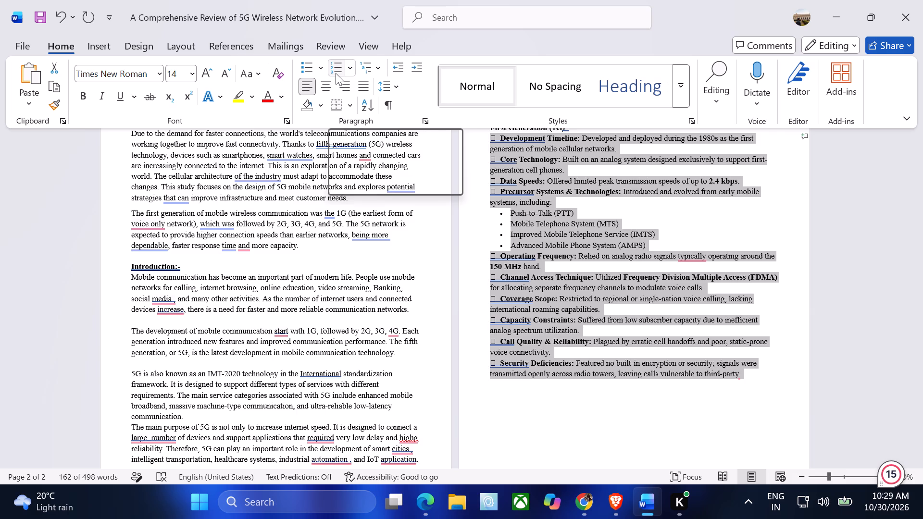
left_click(336, 73)
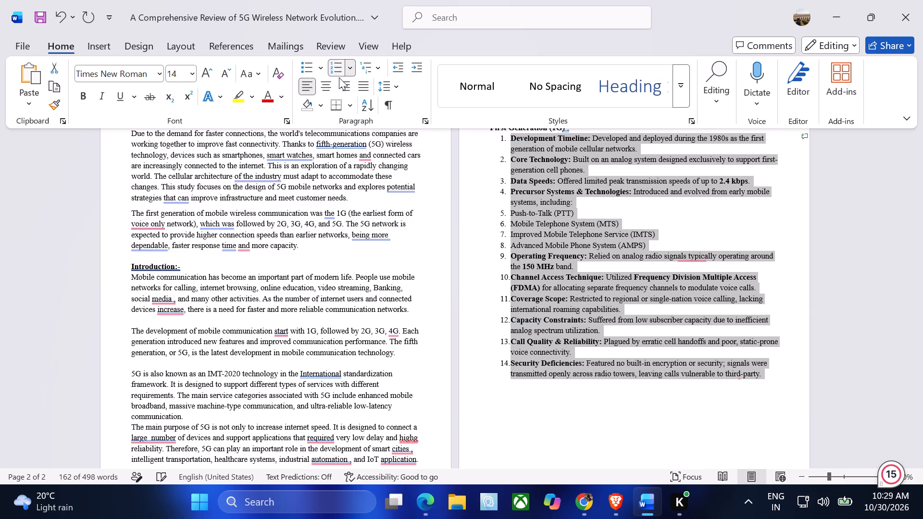
left_click(612, 429)
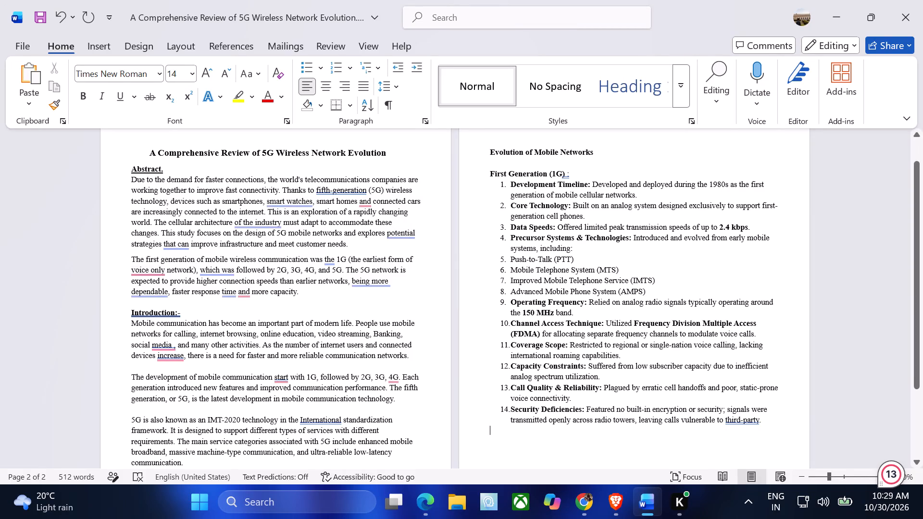
scroll(598, 377, "down", 1)
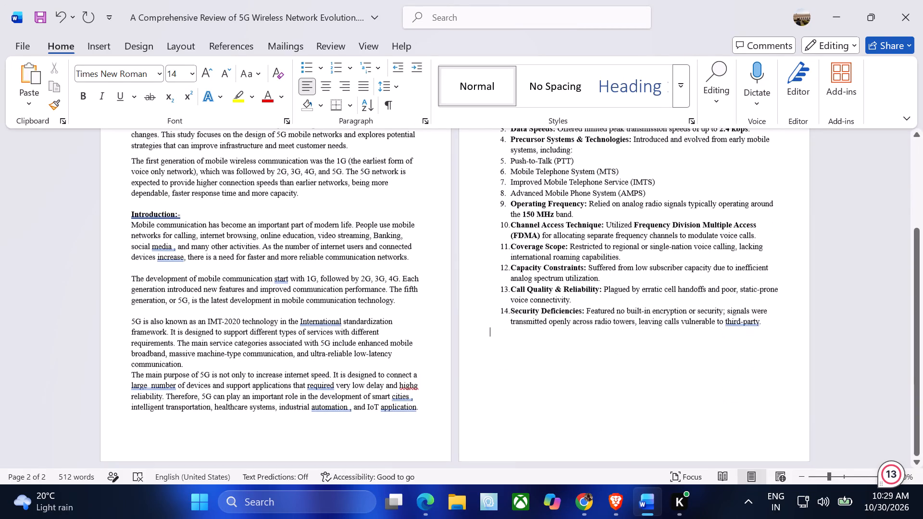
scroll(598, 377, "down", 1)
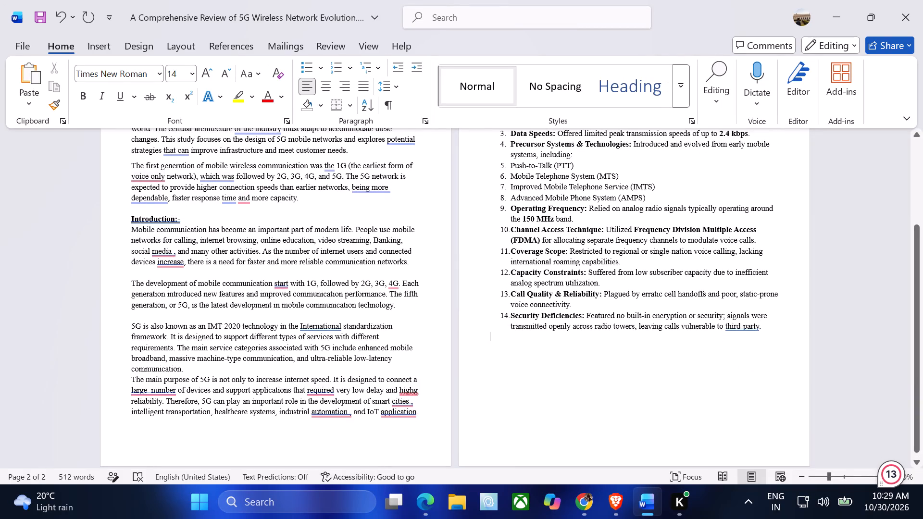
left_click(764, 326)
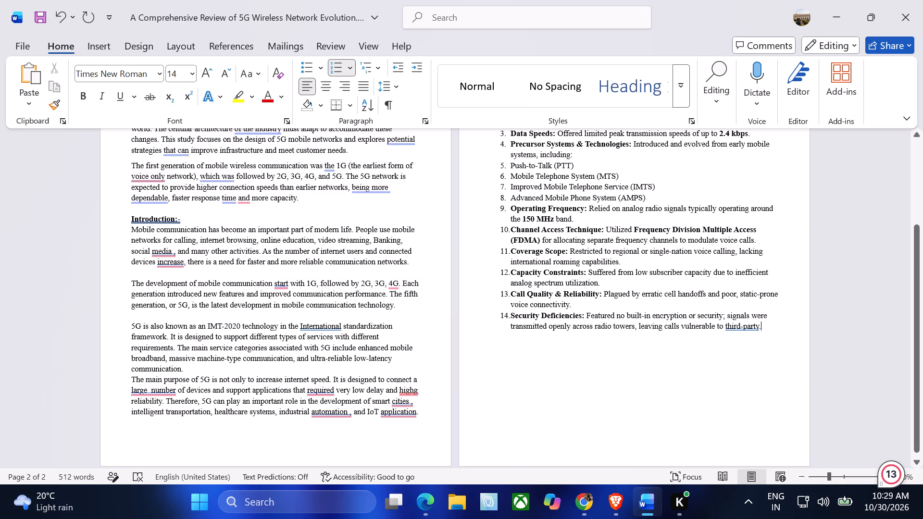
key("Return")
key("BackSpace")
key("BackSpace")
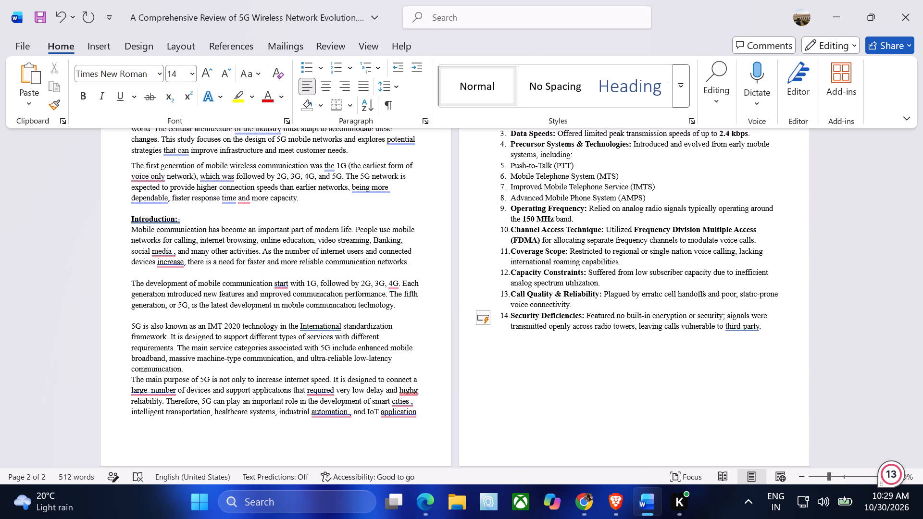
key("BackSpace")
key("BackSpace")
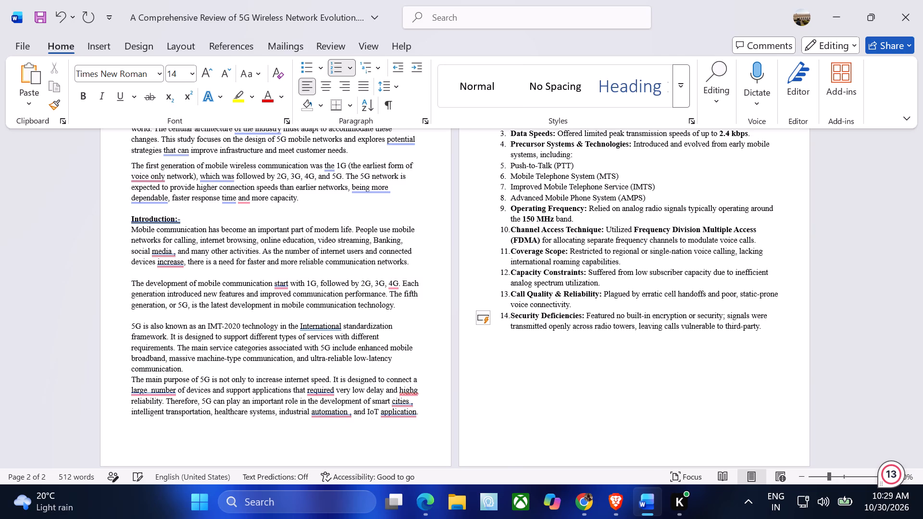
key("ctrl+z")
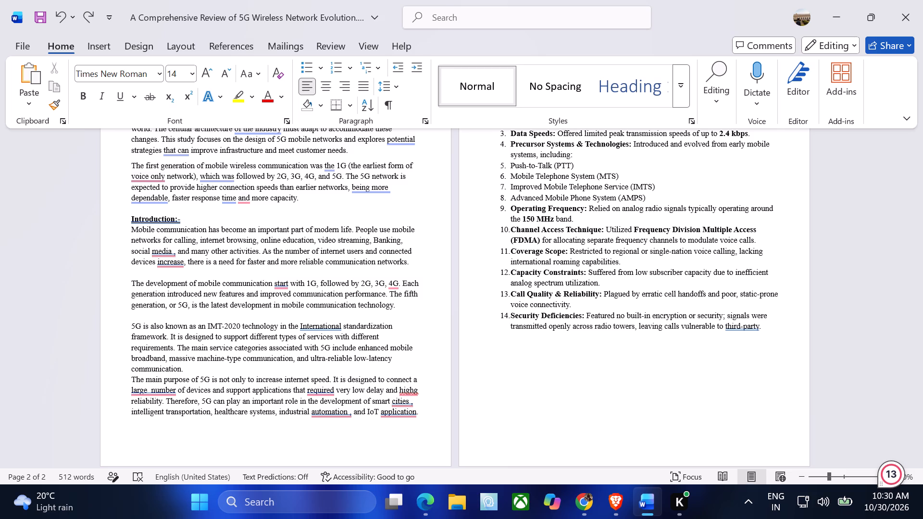
Add the heading text "Second Generation(2G)" on the empty line below the Security Deficiencies point.
scroll(523, 350, "up", 1)
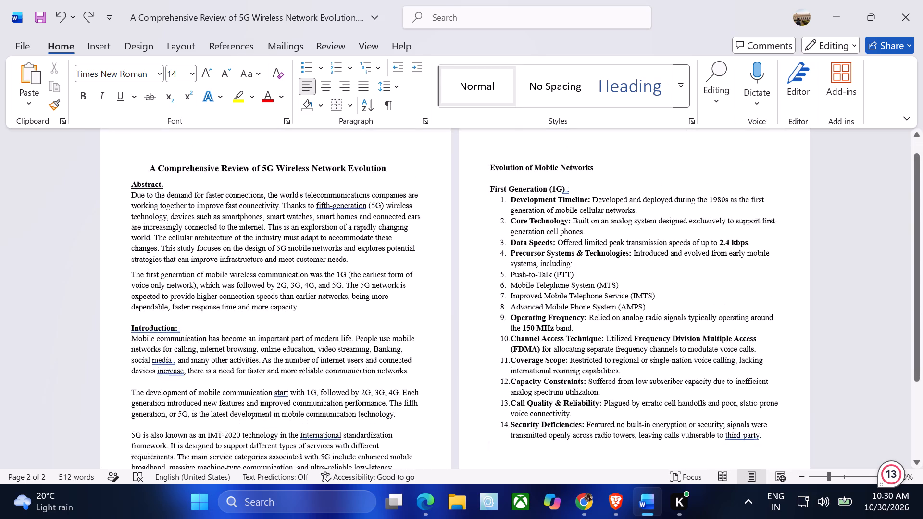
scroll(523, 350, "up", 2)
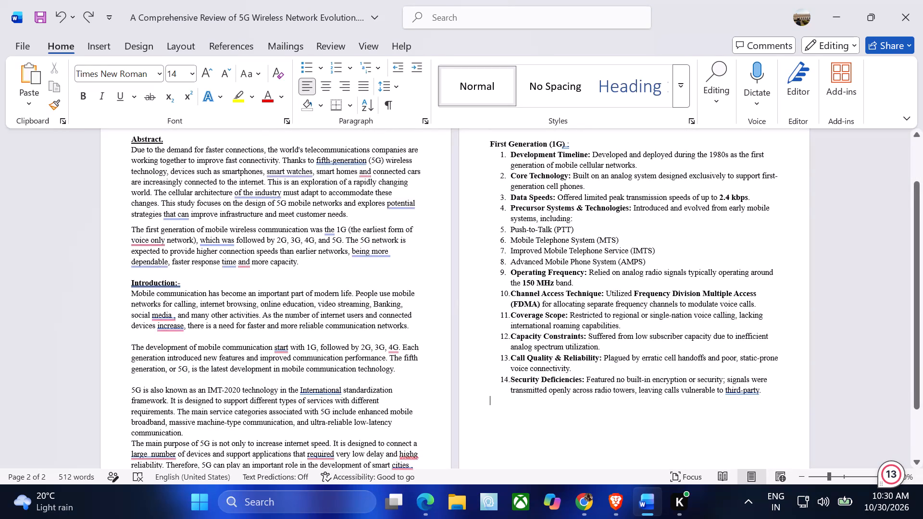
type("Se")
type("cond Generation")
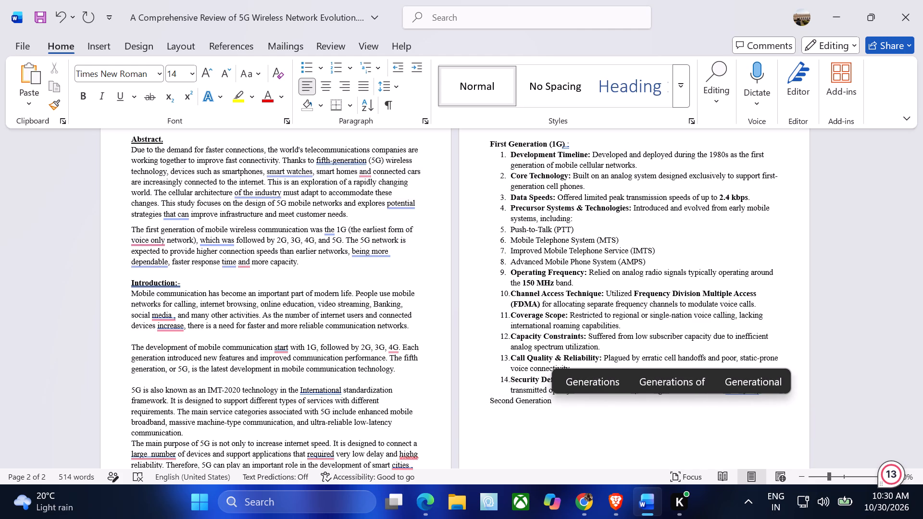
type("()")
key("Left")
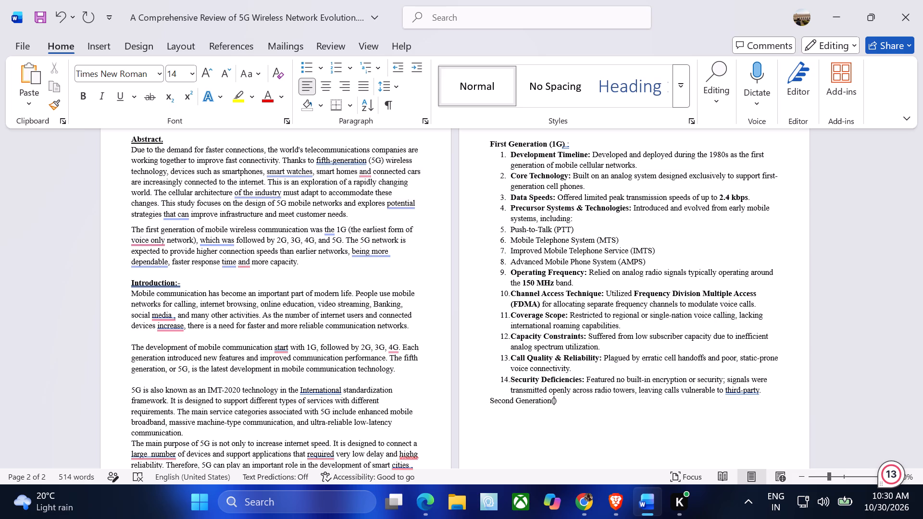
type("2G")
key("Right")
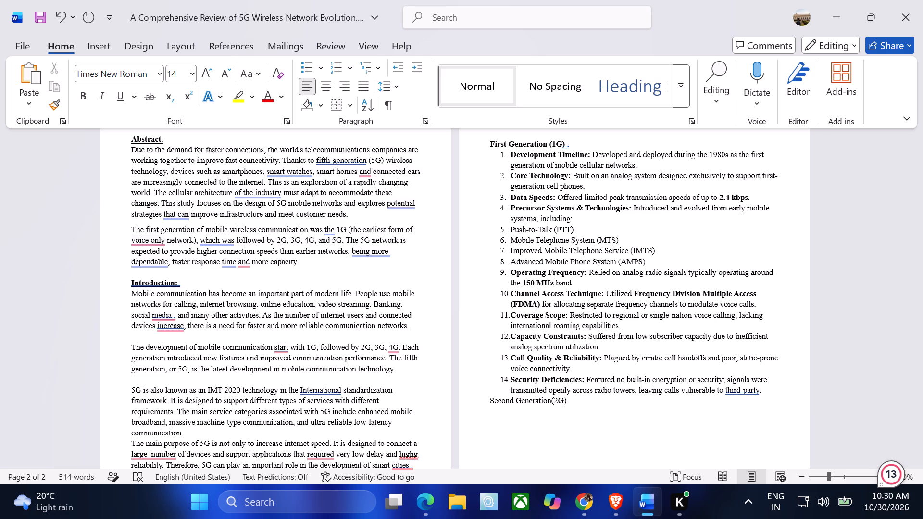
Make the whole "Second Generation(2G)" heading line bold, leaving the numbered list above out of the selection.
key("ctrl+shift+Left")
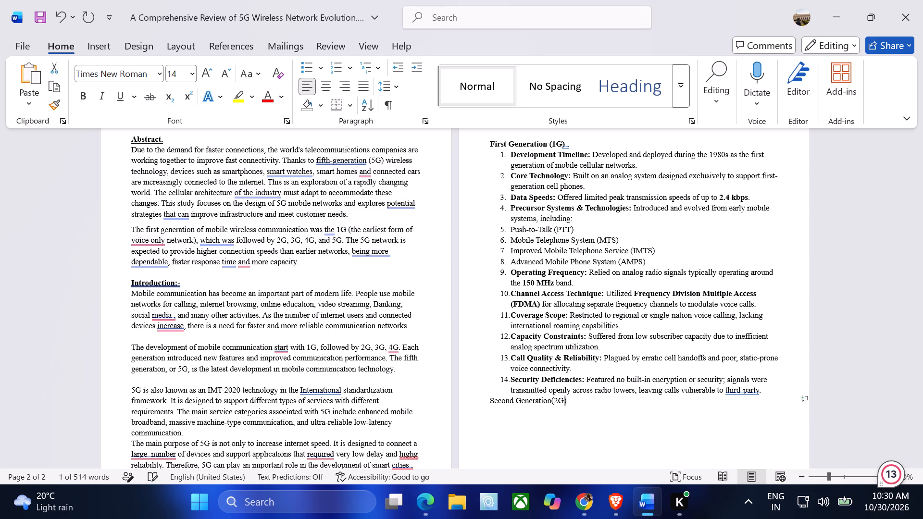
key("ctrl+shift+Left")
key("ctrl+shift+Left")
key("ctrl+shift+Left")
key("ctrl+shift+Left")
key("ctrl+shift+Left")
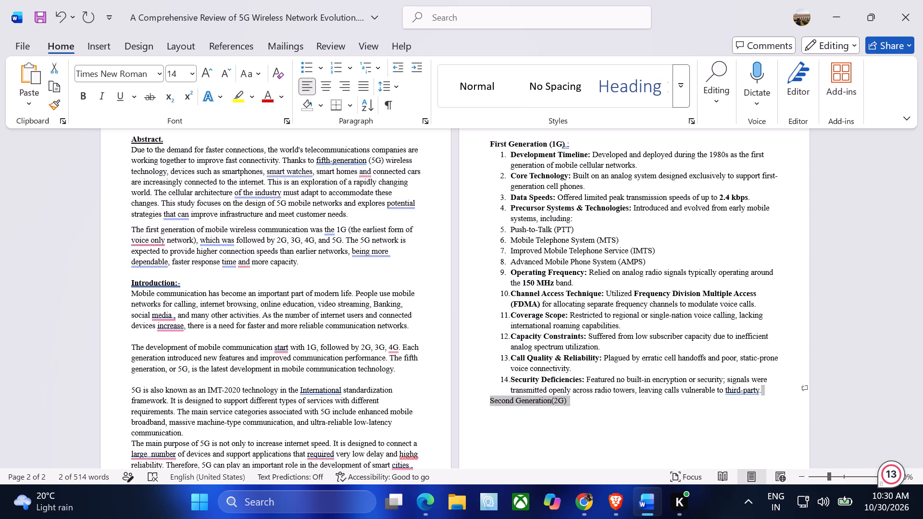
key("ctrl+shift+Right")
key("ctrl+b")
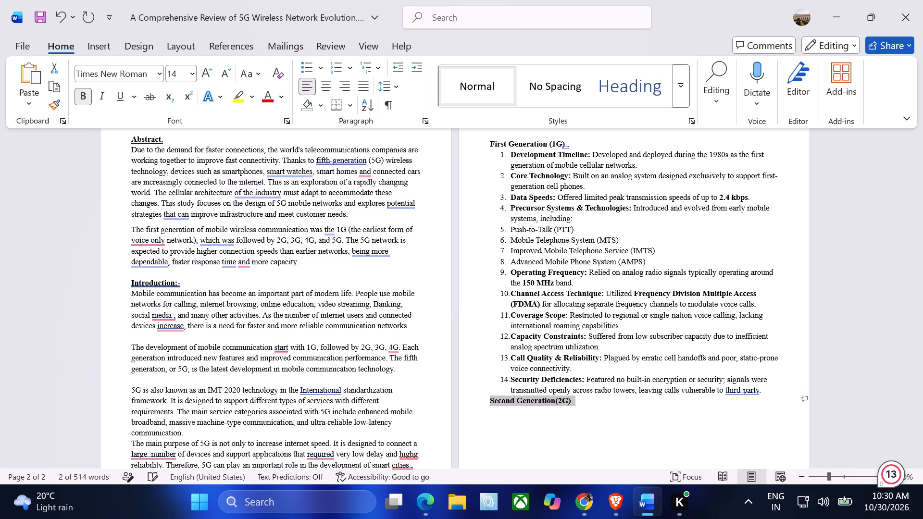
Insert a blank line between the numbered 1G list and the "Second Generation(2G)" heading.
left_click(492, 397)
left_click(492, 397)
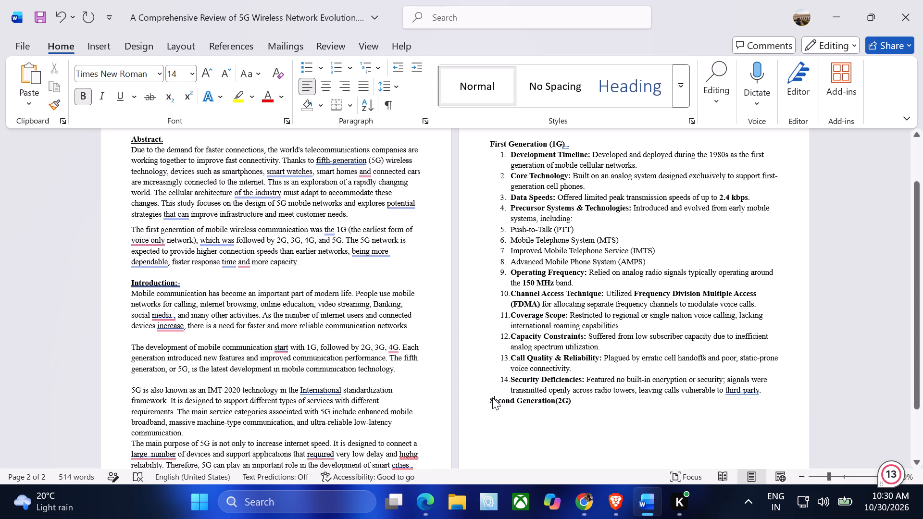
key("Left")
key("Return")
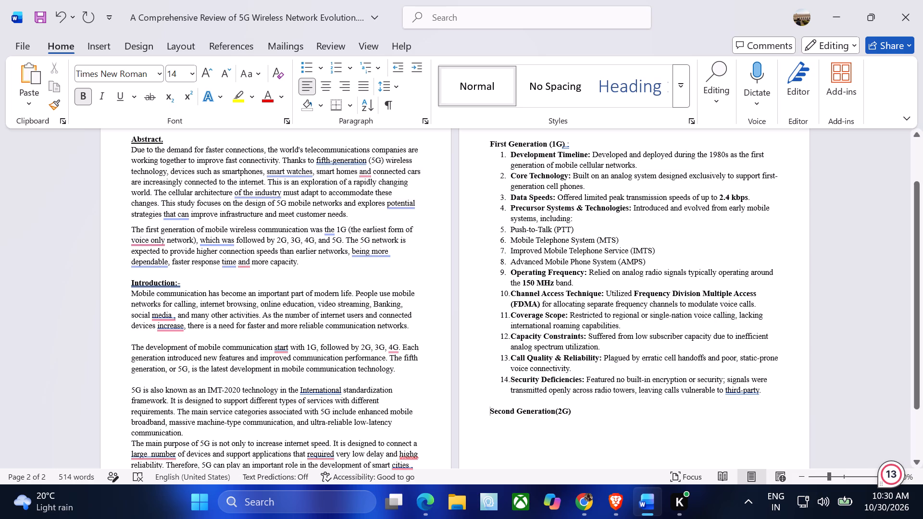
End the "Second Generation(2G)" heading with a spaced colon and start a new line below it with bold turned off.
left_click(580, 411)
key("space")
type(":")
key("space")
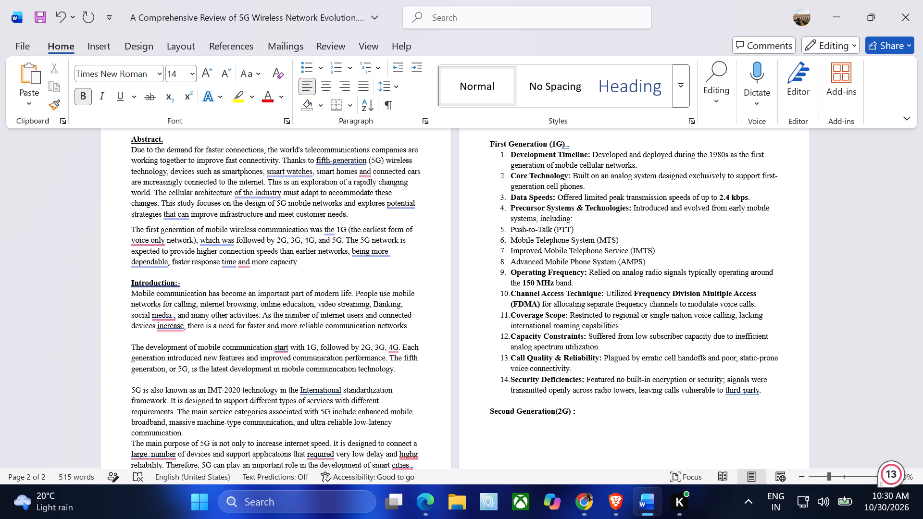
scroll(580, 411, "down", 1)
key("Return")
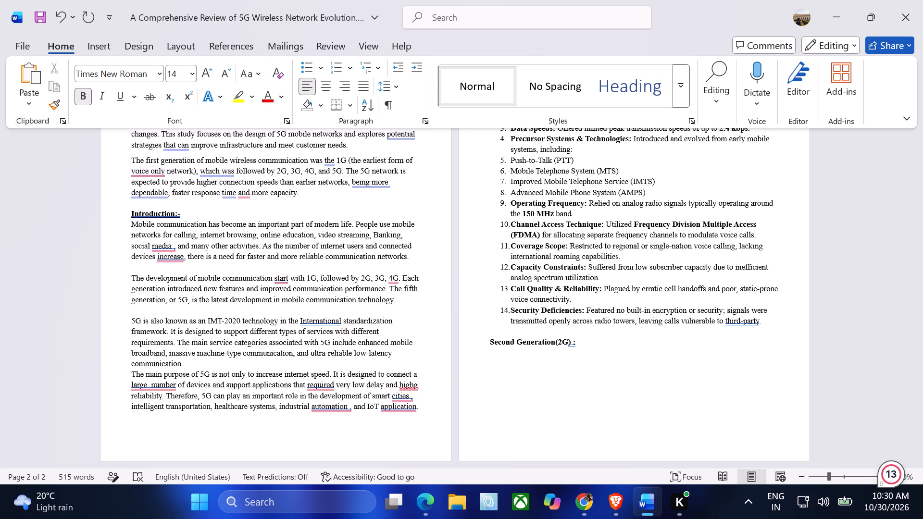
key("ctrl+b")
Switch to Chrome and examine the First Generation (1G) and Second Generation (2G) passages and their figures in the "Paper Title" PDF.
left_click(617, 502)
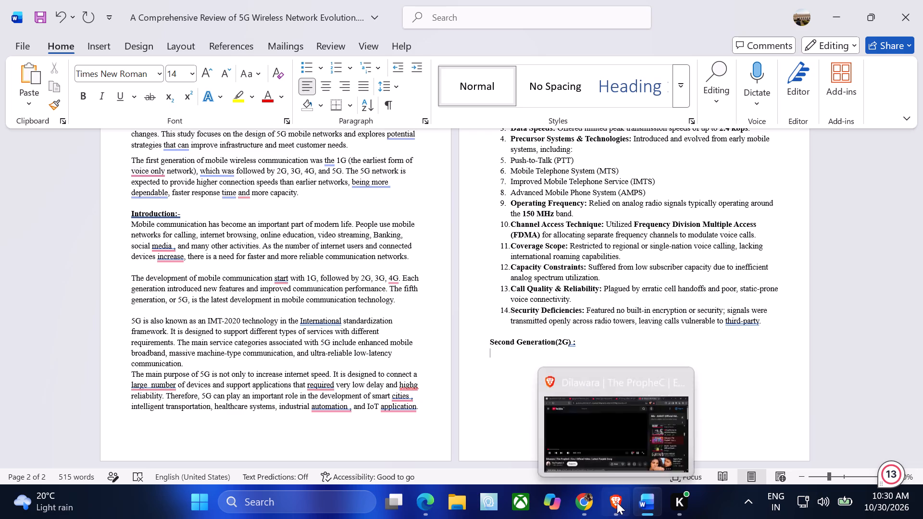
left_click(617, 502)
left_click(586, 507)
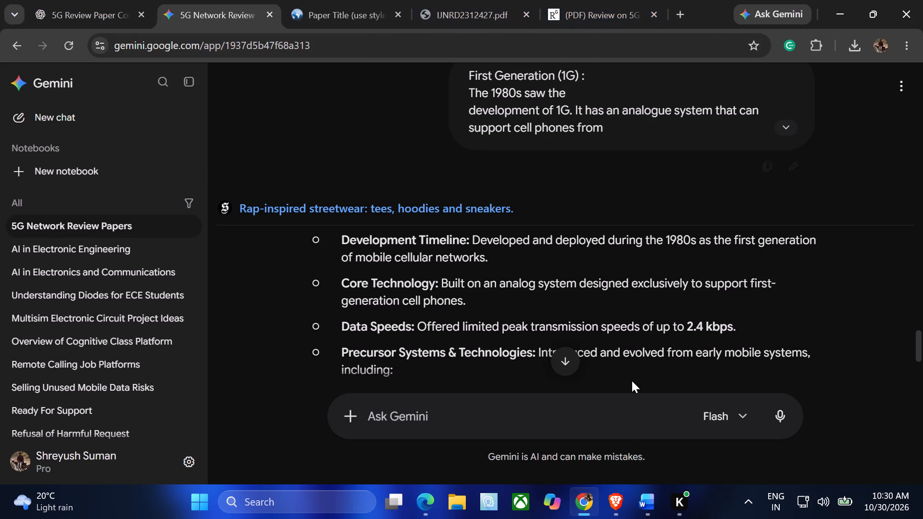
left_click(337, 13)
scroll(435, 289, "down", 1)
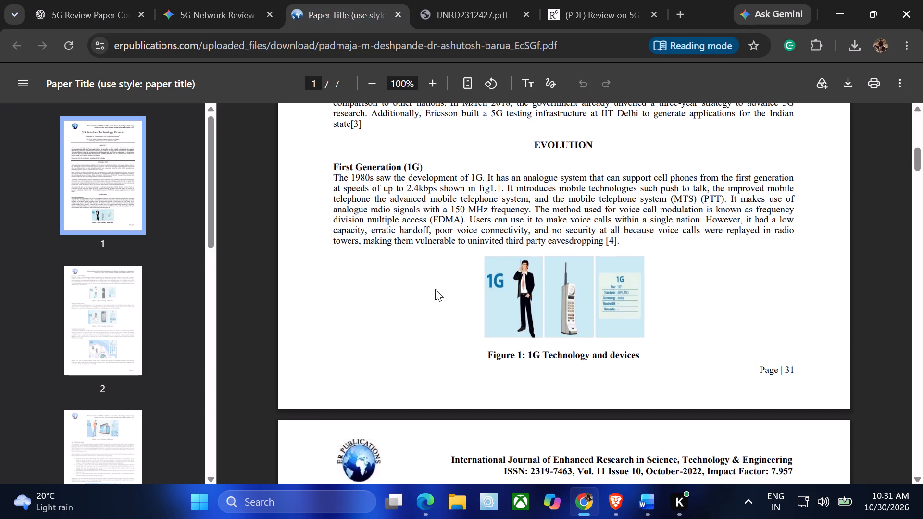
scroll(435, 289, "down", 2)
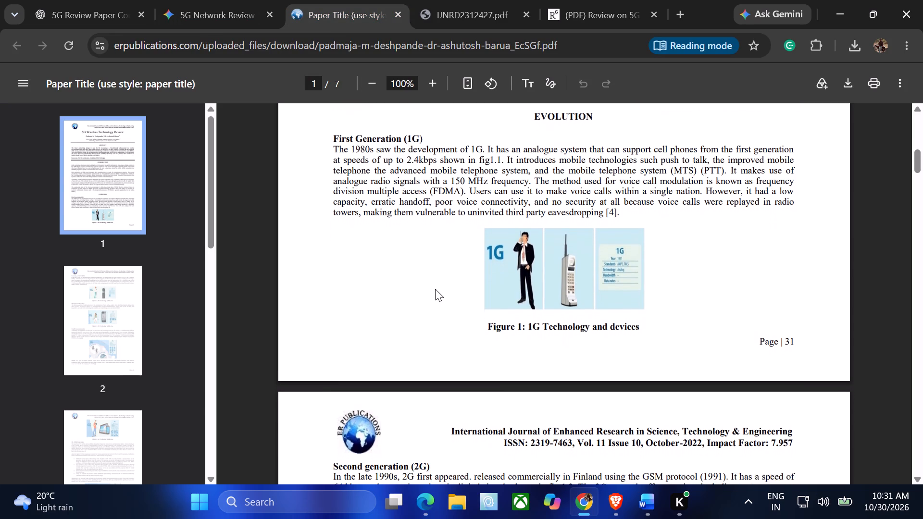
scroll(435, 289, "down", 1)
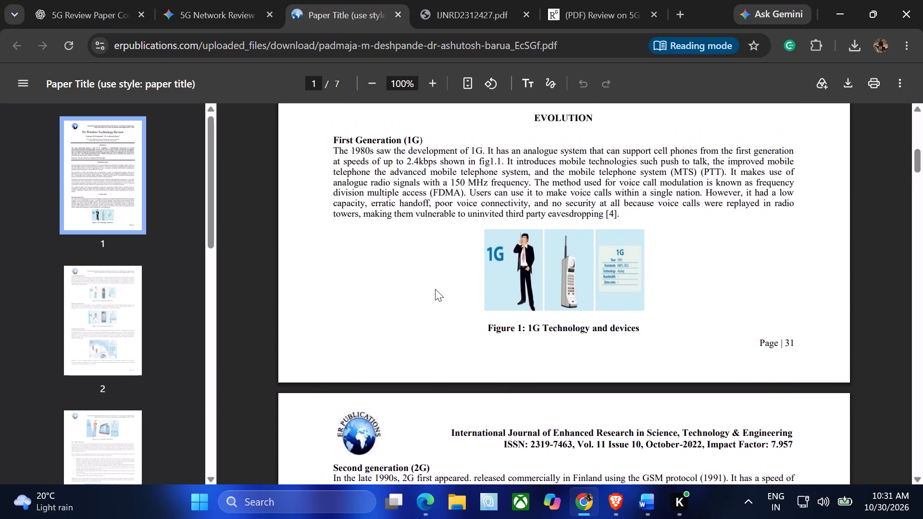
scroll(435, 289, "down", 2)
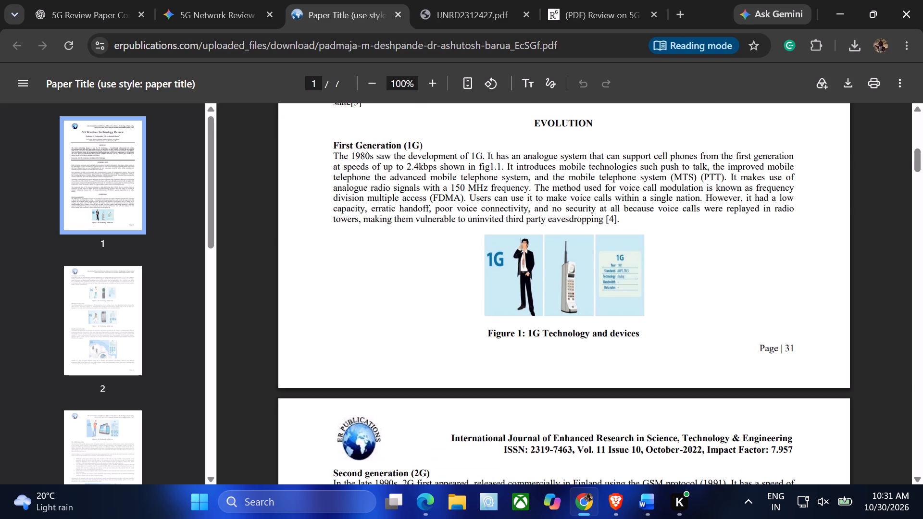
scroll(503, 337, "down", 2)
scroll(503, 337, "up", 1)
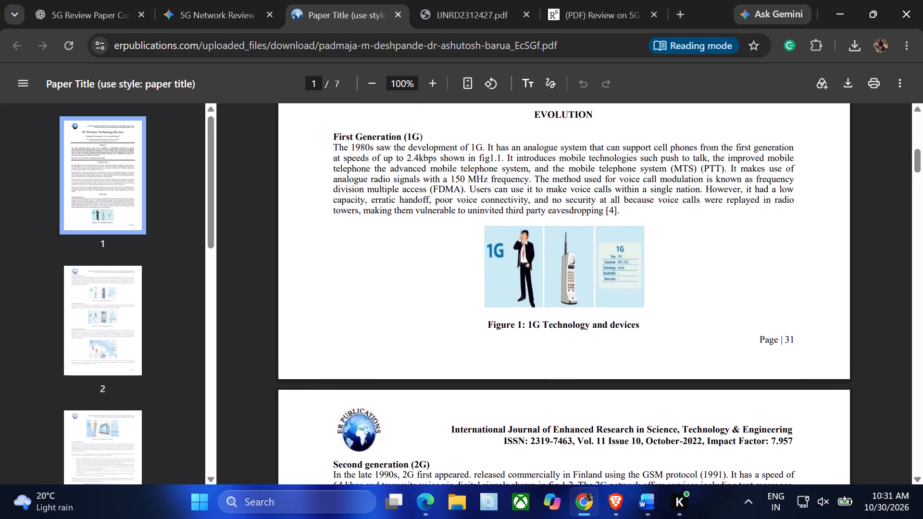
scroll(503, 337, "up", 1)
scroll(569, 331, "down", 1)
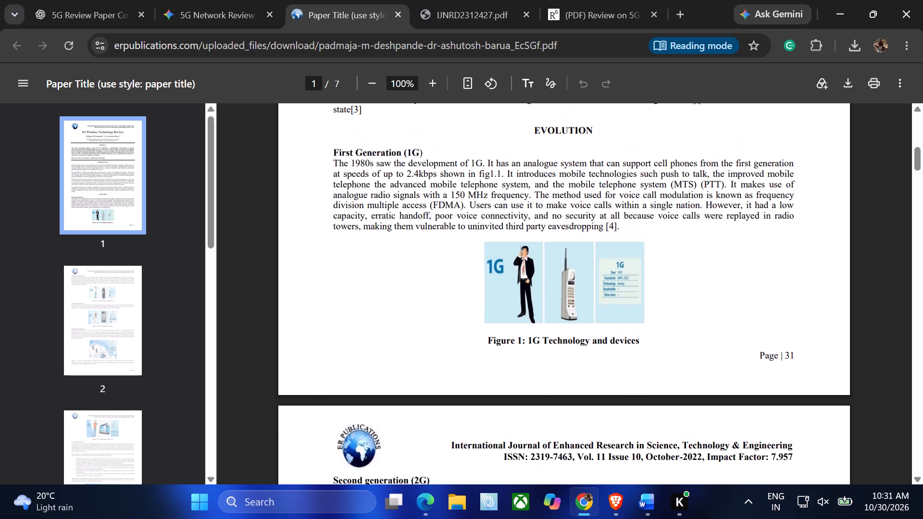
scroll(569, 331, "down", 1)
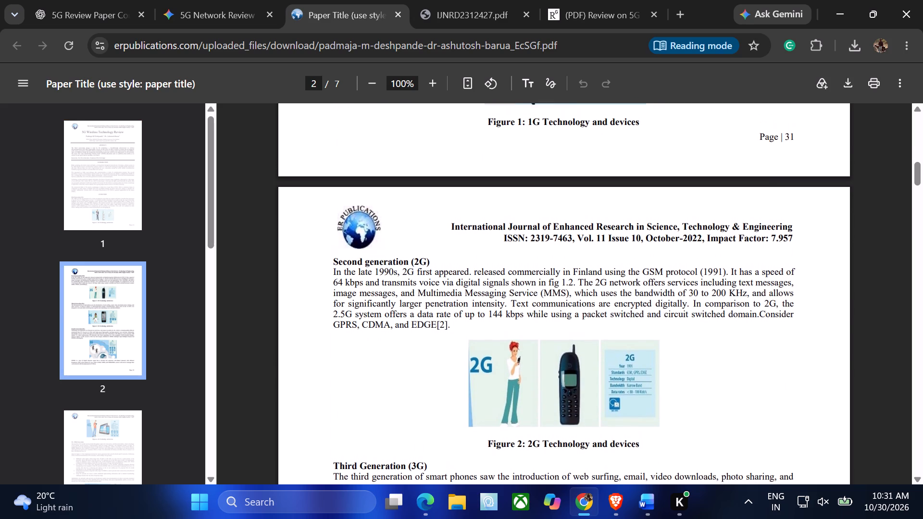
scroll(569, 331, "up", 1)
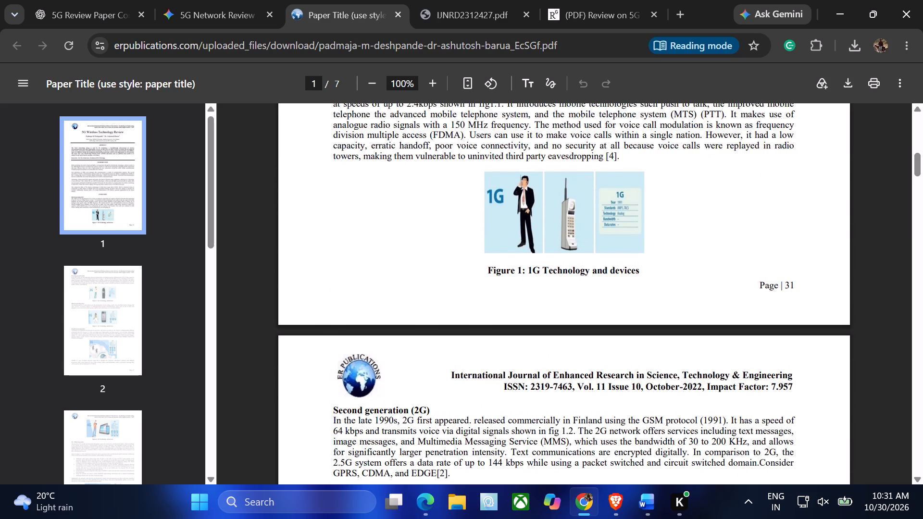
scroll(569, 331, "up", 2)
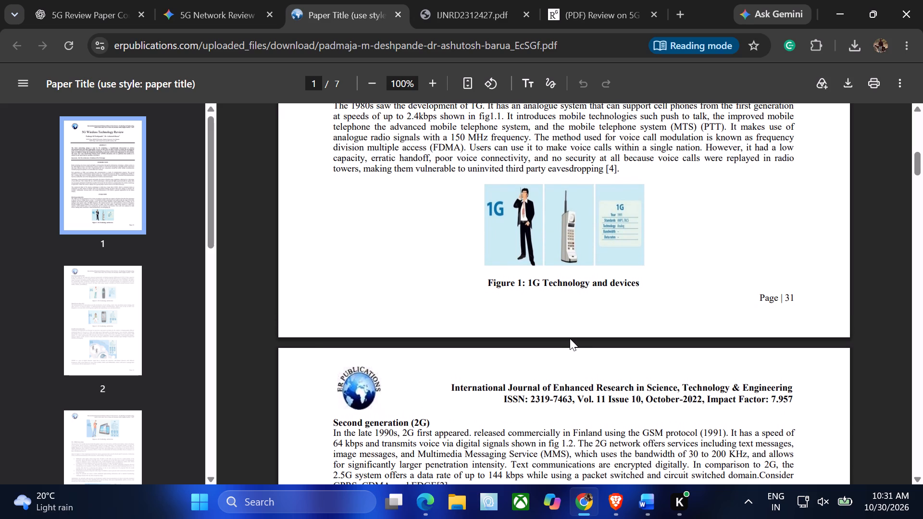
scroll(570, 338, "up", 2)
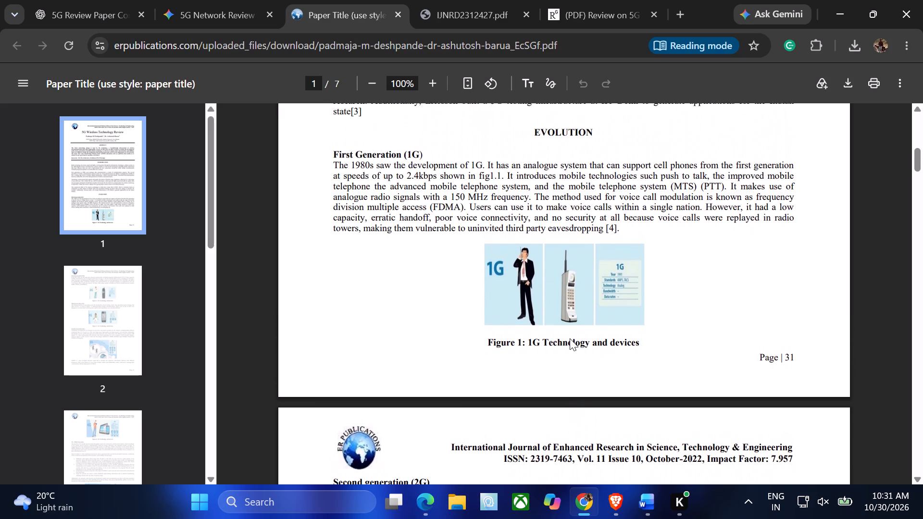
scroll(570, 338, "up", 1)
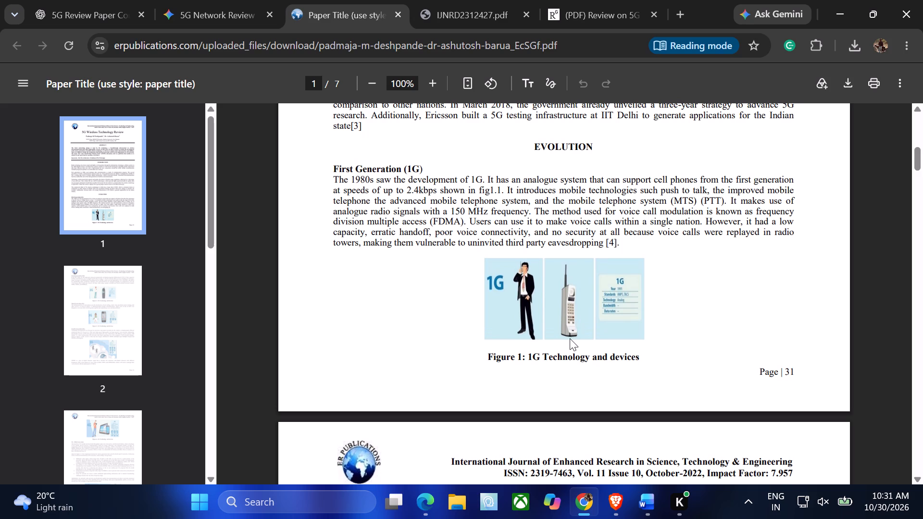
left_click(518, 319)
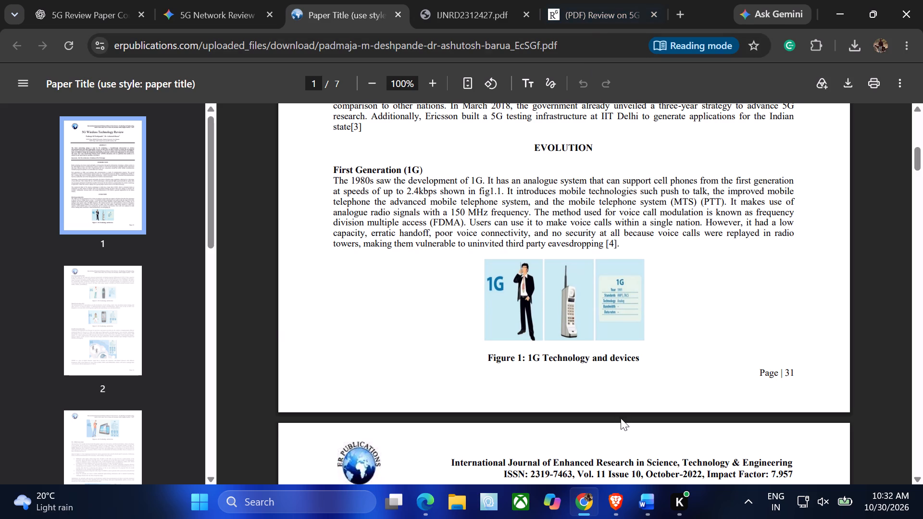
Switch to Word and try to select the Push-to-Talk (PTT) through Advanced Mobile Phone System (AMPS) entries in the 1G numbered list.
left_click(647, 506)
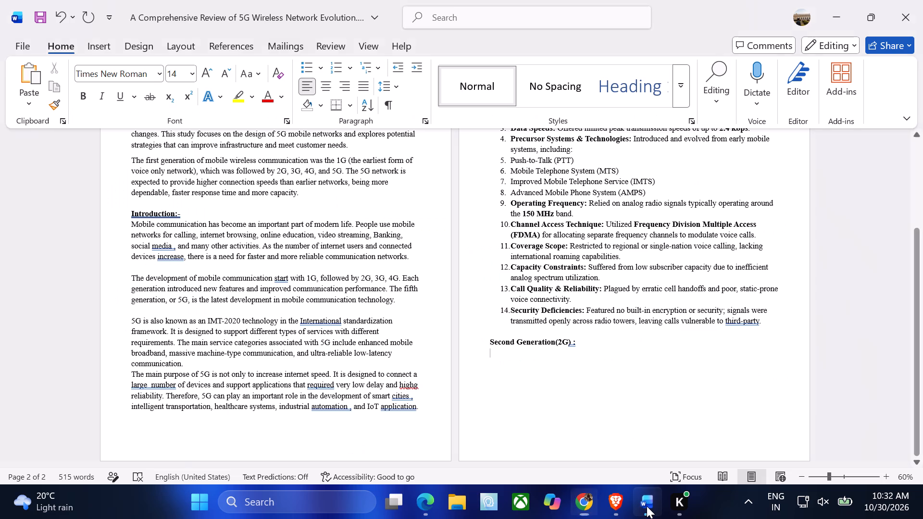
scroll(624, 339, "up", 1)
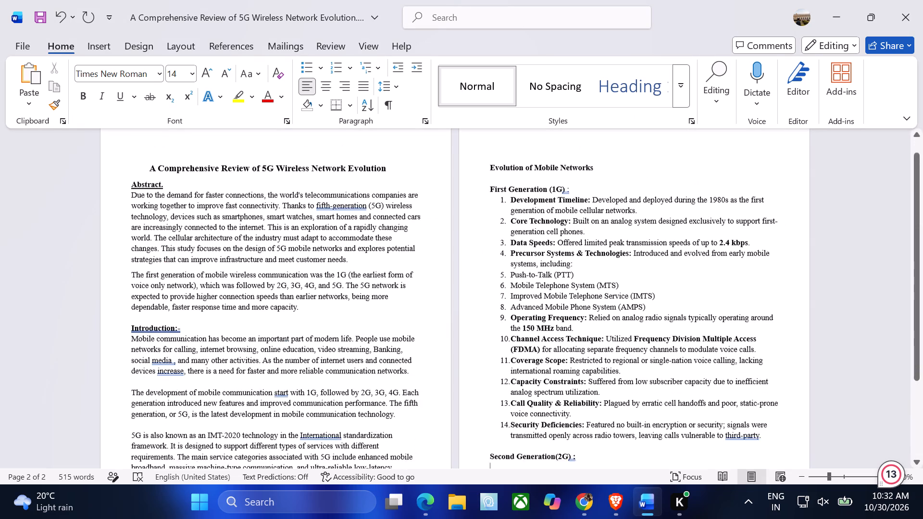
scroll(624, 339, "up", 1)
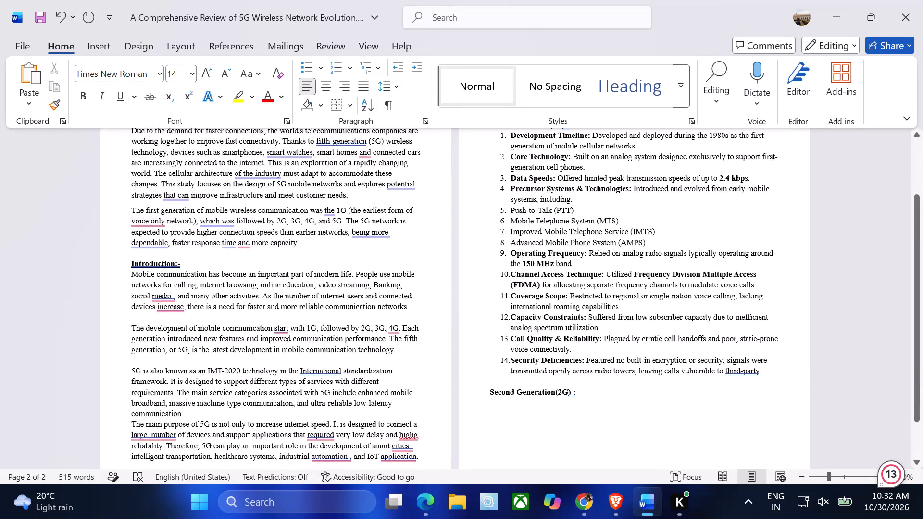
scroll(624, 339, "up", 1)
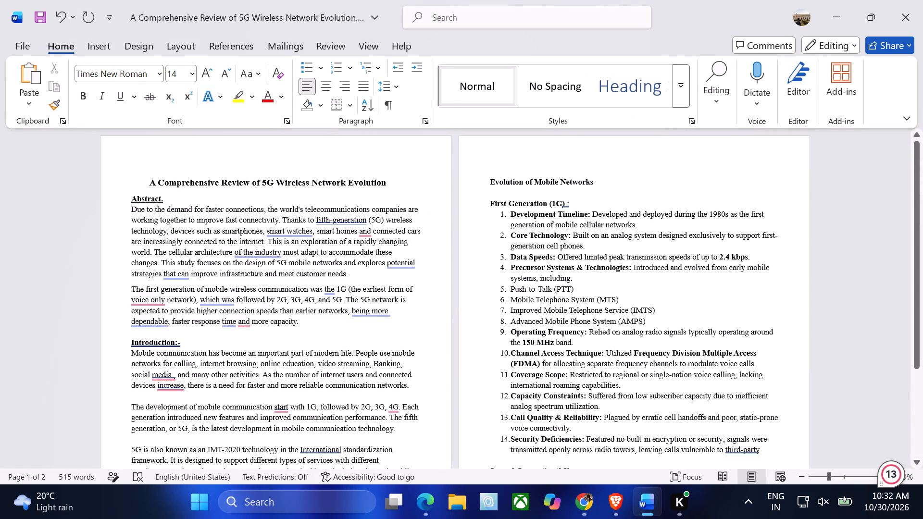
left_click_drag(507, 323, 497, 290)
left_click(509, 323)
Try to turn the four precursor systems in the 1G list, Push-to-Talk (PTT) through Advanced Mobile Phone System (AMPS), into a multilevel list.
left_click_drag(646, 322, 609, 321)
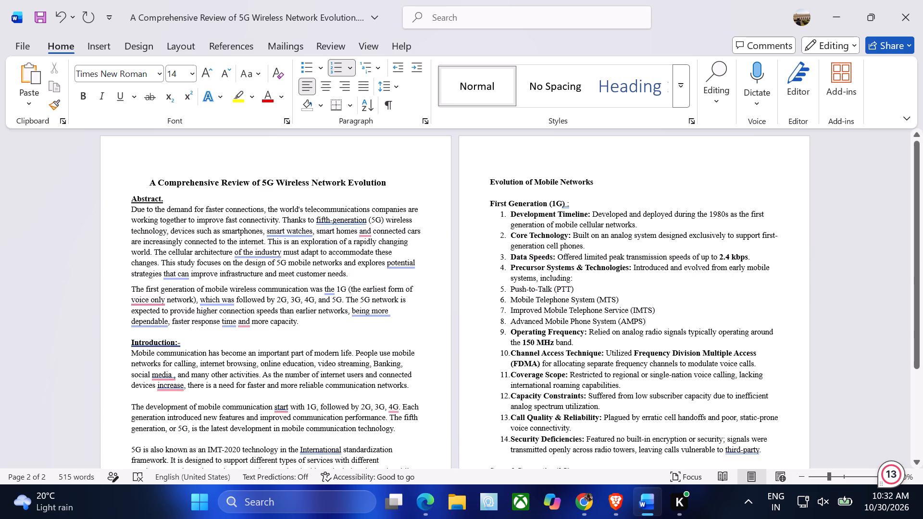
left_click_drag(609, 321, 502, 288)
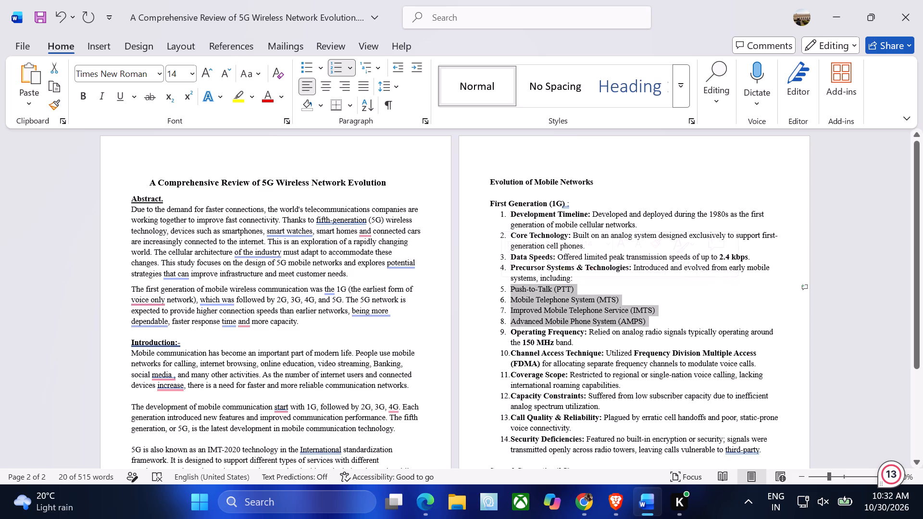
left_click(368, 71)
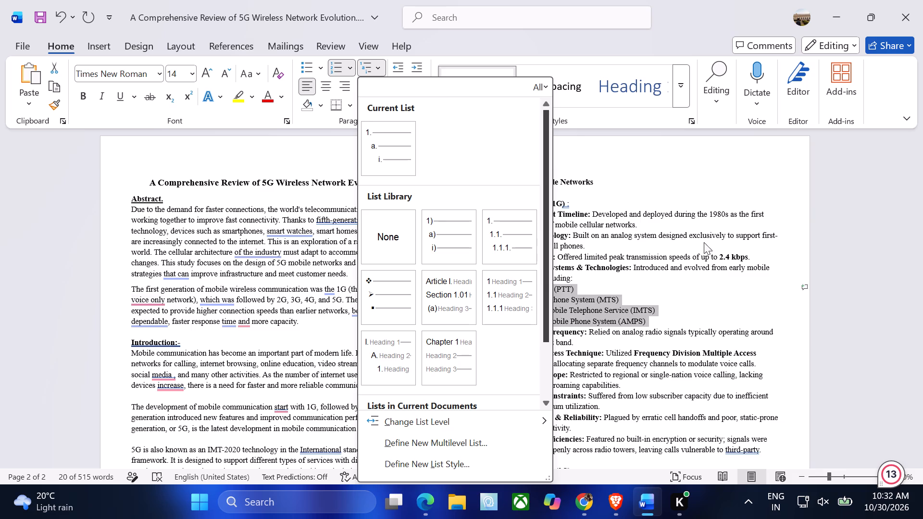
Merge the Advanced Mobile Phone System (AMPS) item into the Improved Mobile Telephone Service (IMTS) item, separating them with a comma and space.
left_click(847, 254)
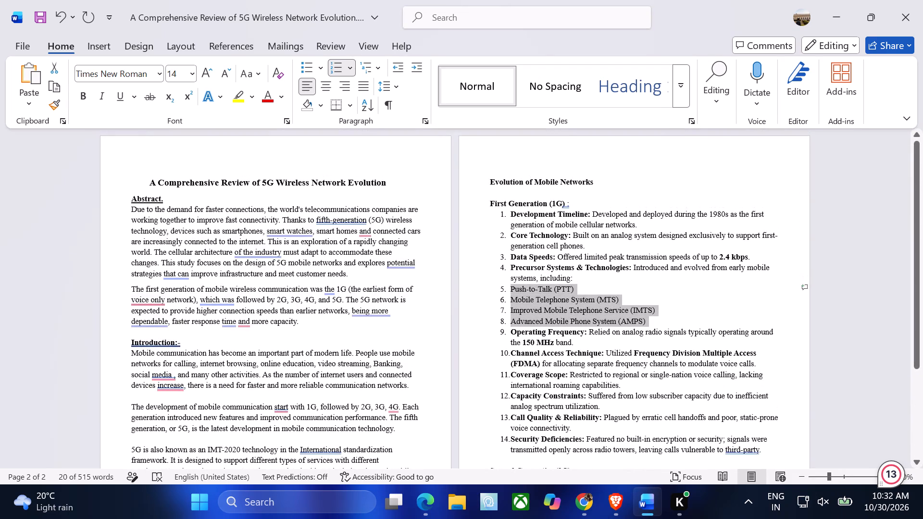
left_click(512, 321)
key("BackSpace")
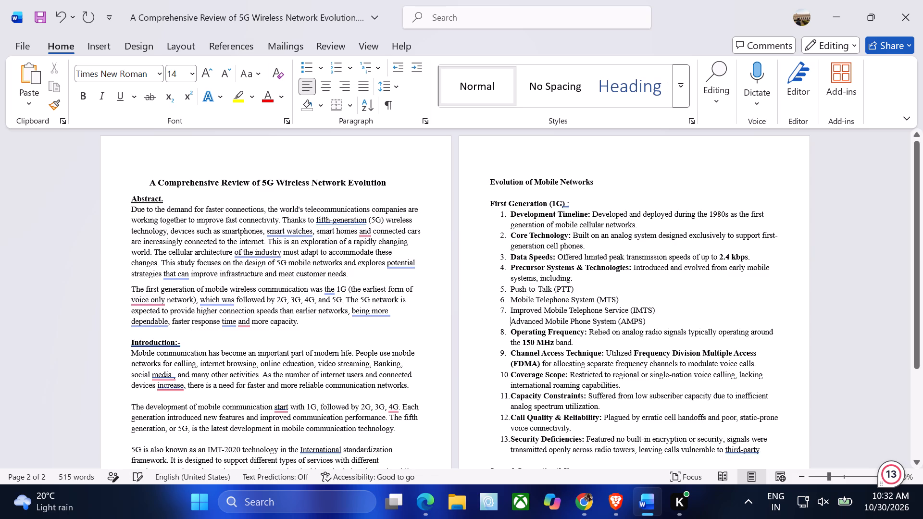
key("BackSpace")
key("BackSpace")
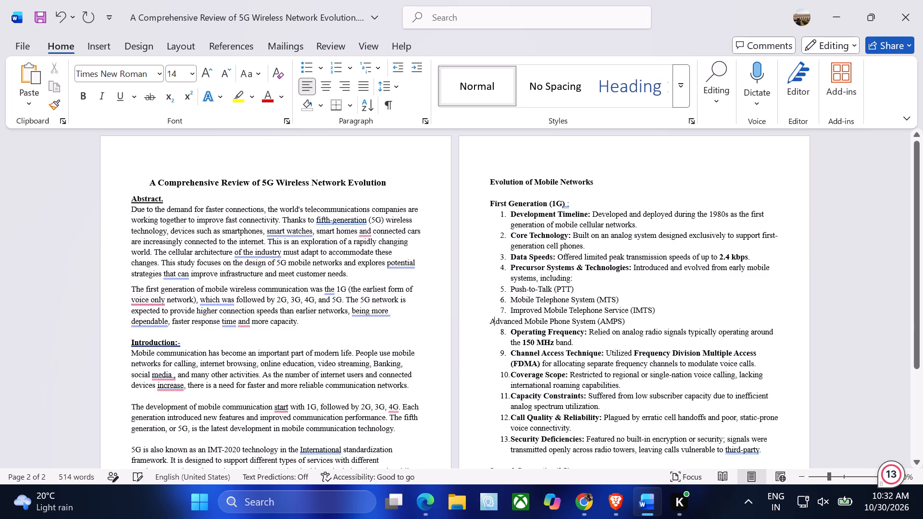
key("BackSpace")
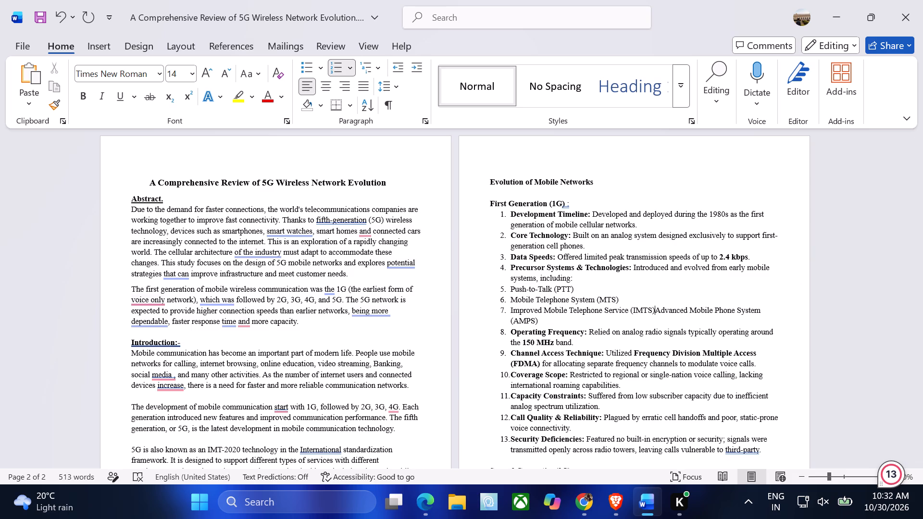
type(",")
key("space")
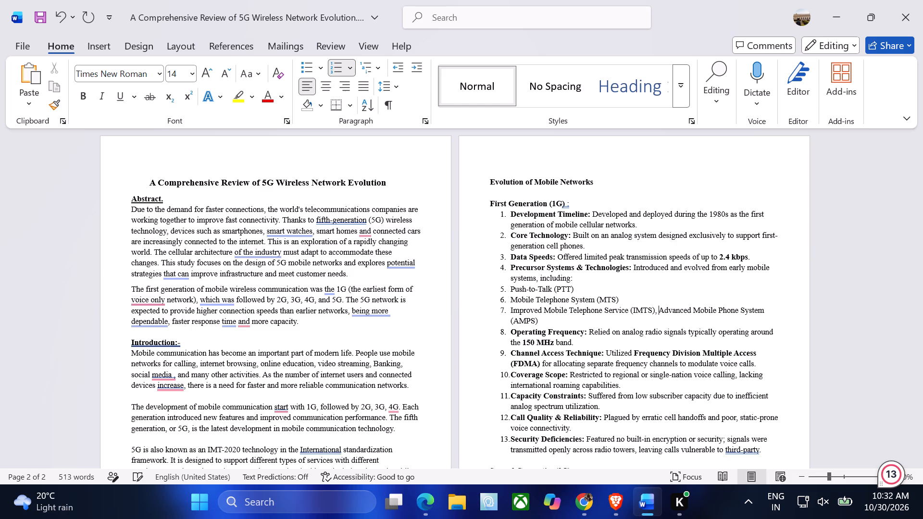
Merge the Improved Mobile Telephone Service (IMTS) line into the Mobile Telephone System (MTS) item, separated by a comma and space.
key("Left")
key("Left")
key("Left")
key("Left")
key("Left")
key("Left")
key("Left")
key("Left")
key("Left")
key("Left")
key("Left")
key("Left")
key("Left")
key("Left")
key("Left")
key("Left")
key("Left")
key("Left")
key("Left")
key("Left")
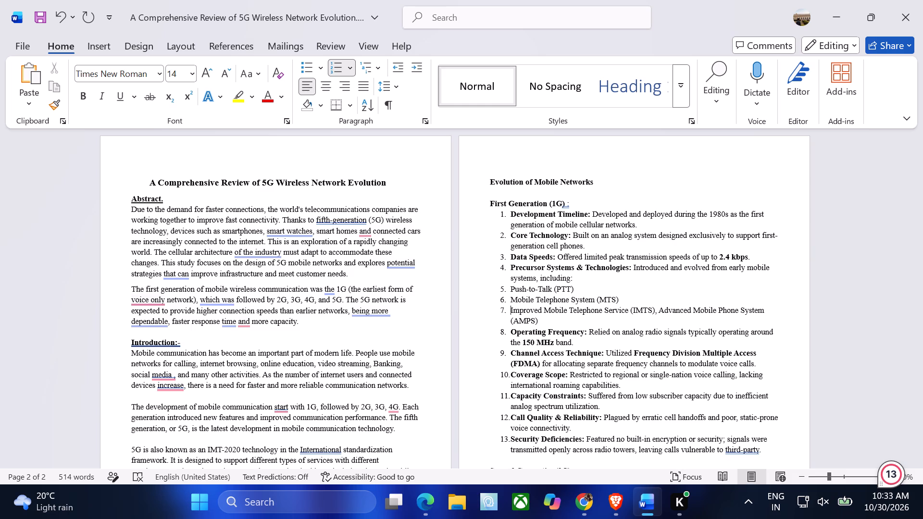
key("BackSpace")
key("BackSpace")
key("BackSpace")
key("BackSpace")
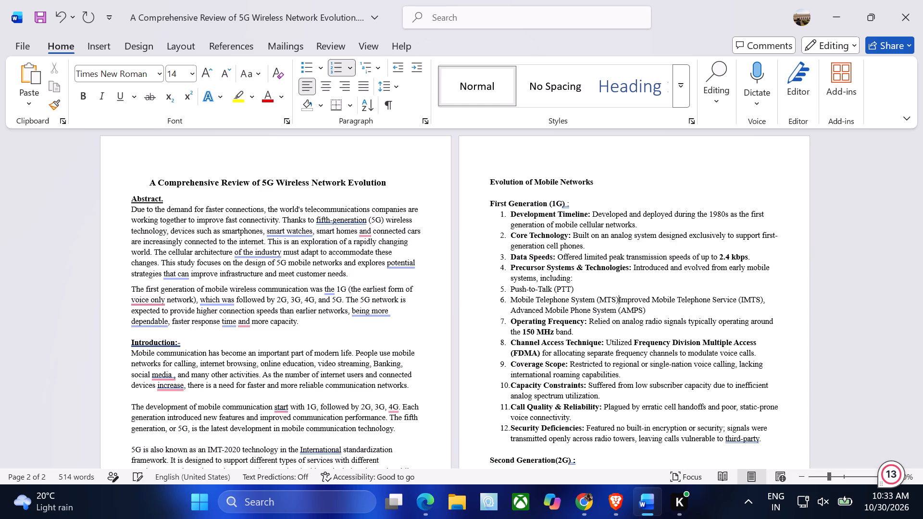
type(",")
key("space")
Merge the Mobile Telephone System (MTS) line into the Push-to-Talk (PTT) item, separated by a comma and space.
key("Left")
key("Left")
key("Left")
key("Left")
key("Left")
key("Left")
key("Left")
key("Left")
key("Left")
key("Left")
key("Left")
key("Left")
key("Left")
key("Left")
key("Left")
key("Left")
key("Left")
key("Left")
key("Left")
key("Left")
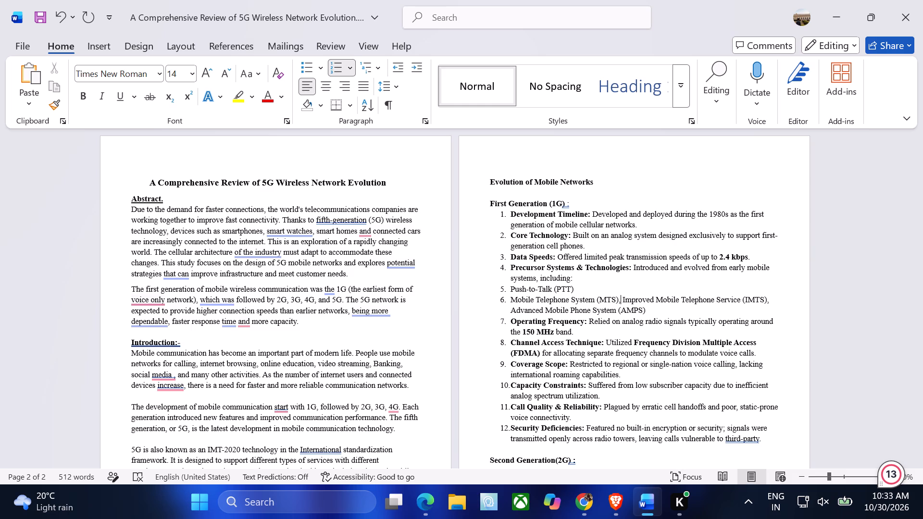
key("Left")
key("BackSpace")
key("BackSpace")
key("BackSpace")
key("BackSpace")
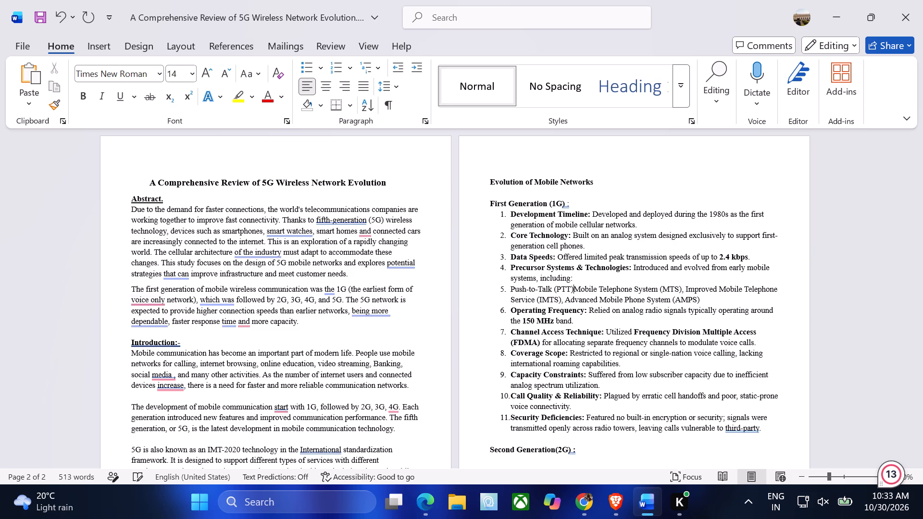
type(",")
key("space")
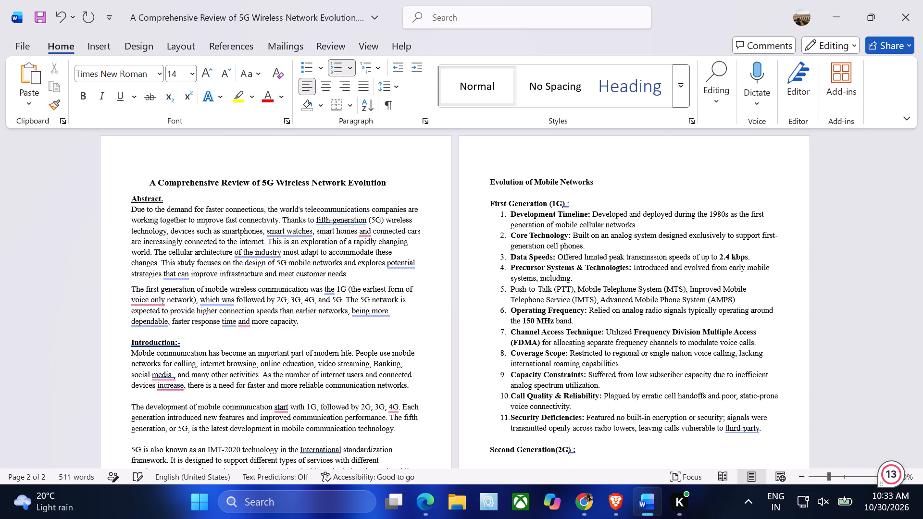
Run the combined systems line on from "including:" in the Precursor Systems & Technologies item, adding a hyphen and space before Push-to-Talk (PTT).
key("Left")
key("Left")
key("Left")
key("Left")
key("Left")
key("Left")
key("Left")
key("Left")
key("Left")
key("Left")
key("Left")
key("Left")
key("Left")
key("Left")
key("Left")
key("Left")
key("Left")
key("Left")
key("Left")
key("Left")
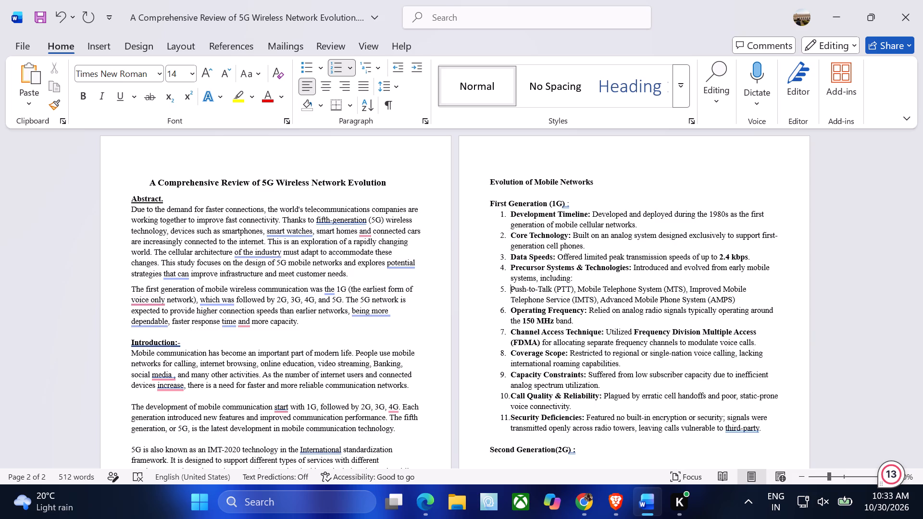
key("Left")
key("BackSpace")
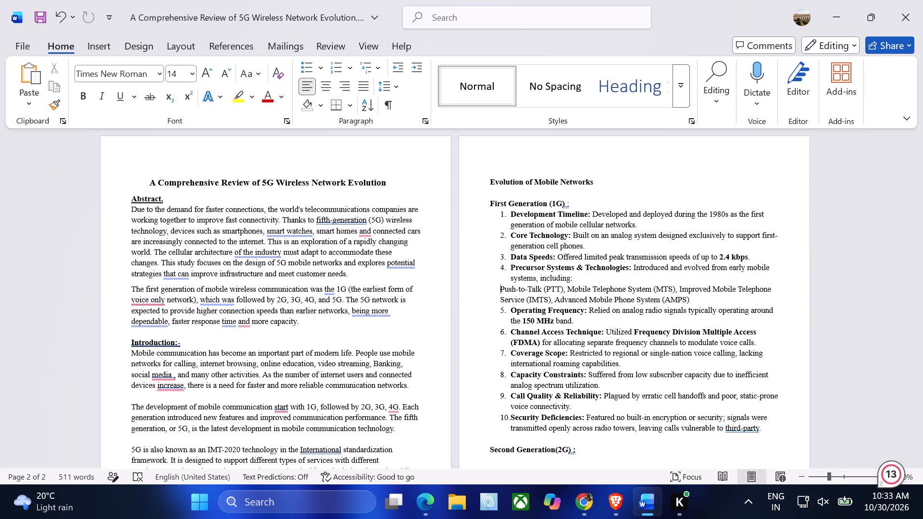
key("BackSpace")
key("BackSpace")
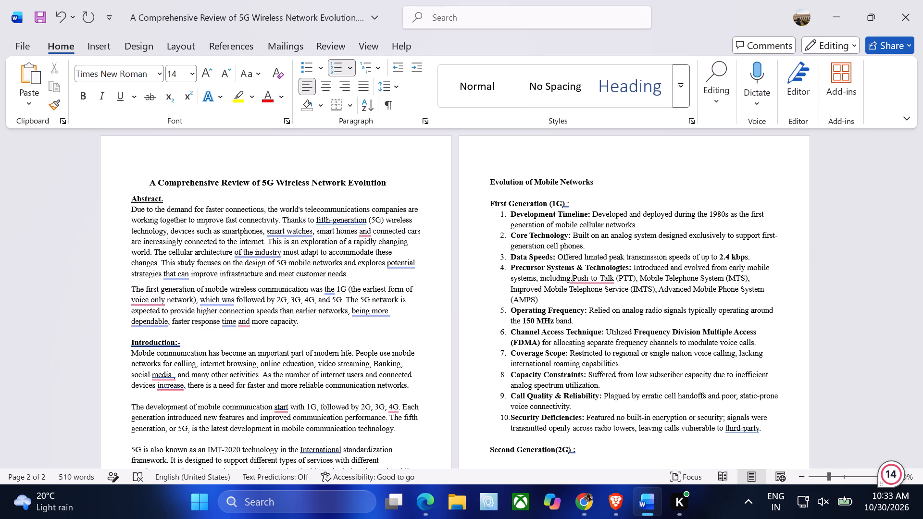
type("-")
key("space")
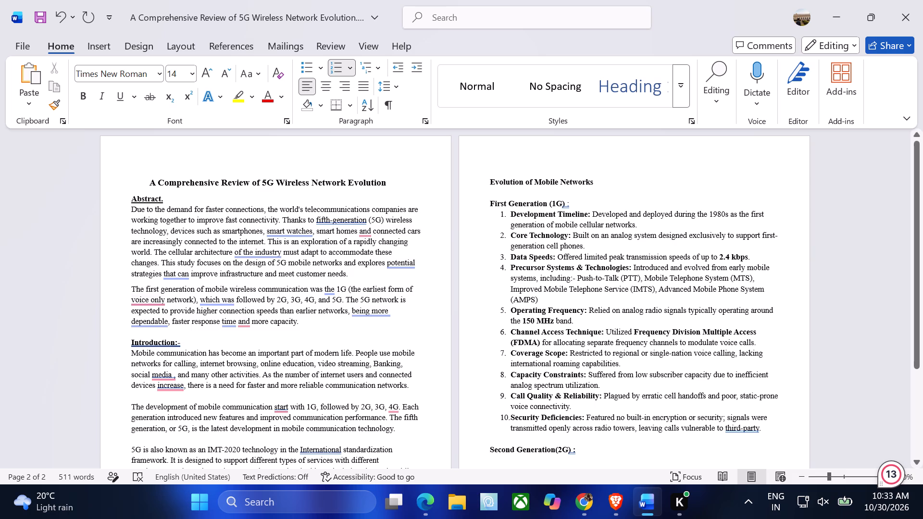
Replace "third-party" at the end of the Security Deficiencies item with the suggested correction "third parties".
scroll(598, 330, "down", 1)
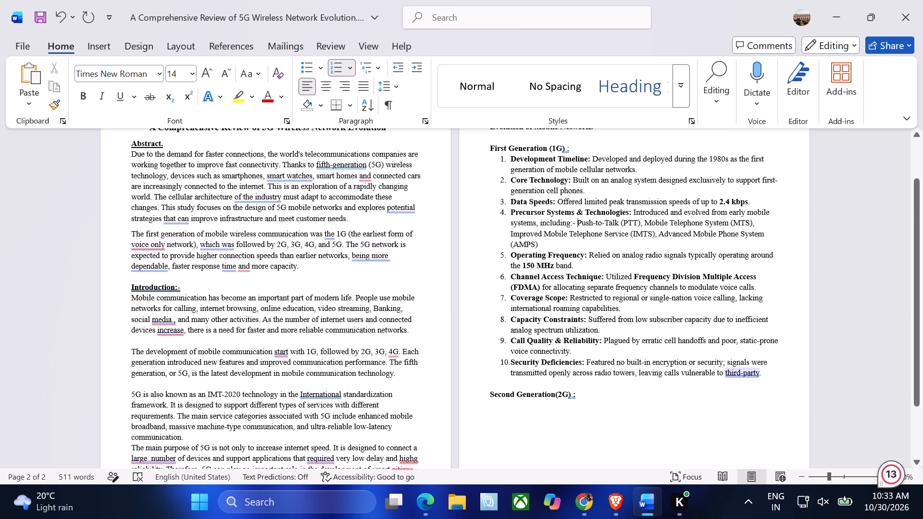
left_click(744, 371)
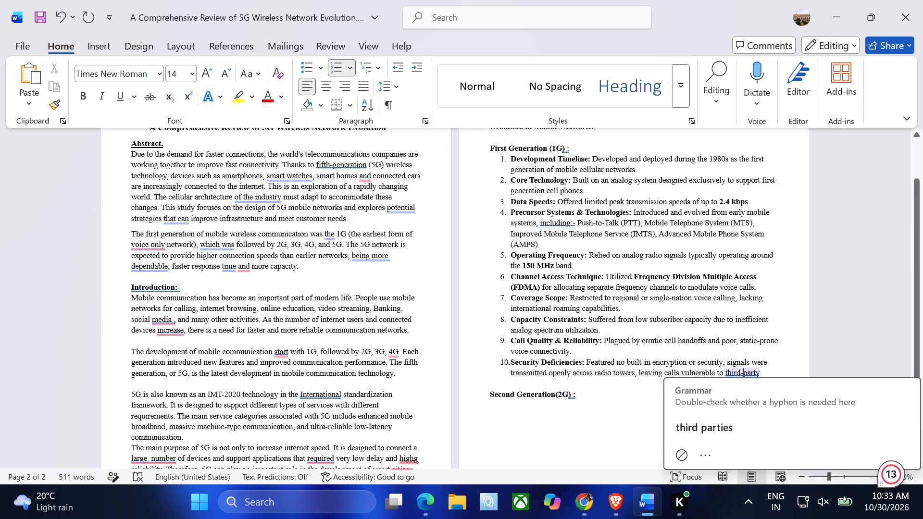
left_click(707, 426)
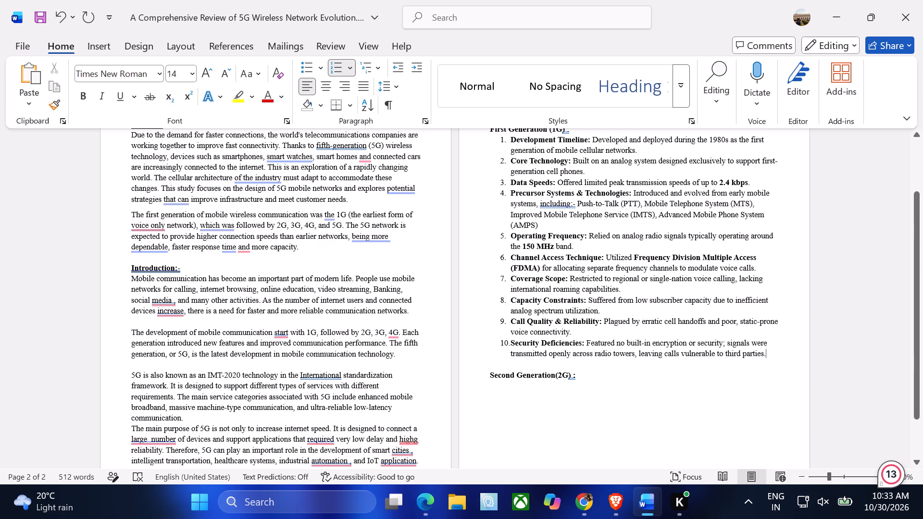
Add an empty unnumbered line directly below list item 10, "Security Deficiencies", above the "Second Generation(2G)" heading.
scroll(577, 405, "down", 1)
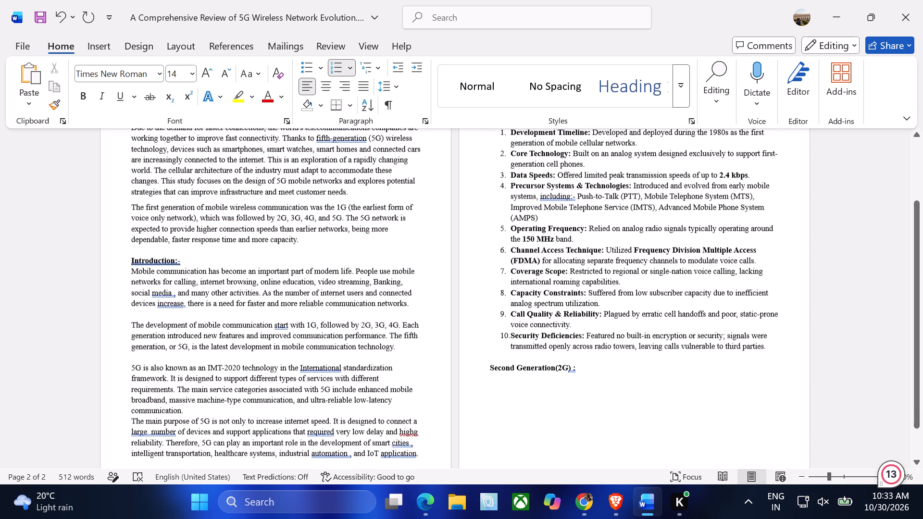
scroll(577, 405, "down", 1)
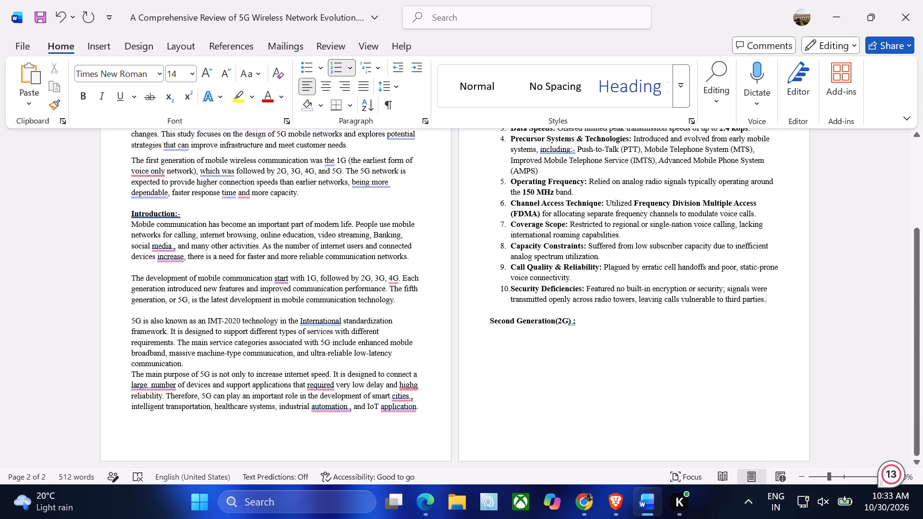
scroll(554, 363, "up", 4, "ctrl")
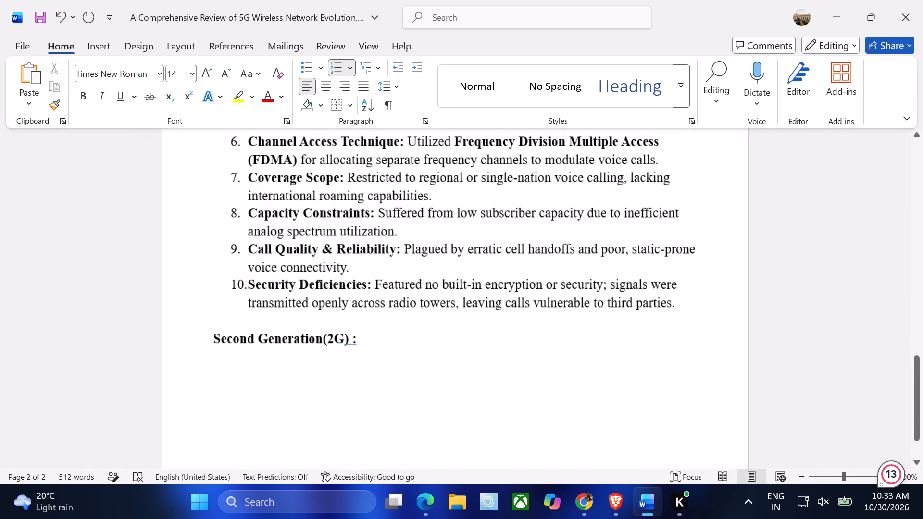
scroll(554, 363, "down", 1, "ctrl")
scroll(554, 363, "down", 1)
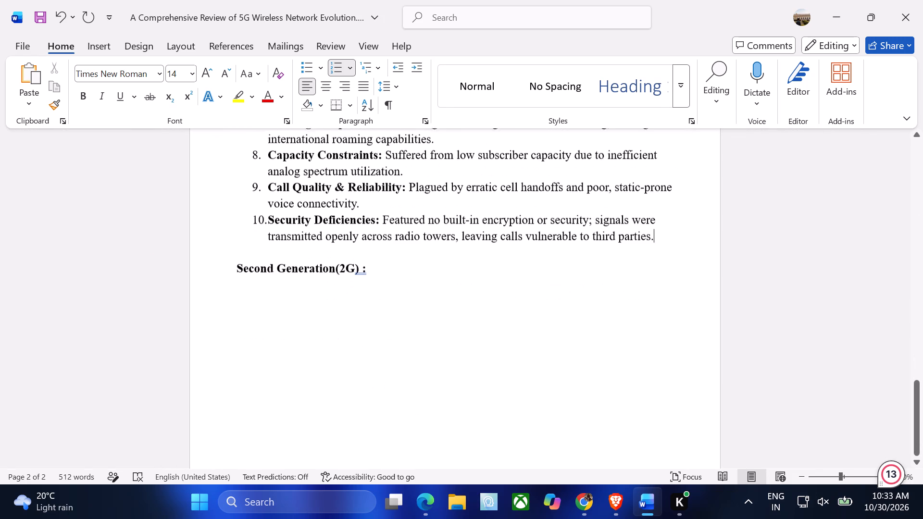
scroll(554, 363, "down", 2)
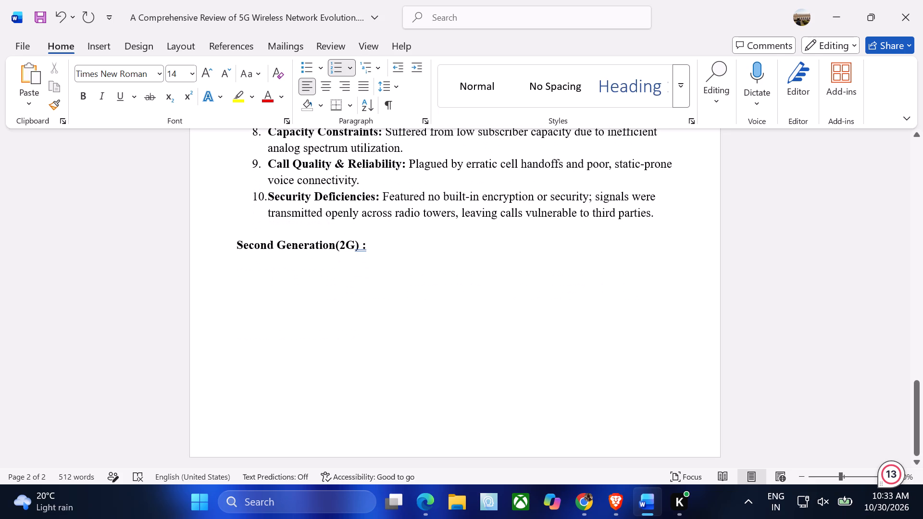
key("Return")
key("BackSpace")
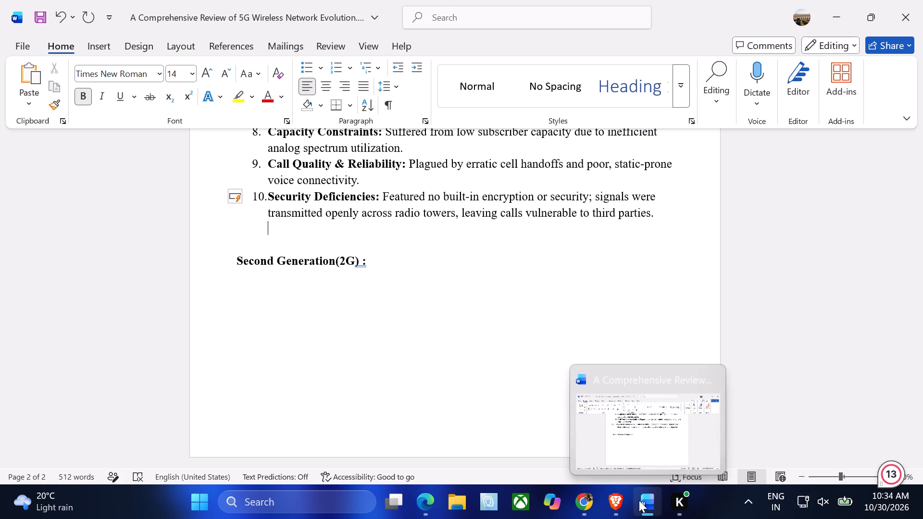
Switch to Chrome and take a snip of the 1G technology and devices image, without its caption, from the "Paper Title" PDF.
left_click(582, 502)
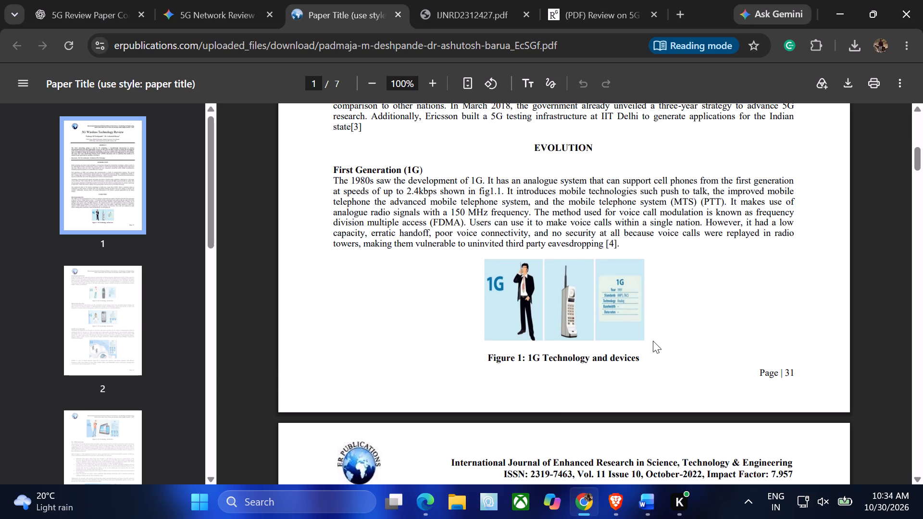
left_click_drag(653, 341, 475, 273)
left_click_drag(475, 273, 473, 272)
key("Print")
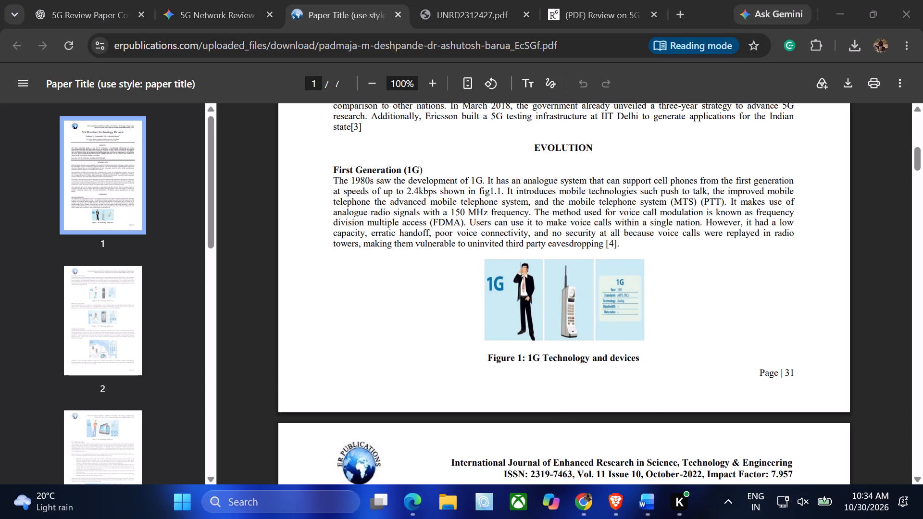
left_click_drag(467, 256, 662, 348)
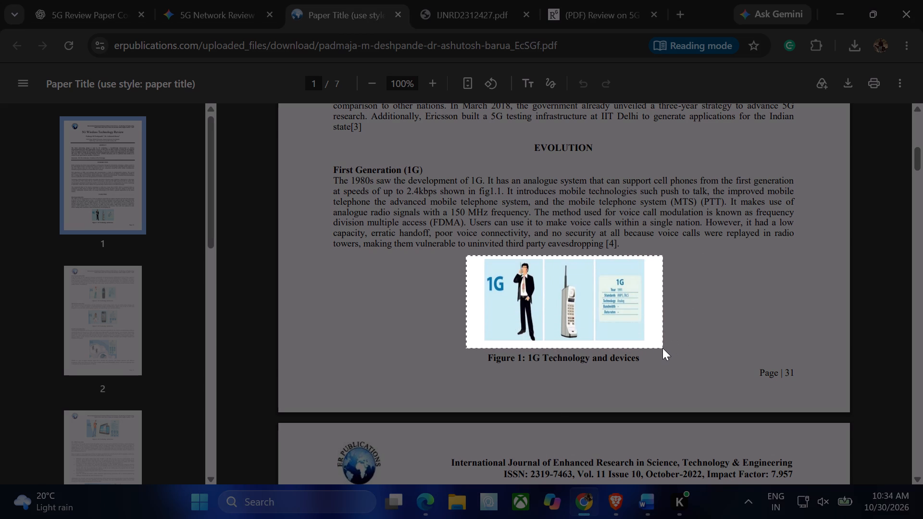
left_click_drag(662, 348, 657, 349)
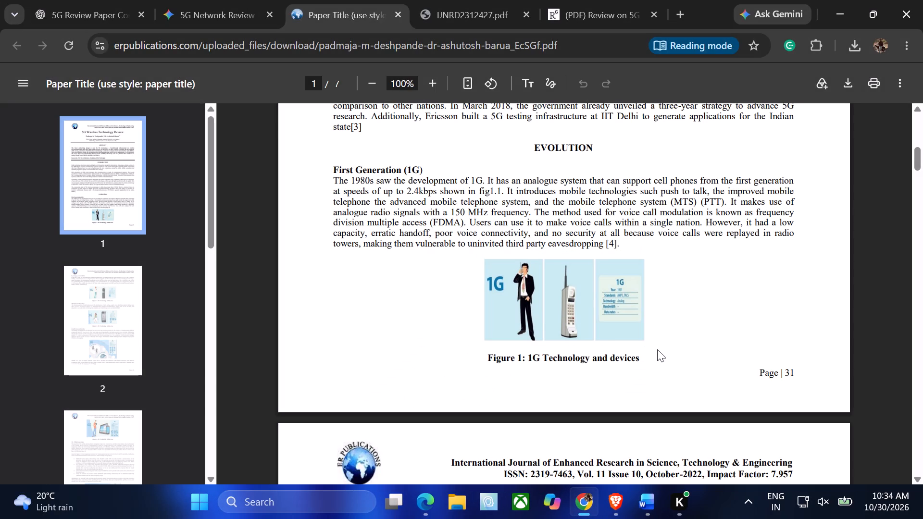
Switch back to Word and paste the captured 1G image after four spaces on the empty line below item 10.
left_click(648, 498)
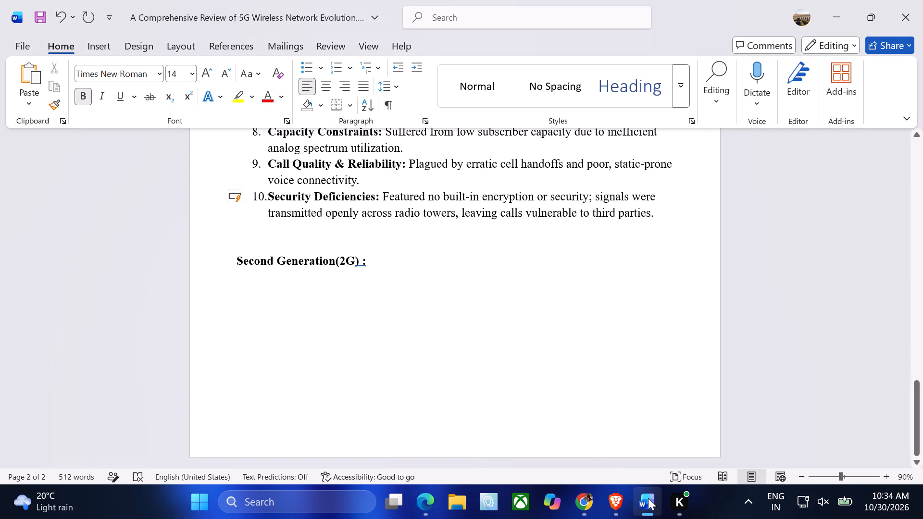
key("space")
key("space")
key("space")
key("space")
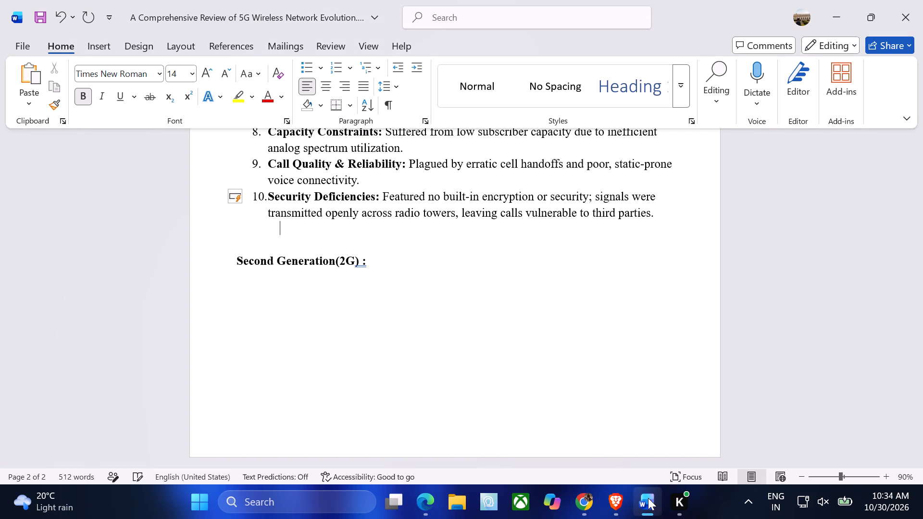
key("ctrl+v")
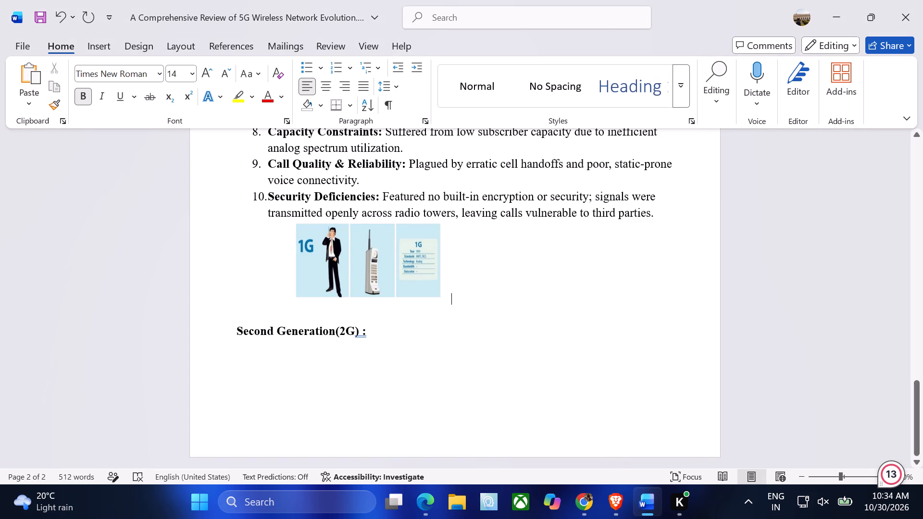
Shift the pasted 1G image toward the middle of the page by adding 24 more spaces in front of it.
left_click(274, 245)
key("space")
key("space")
key("space")
key("space")
key("space")
key("space")
key("space")
key("space")
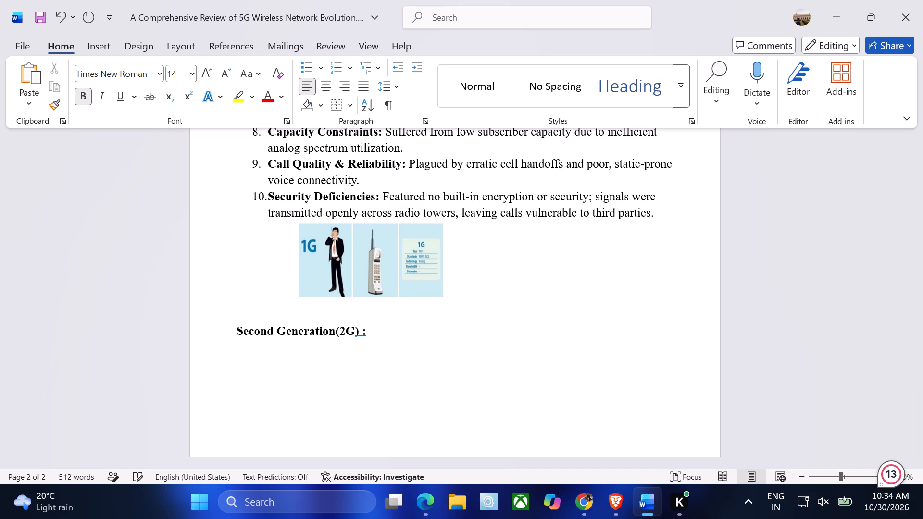
key("space")
key("space")
key("space")
key("space")
key("space")
key("space")
key("space")
key("space")
key("space")
key("space")
key("space")
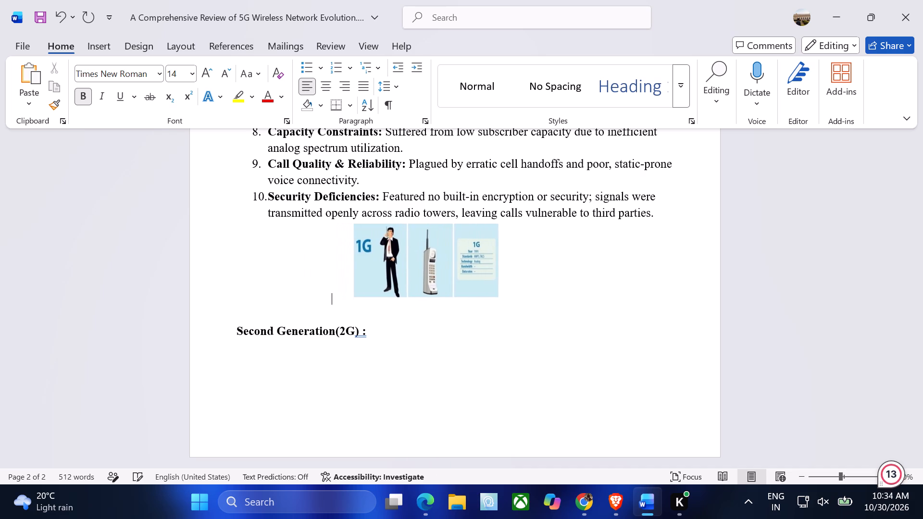
key("space")
key("space")
key("space")
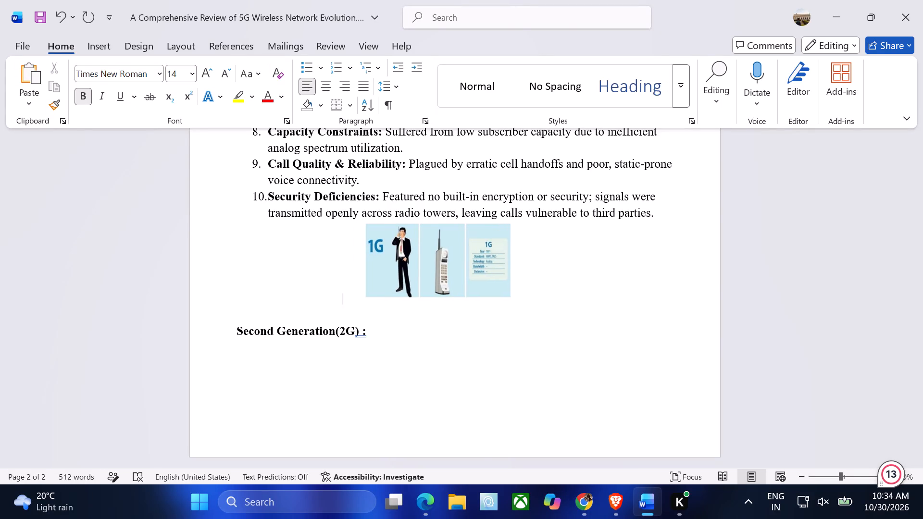
key("space")
key("space")
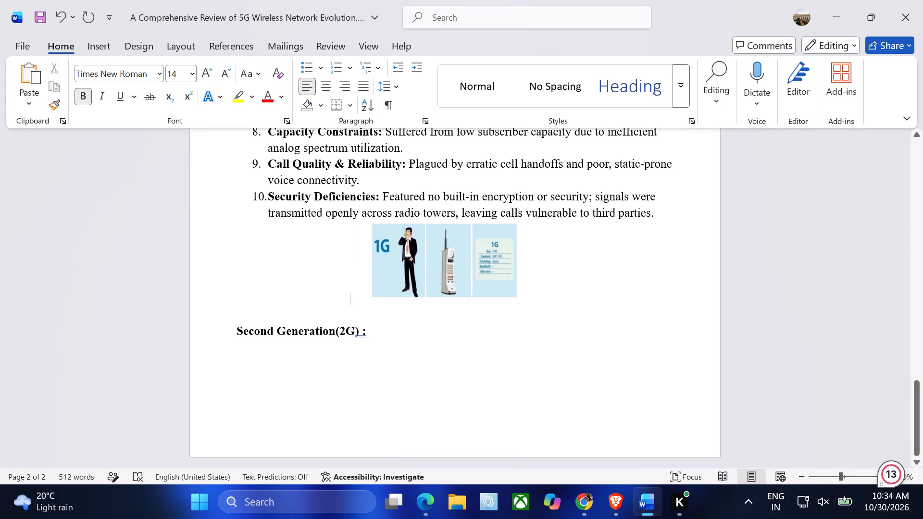
Place the cursor below the "Second Generation(2G)" heading, then switch to Chrome and copy the full Second generation (2G) paragraph from the PDF.
left_click(257, 350)
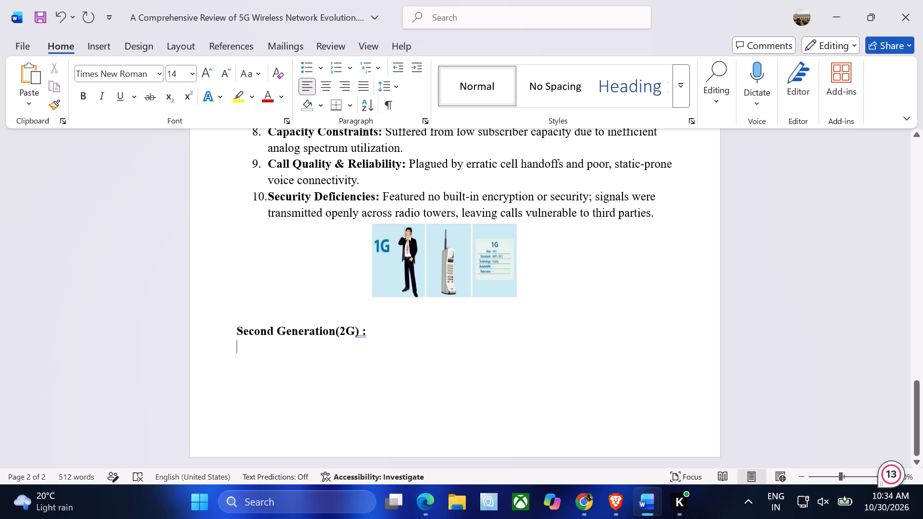
left_click(581, 508)
scroll(549, 369, "down", 4)
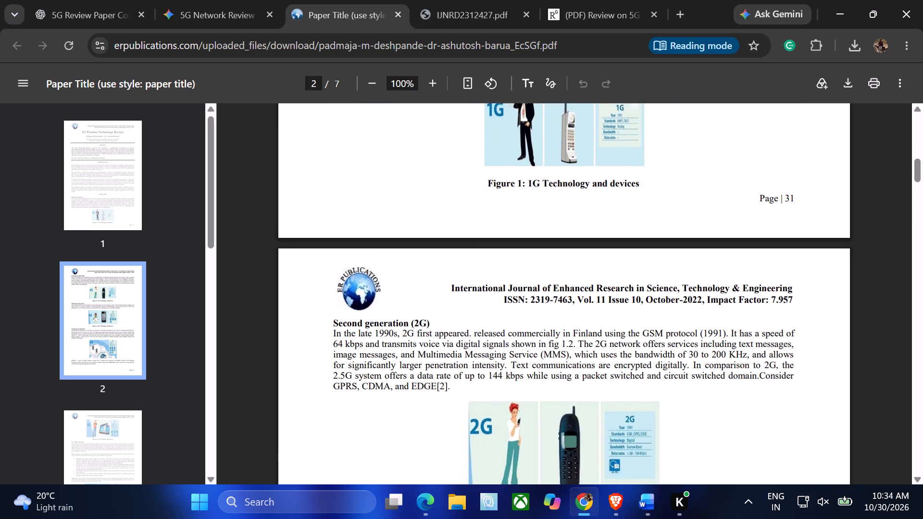
scroll(549, 369, "down", 1)
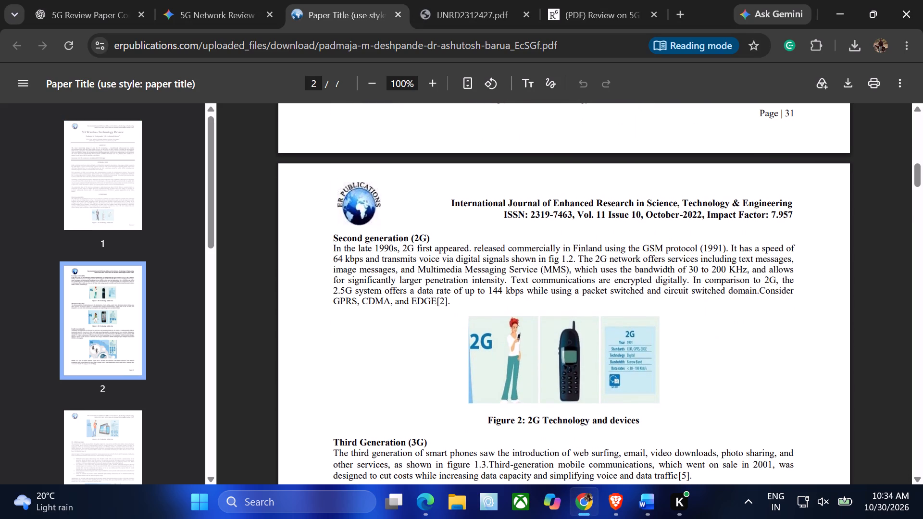
scroll(549, 369, "down", 1)
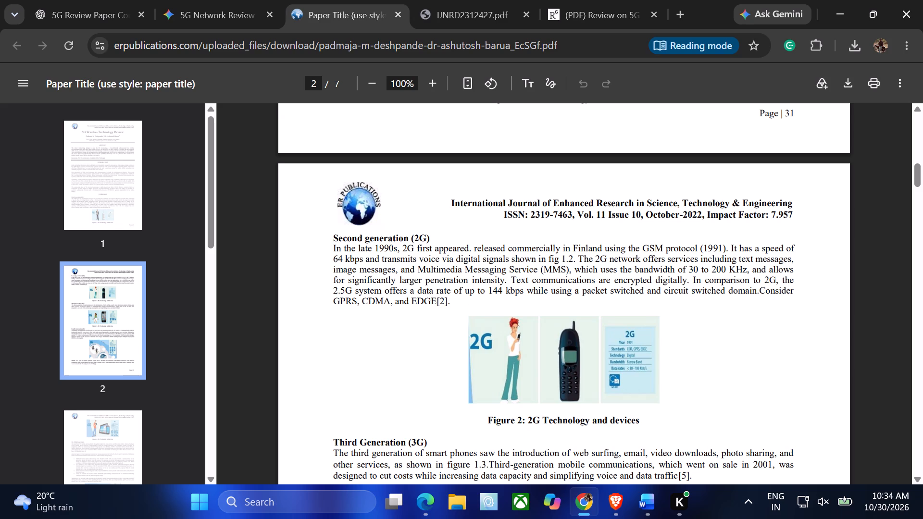
left_click_drag(451, 303, 349, 253)
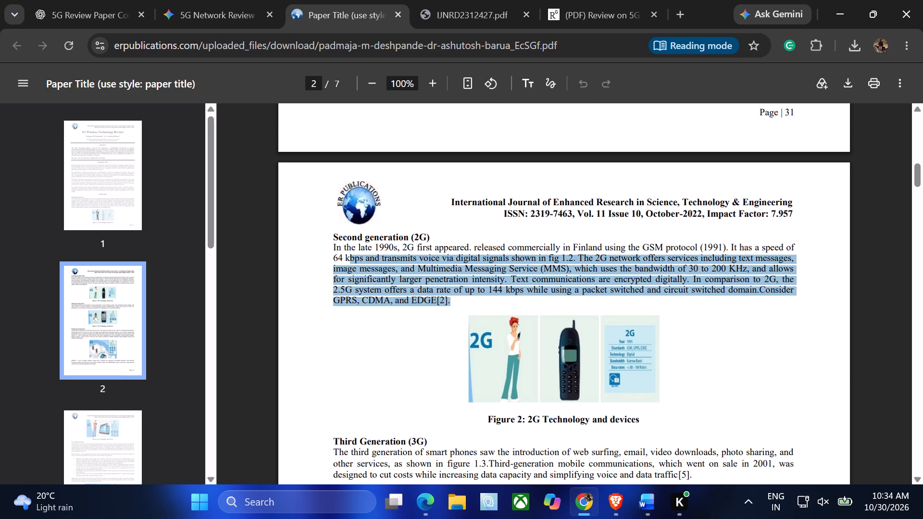
left_click_drag(349, 253, 335, 244)
key("ctrl+c")
left_click(335, 244)
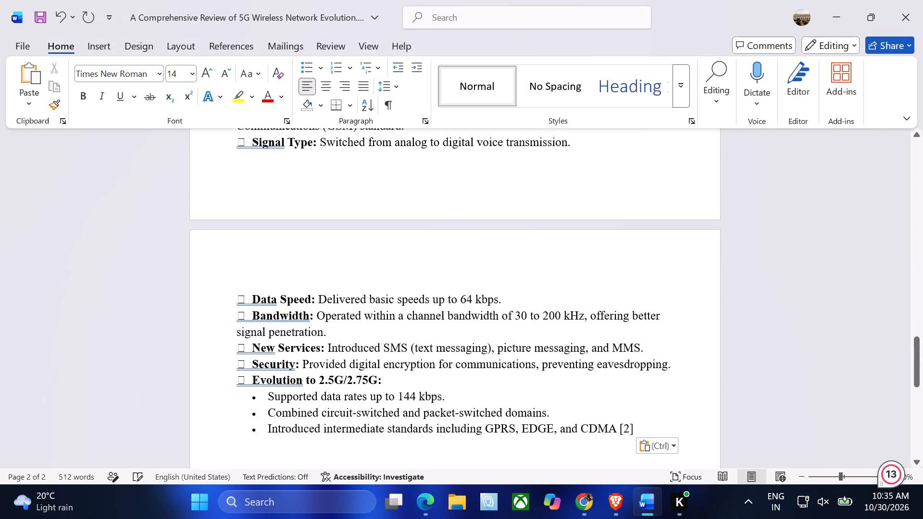
Replace the "[2]" citation at the end of the last 2G point with a full stop after "CDMA".
scroll(557, 385, "down", 1)
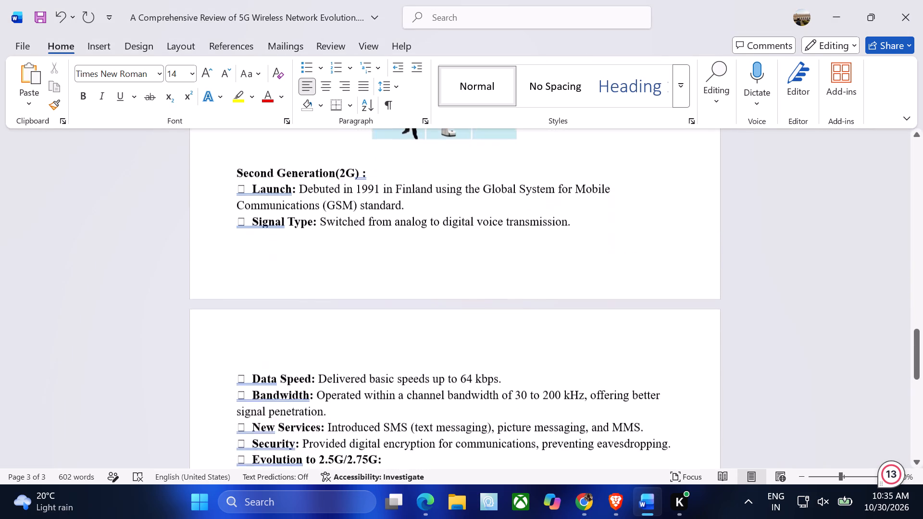
scroll(557, 385, "down", 2)
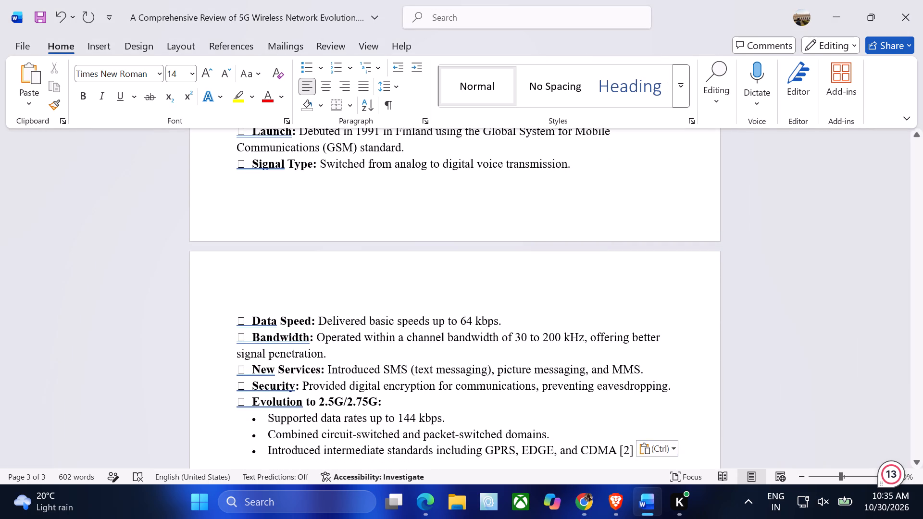
left_click(628, 447)
key("Right")
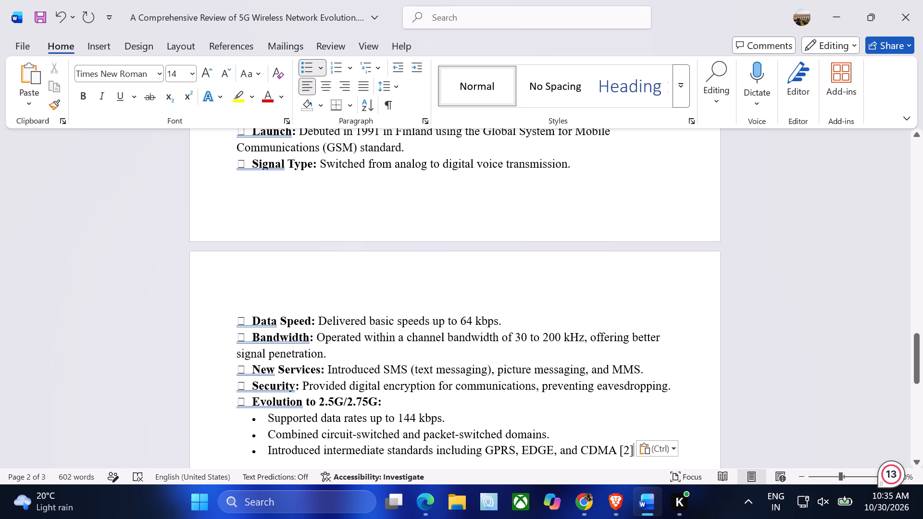
key("BackSpace")
key("BackSpace")
key("BackSpace")
key("BackSpace")
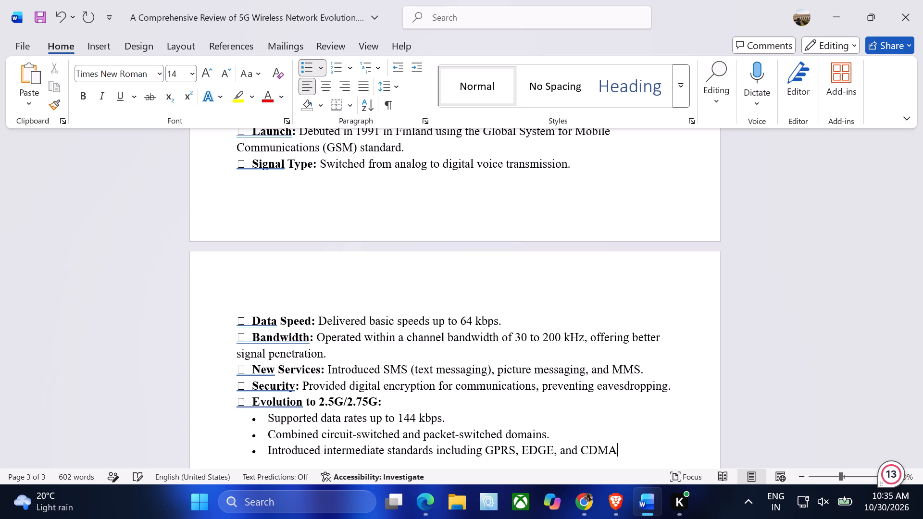
key("period")
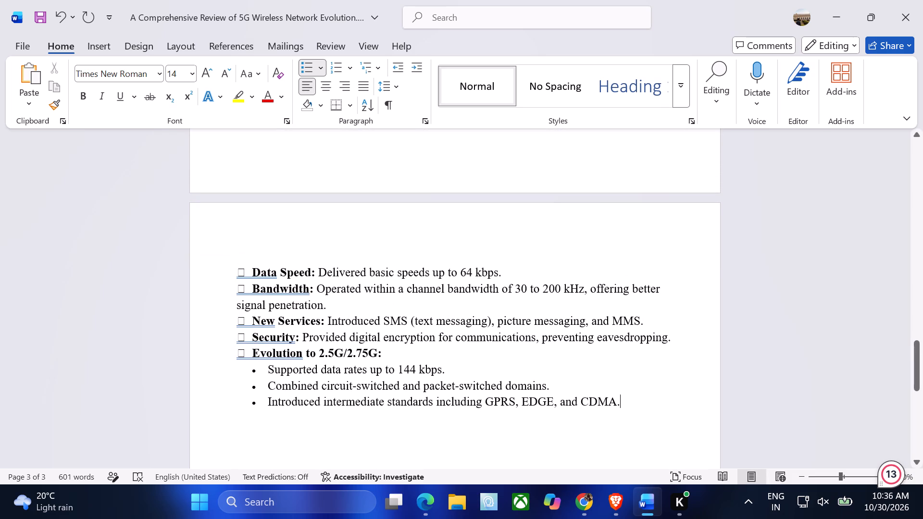
Convert all the 2G points, from "Launch" through the CDMA point, into a numbered list.
left_click_drag(621, 401, 238, 106)
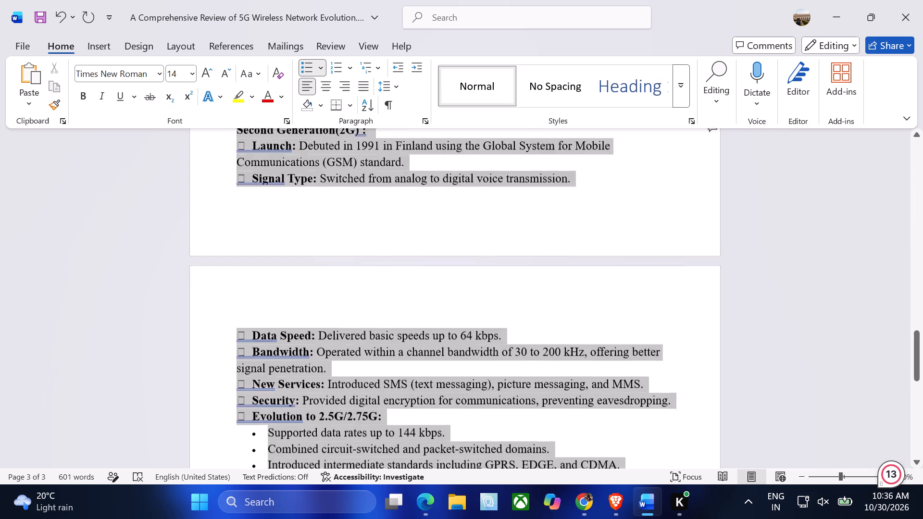
left_click_drag(238, 106, 231, 358)
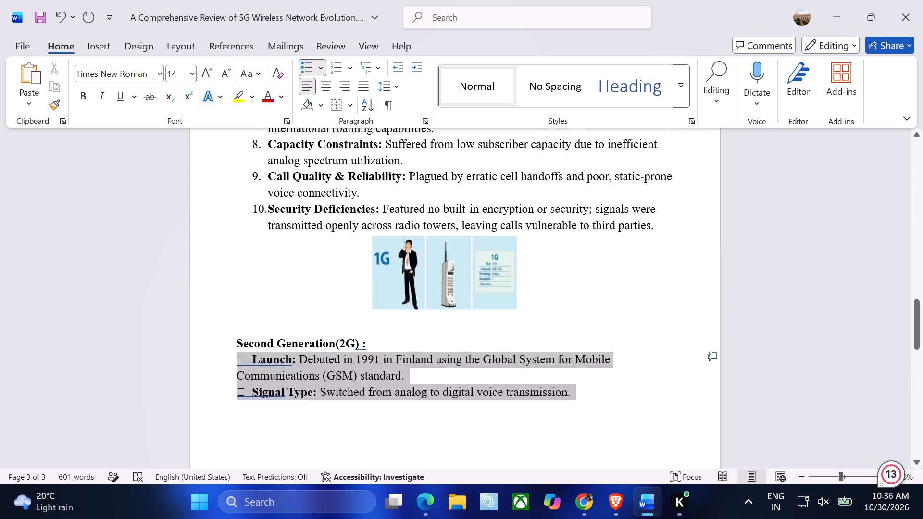
left_click_drag(231, 358, 231, 358)
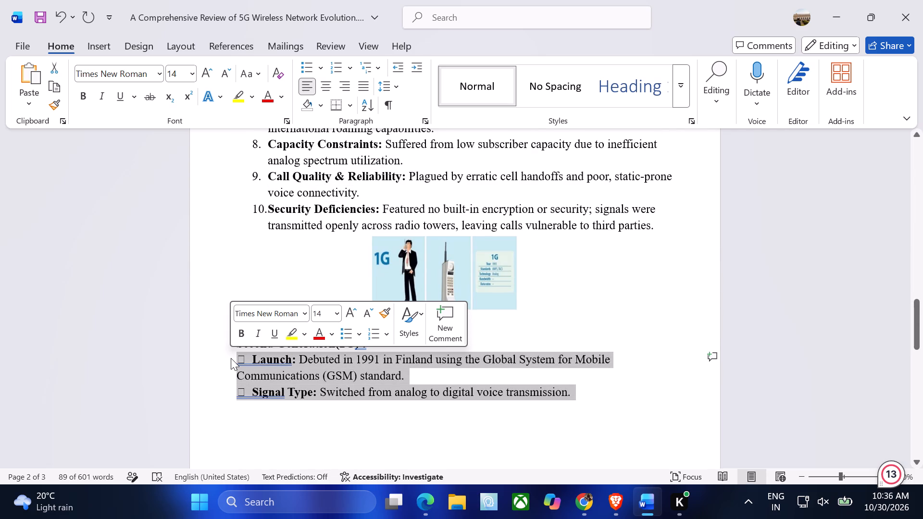
left_click(332, 69)
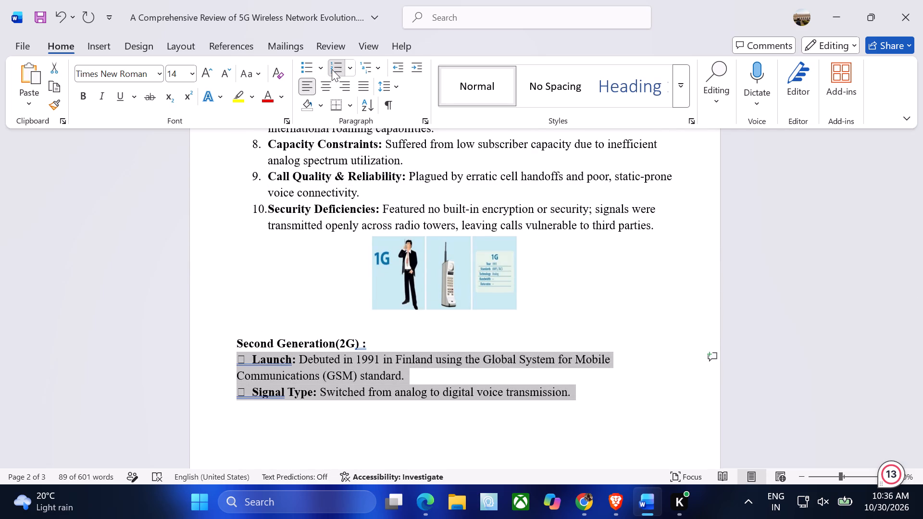
left_click(350, 446)
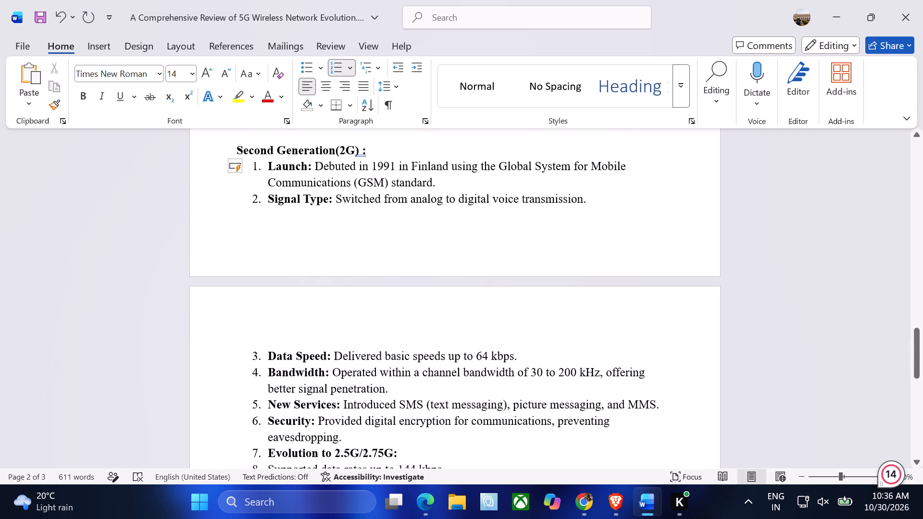
Add an unnumbered line below item 10 of the 2G list and enter 20 spaces on it.
scroll(531, 349, "down", 1)
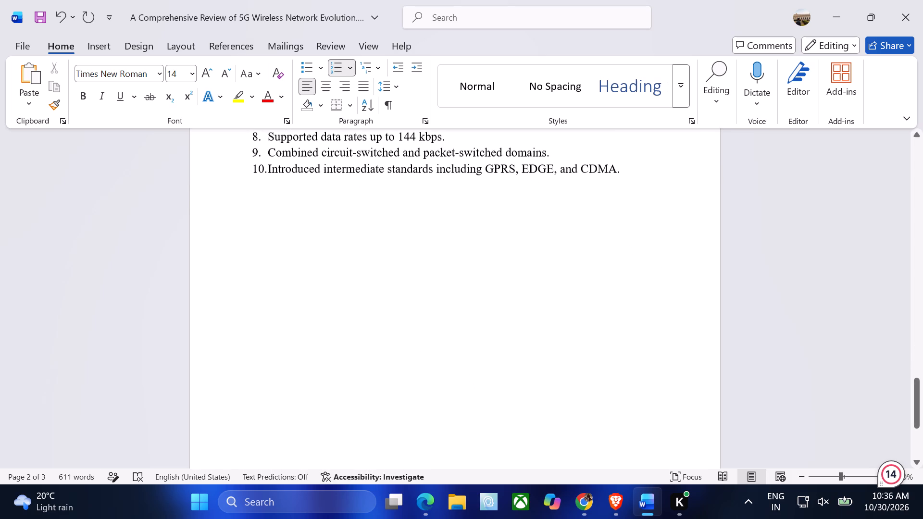
scroll(531, 349, "down", 1)
left_click(628, 175)
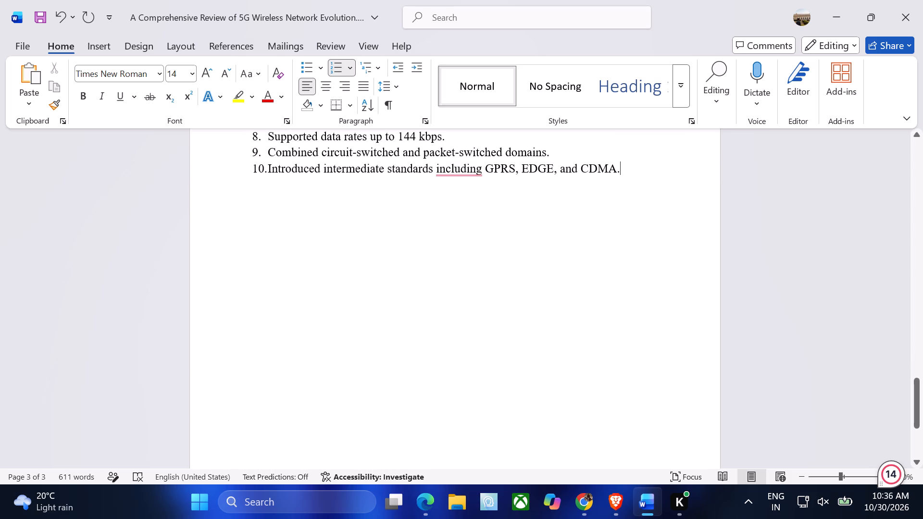
key("Return")
key("BackSpace")
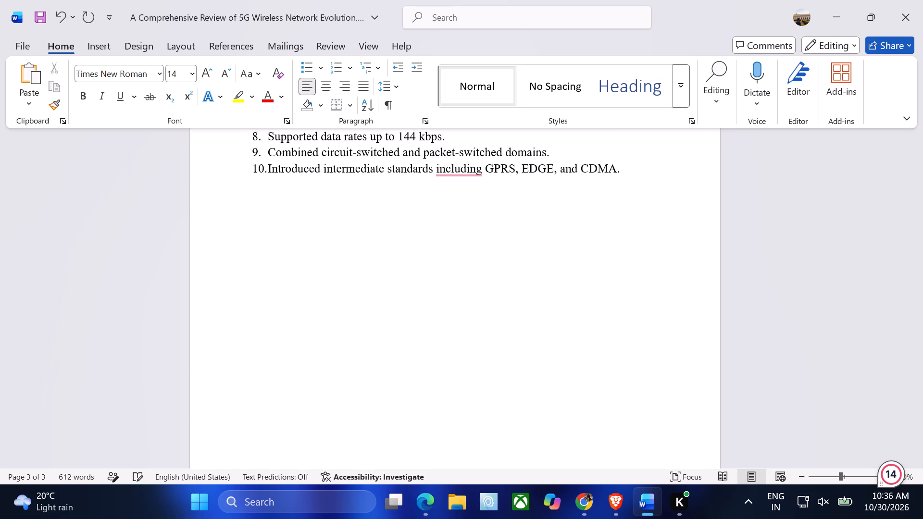
key("BackSpace")
key("space")
key("space")
key("space")
key("space")
key("space")
key("space")
key("space")
key("space")
key("space")
key("space")
key("space")
key("space")
key("space")
key("space")
key("space")
key("space")
key("space")
key("space")
key("space")
key("space")
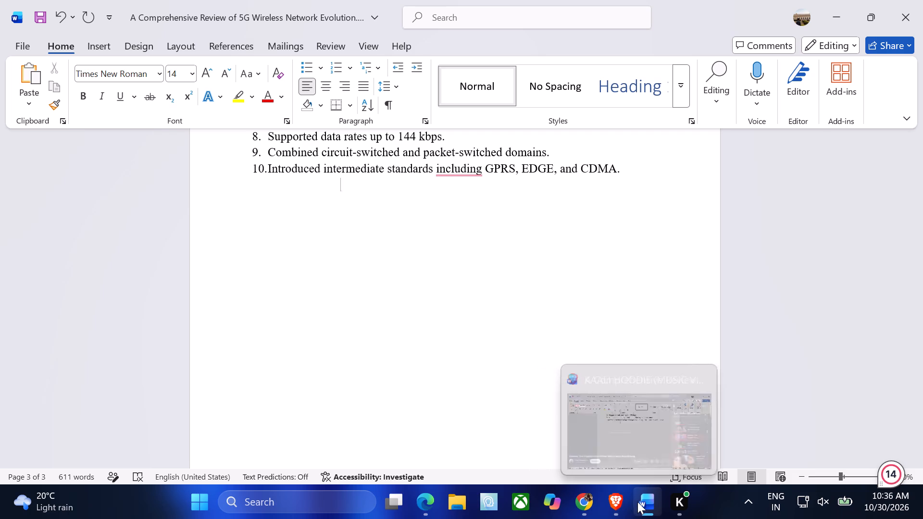
Switch to the "Paper Title" PDF in Chrome and capture the 2G image above the "Figure 2: 2G Technology and devices" caption.
left_click(585, 507)
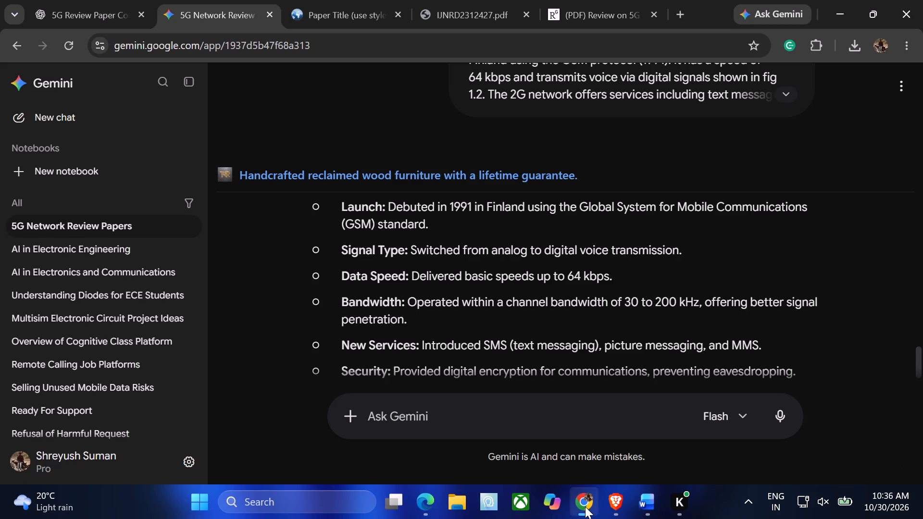
left_click(344, 24)
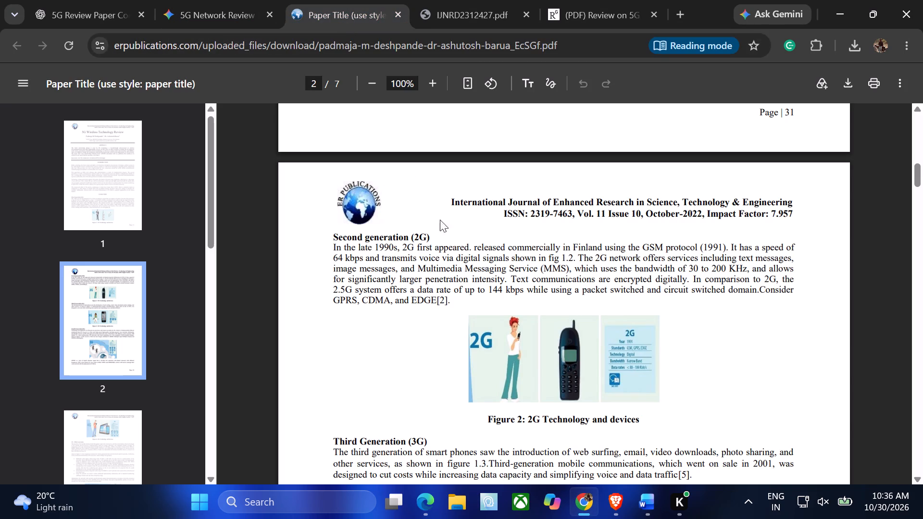
scroll(472, 355, "down", 1)
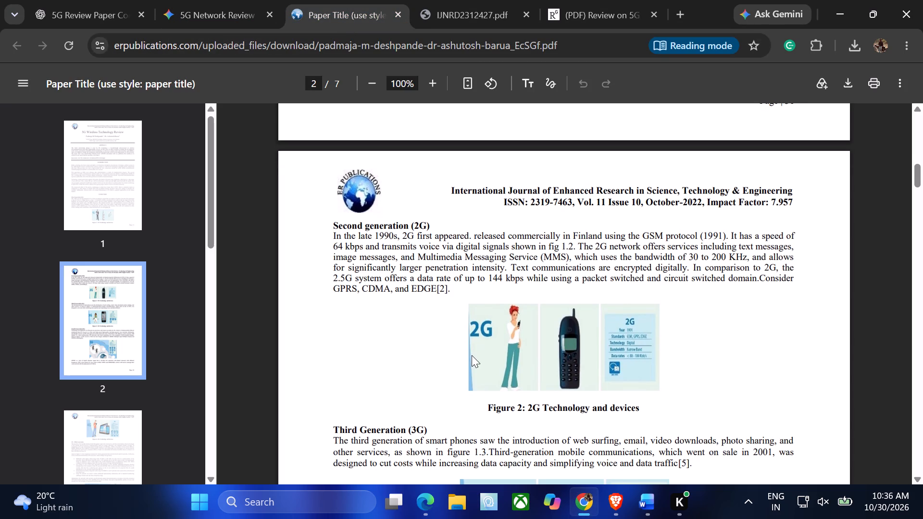
key("Print")
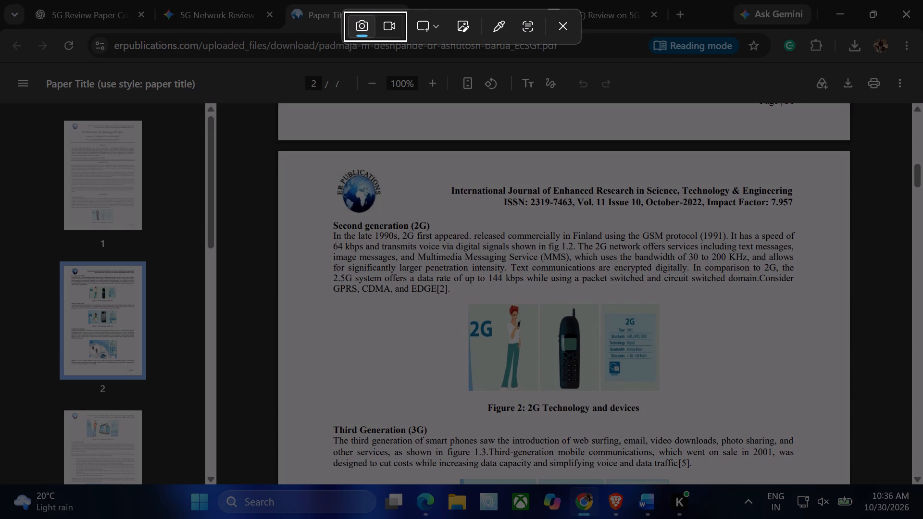
left_click_drag(440, 300, 663, 401)
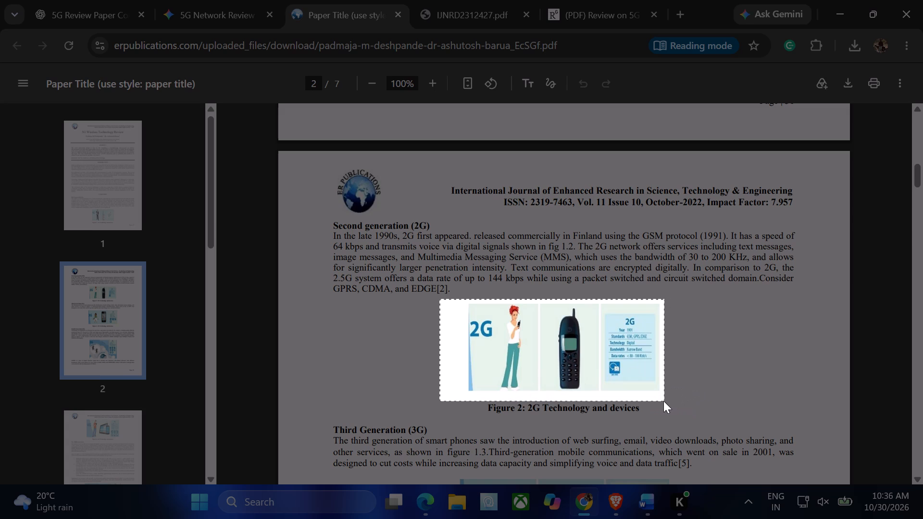
left_click_drag(663, 401, 676, 398)
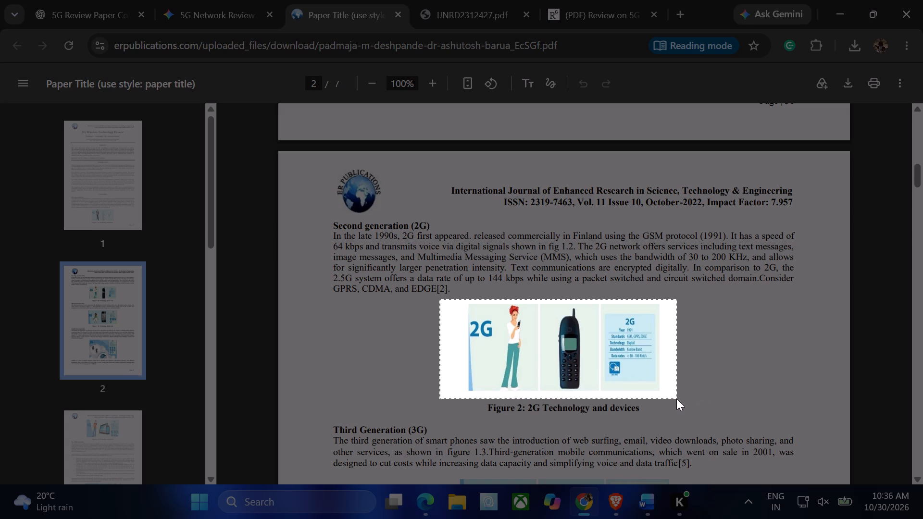
left_click_drag(676, 398, 698, 396)
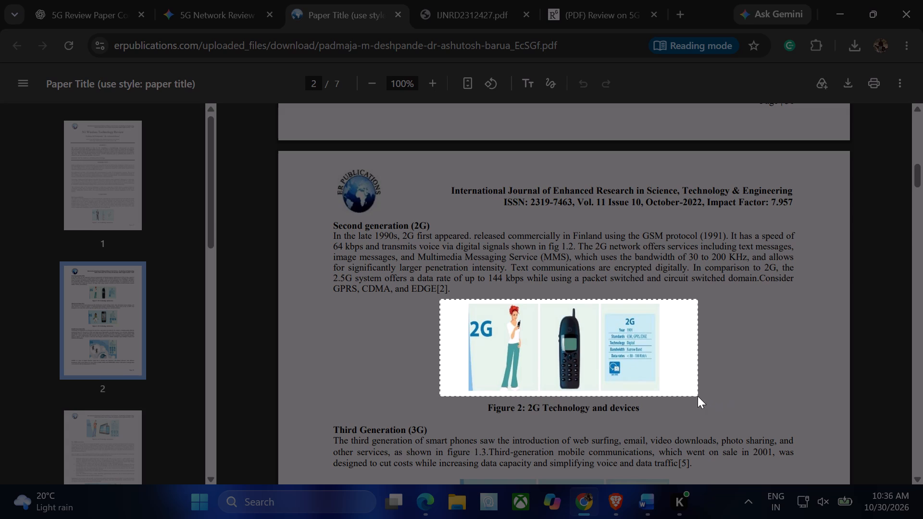
left_click_drag(698, 396, 693, 398)
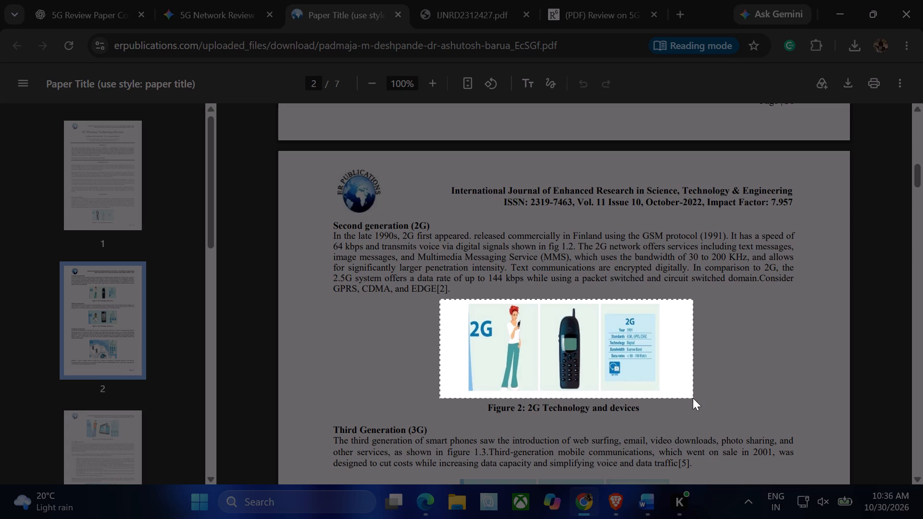
left_click_drag(693, 398, 694, 397)
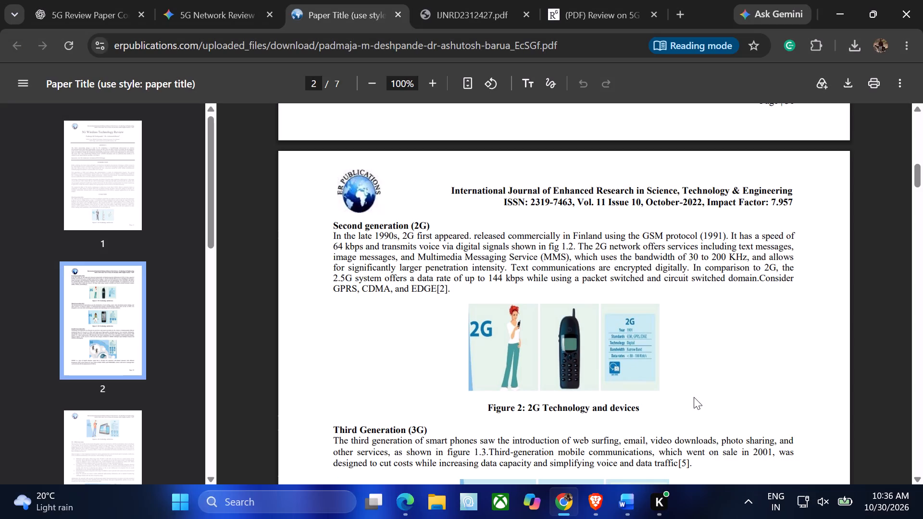
Switch back to Word and paste the captured 2G image after the spaces below item 10.
left_click(648, 497)
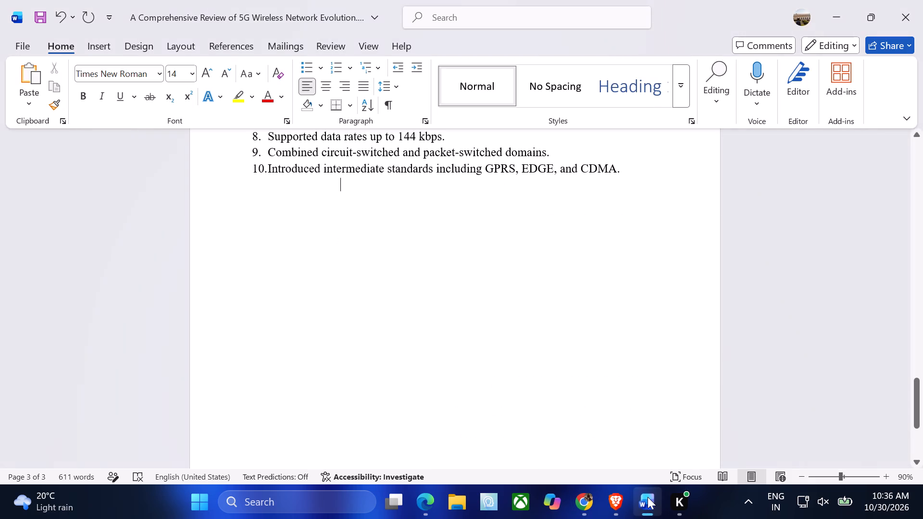
key("ctrl+v")
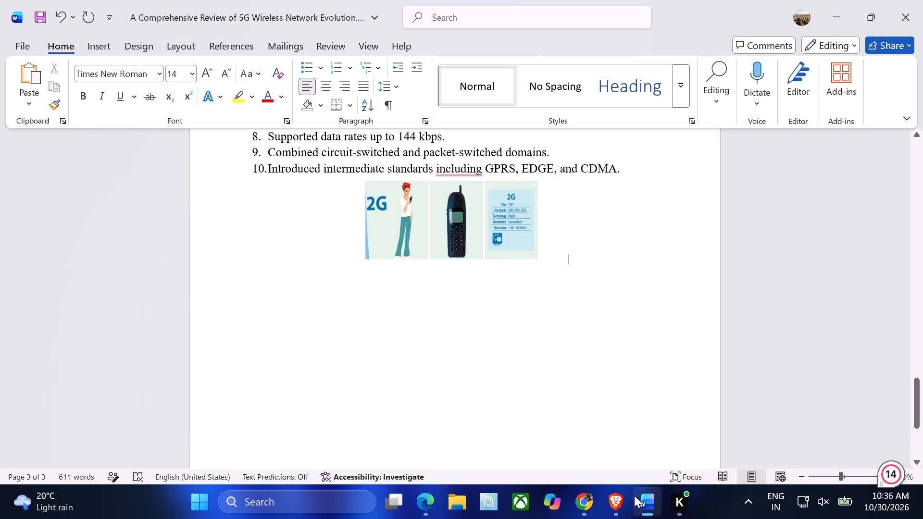
Add the heading "Third Generation(5G):" on a new line below the 2G image.
key("Return")
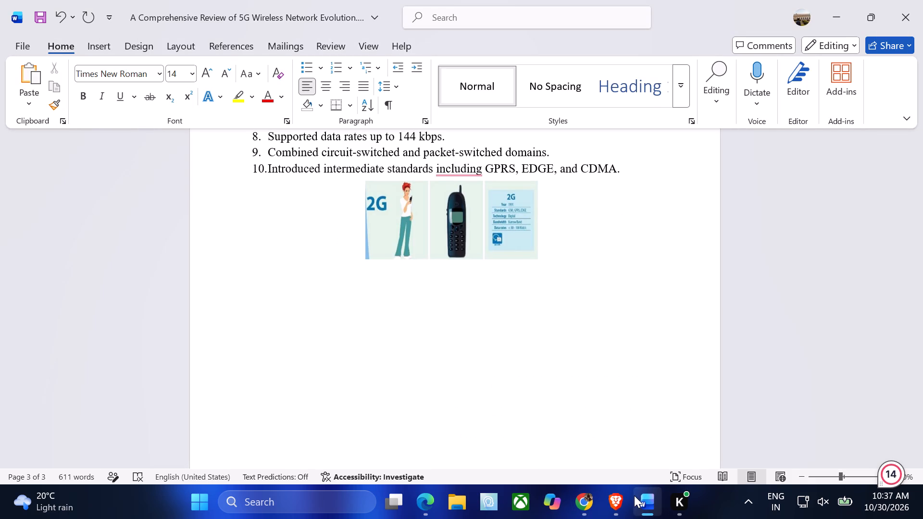
type("Thir")
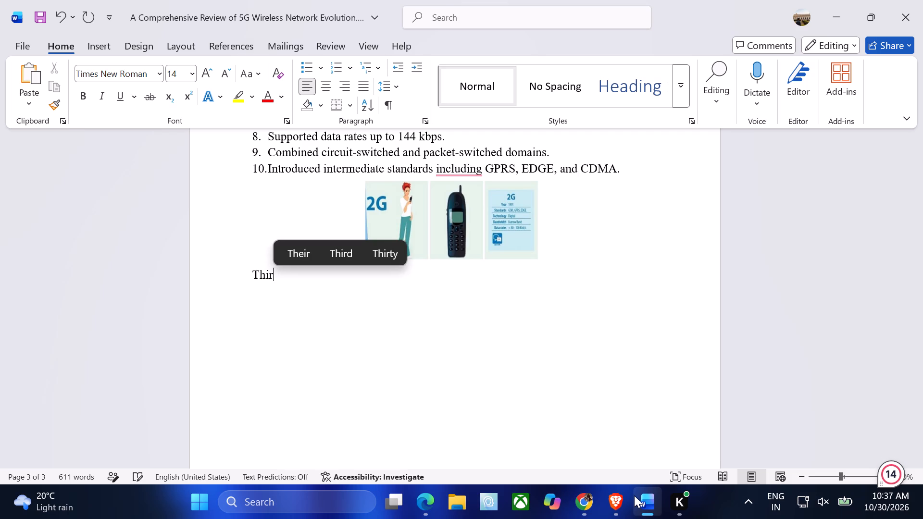
type("d")
key("space")
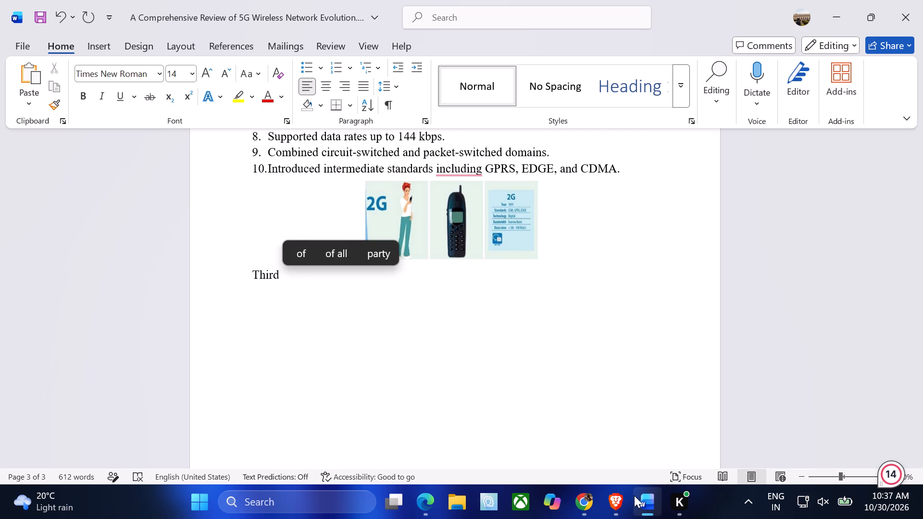
type("Ge")
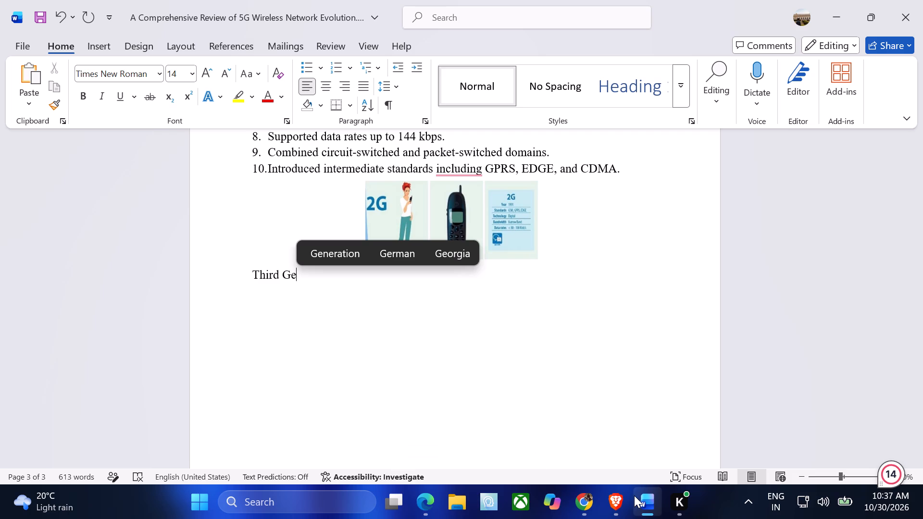
type("neration")
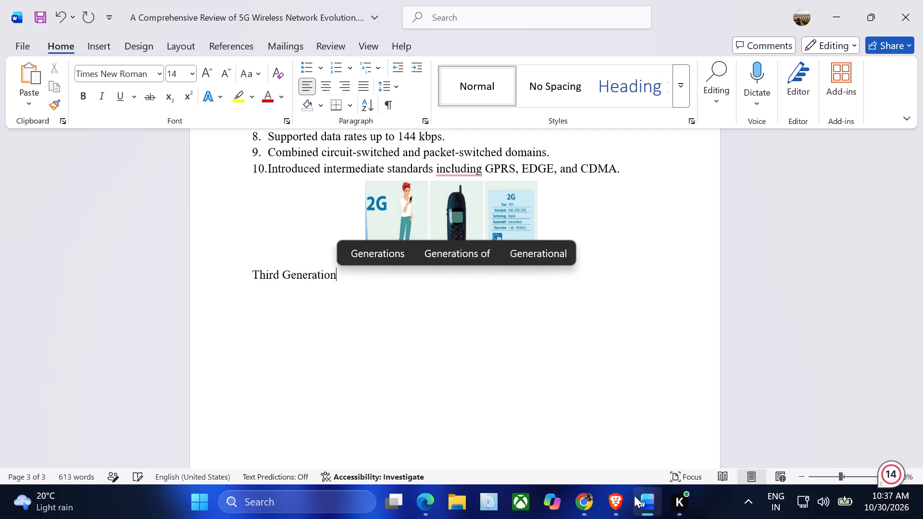
key("shift+parenleft")
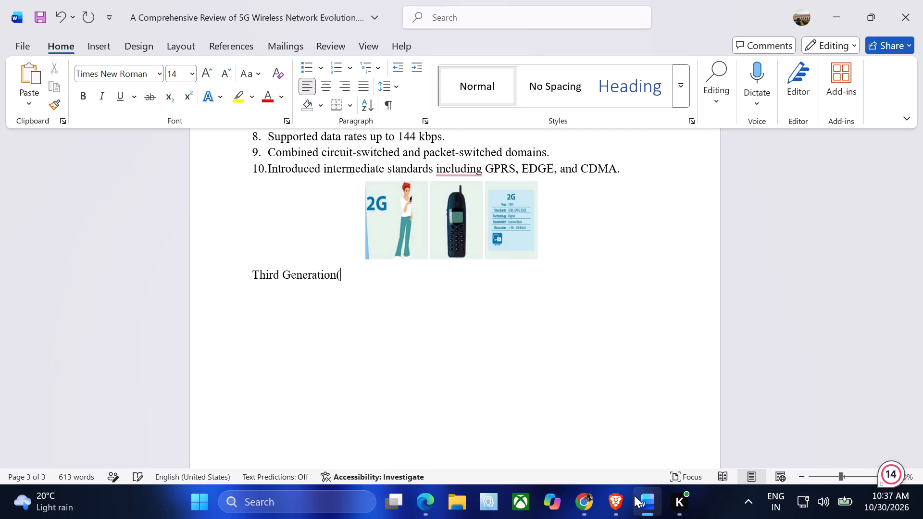
key("5")
key("shift+g")
key("shift+parenright")
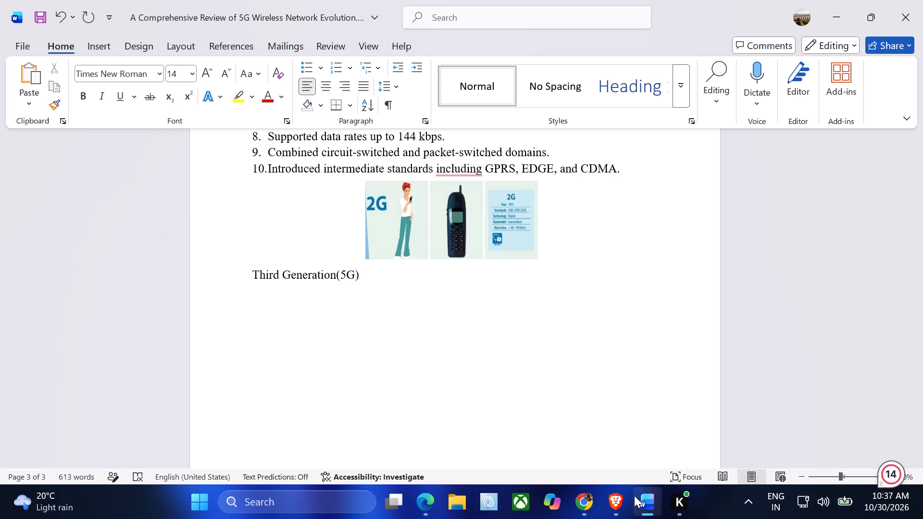
key("shift+colon")
Make the "Third Generation(5G):" heading bold.
key("ctrl+shift+Left")
key("ctrl+shift+Left")
key("ctrl+shift+Left")
key("ctrl+shift+Left")
key("ctrl+shift+Left")
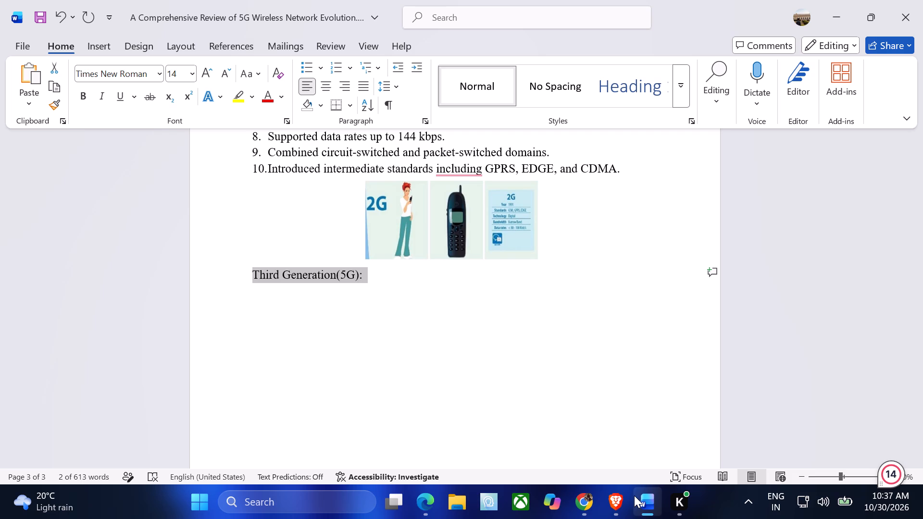
key("ctrl+b")
key("Right")
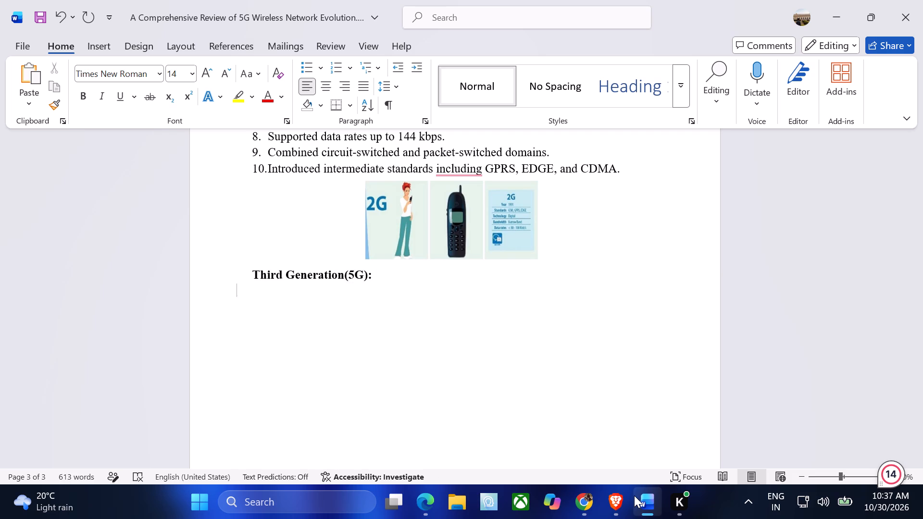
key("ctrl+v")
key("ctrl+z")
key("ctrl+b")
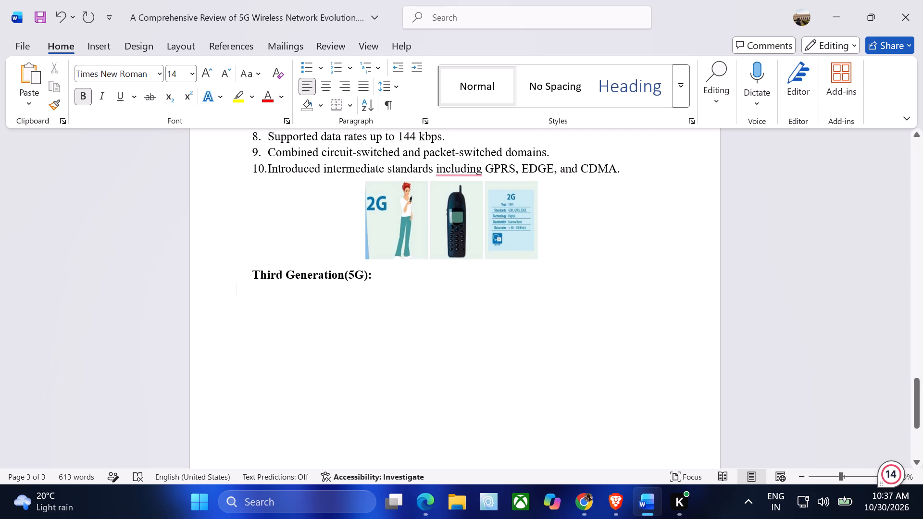
Remove the indent of the "Third Generation(5G):" heading and insert a blank line above it.
left_click(256, 275)
key("BackSpace")
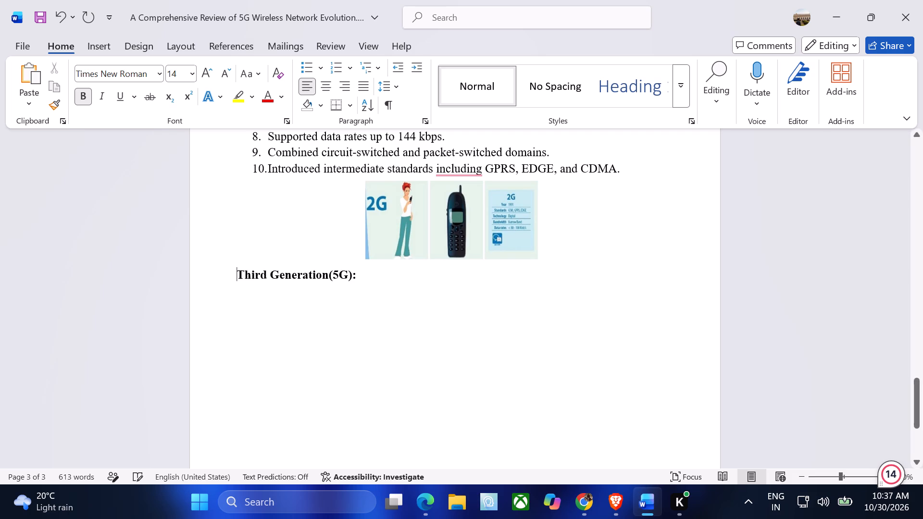
key("Return")
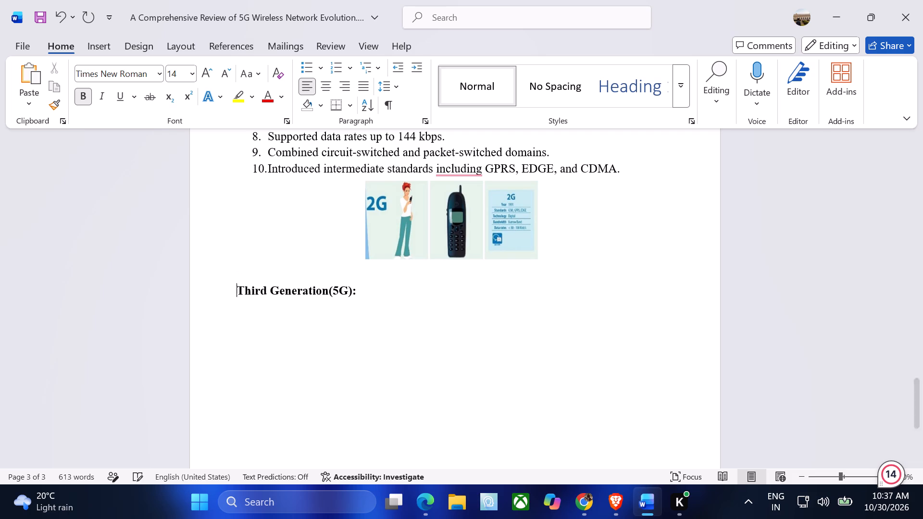
Append a hyphen to the "Third Generation(5G):" heading and start a non-bold line below it.
left_click(363, 292)
key("minus")
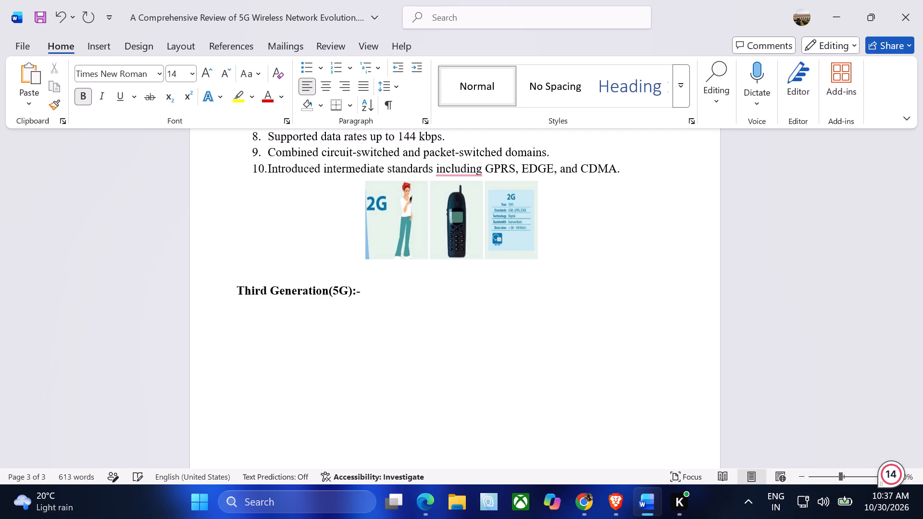
key("Return")
key("ctrl+b")
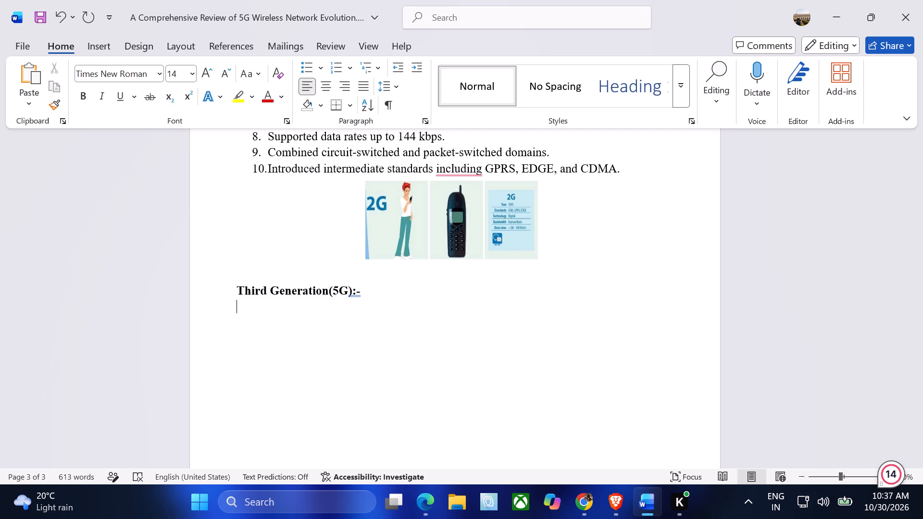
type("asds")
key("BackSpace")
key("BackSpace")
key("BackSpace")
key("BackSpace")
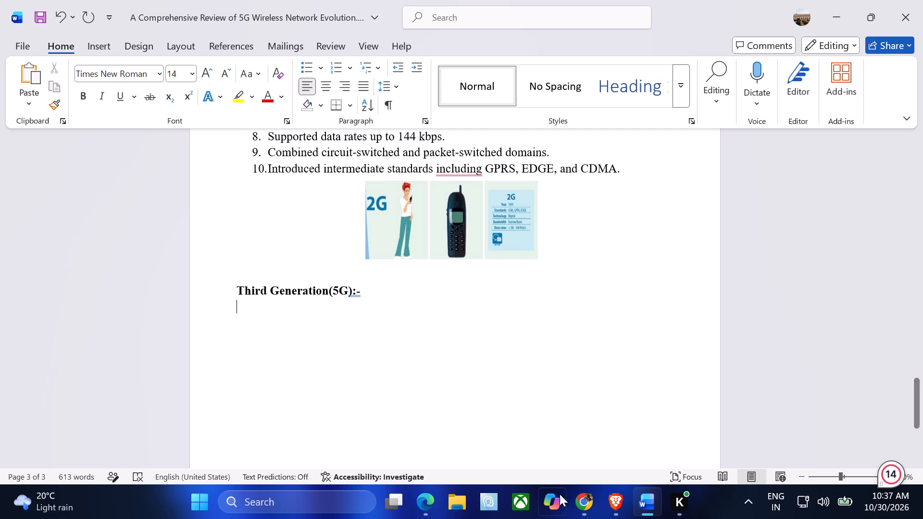
Switch to the "Paper Title" PDF in Chrome and copy the "Third Generation (3G)" paragraph up to "voice and data traffic".
left_click(578, 502)
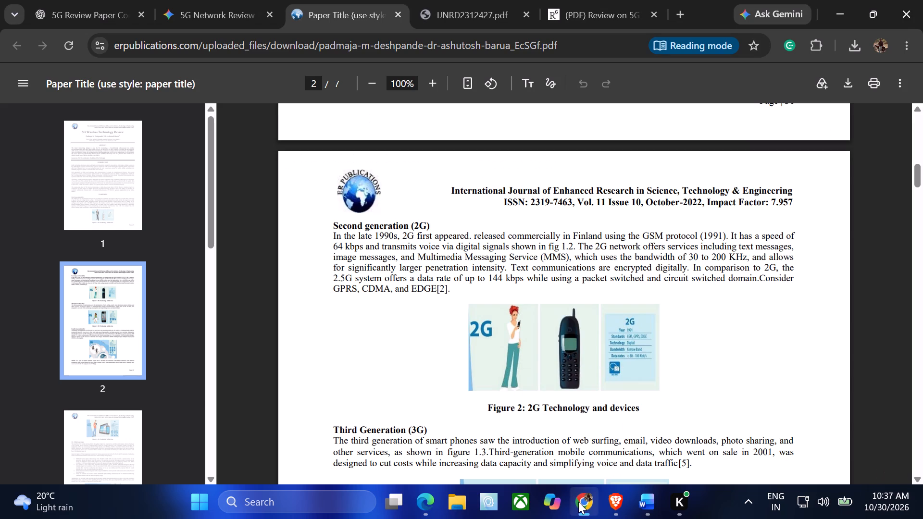
scroll(481, 438, "down", 5)
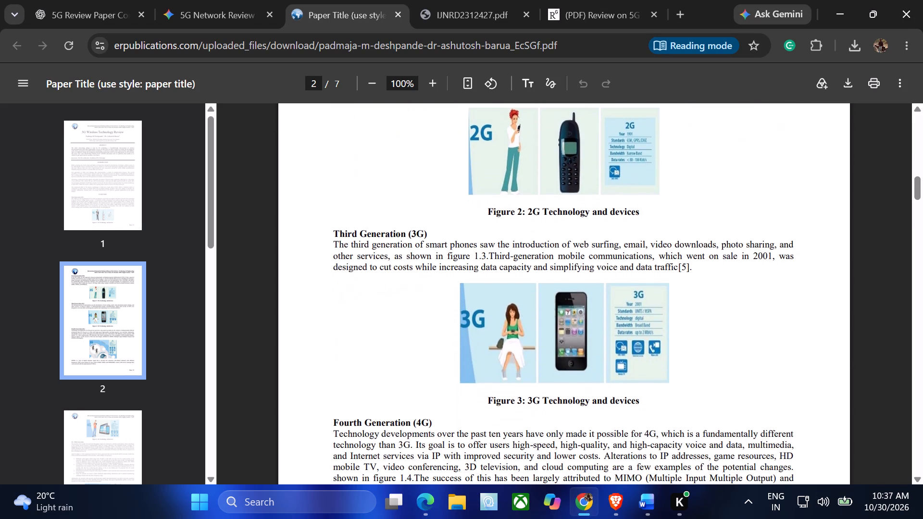
scroll(481, 438, "down", 1)
left_click_drag(677, 266, 334, 247)
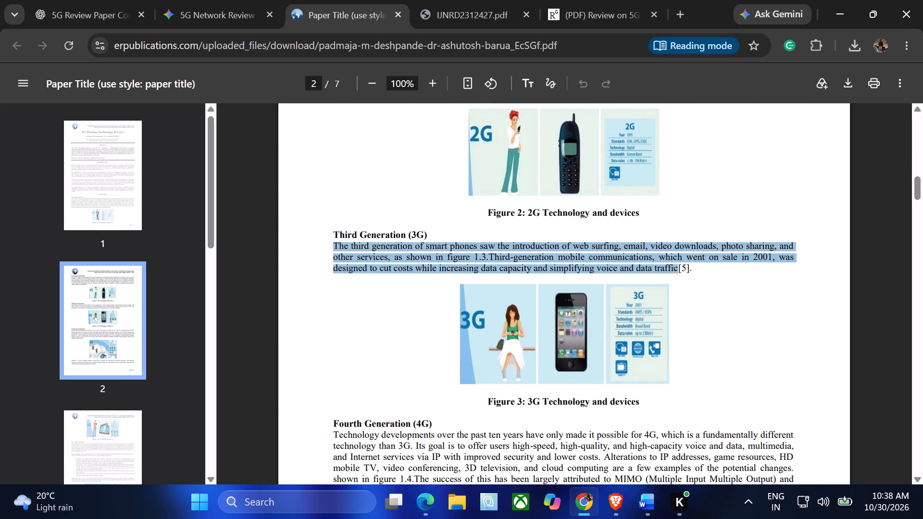
key("ctrl+c")
left_click(334, 247)
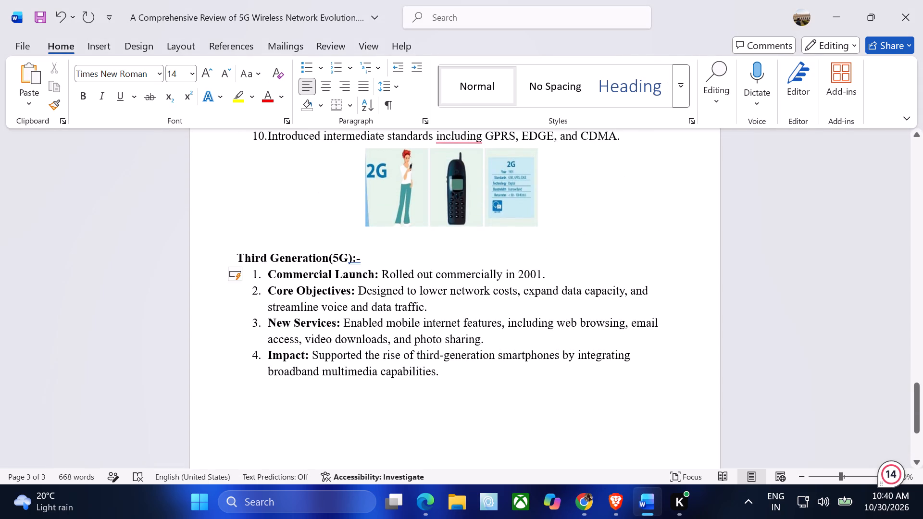
left_click_drag(442, 374, 277, 287)
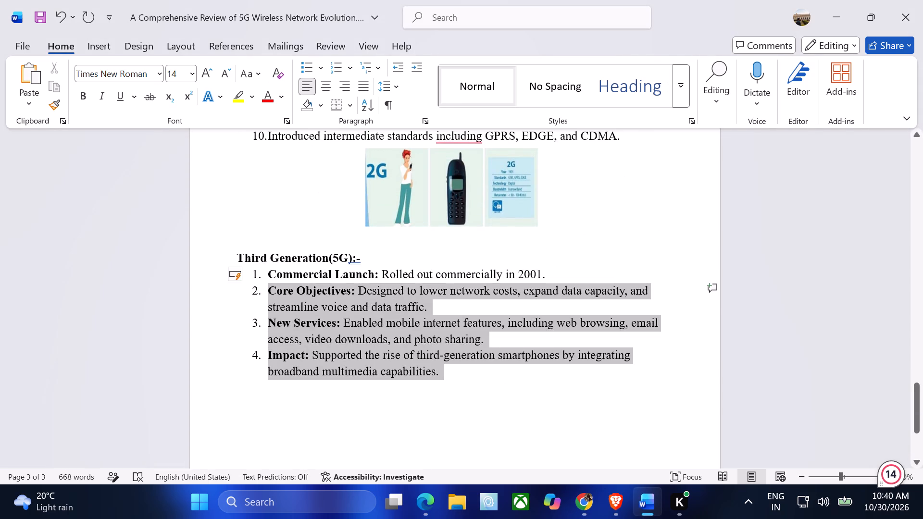
left_click_drag(277, 287, 244, 275)
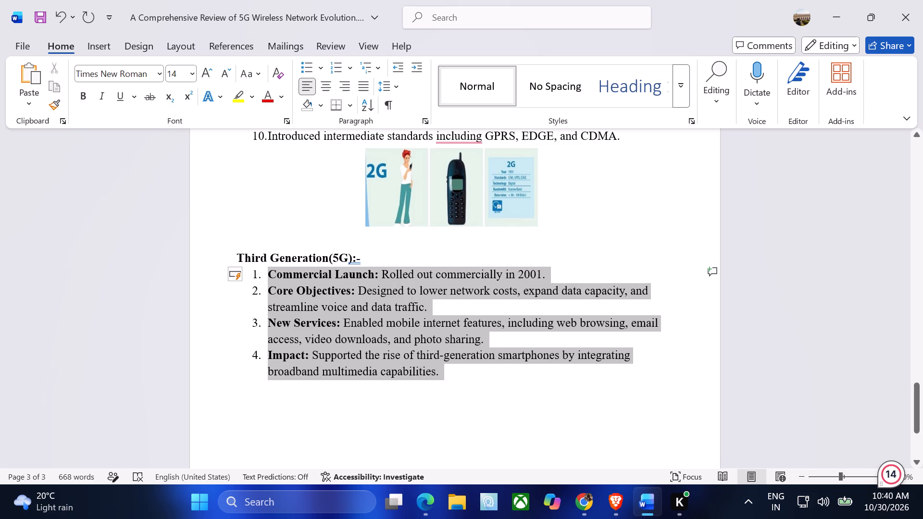
left_click_drag(244, 275, 256, 277)
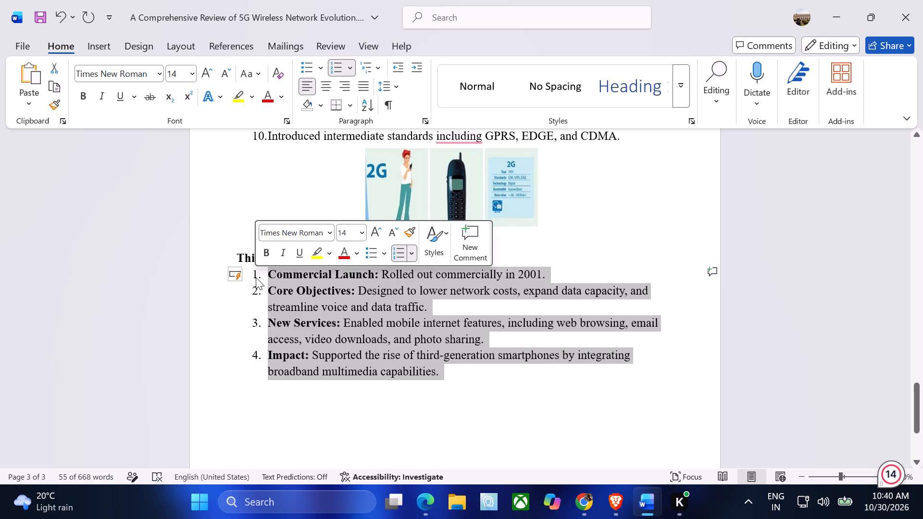
key("BackSpace")
key("Return")
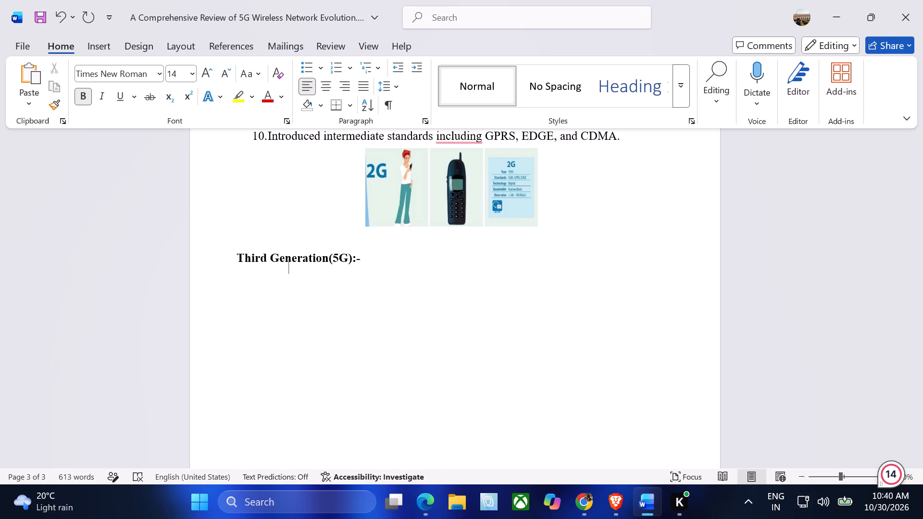
key("ctrl+v")
left_click_drag(322, 370, 331, 370)
left_click(331, 370)
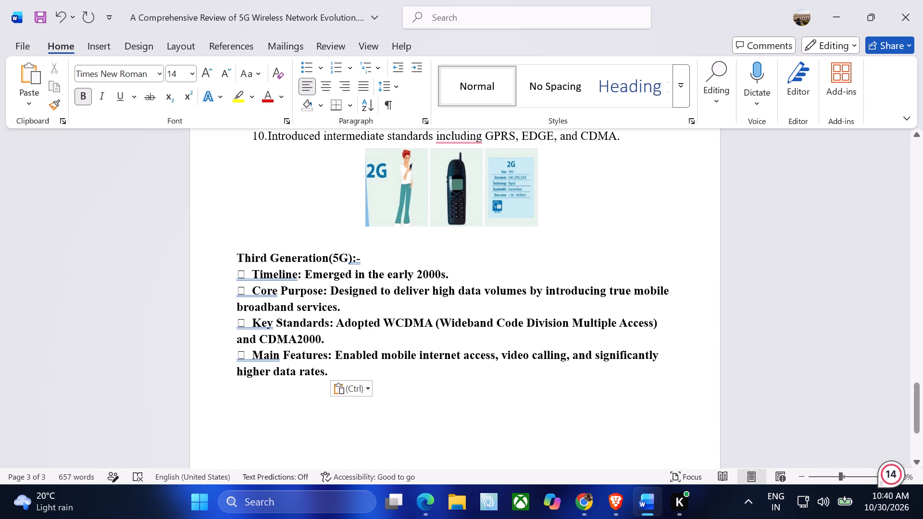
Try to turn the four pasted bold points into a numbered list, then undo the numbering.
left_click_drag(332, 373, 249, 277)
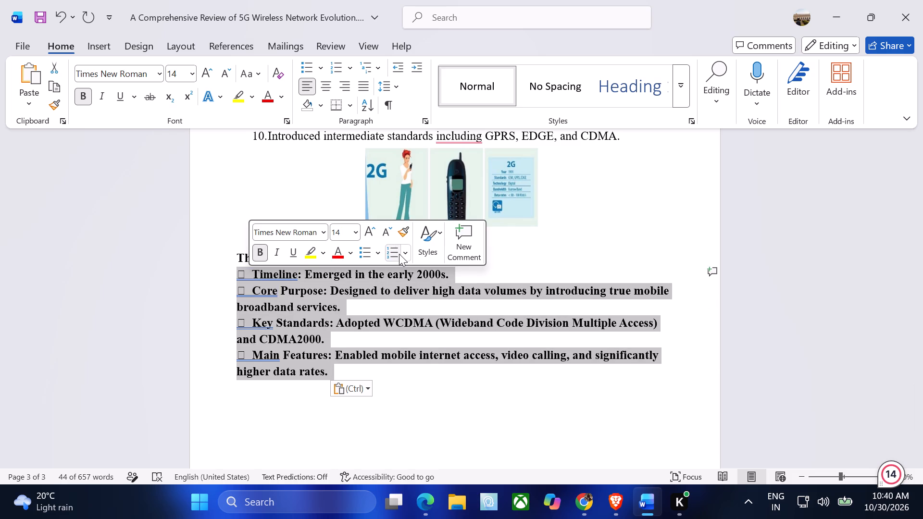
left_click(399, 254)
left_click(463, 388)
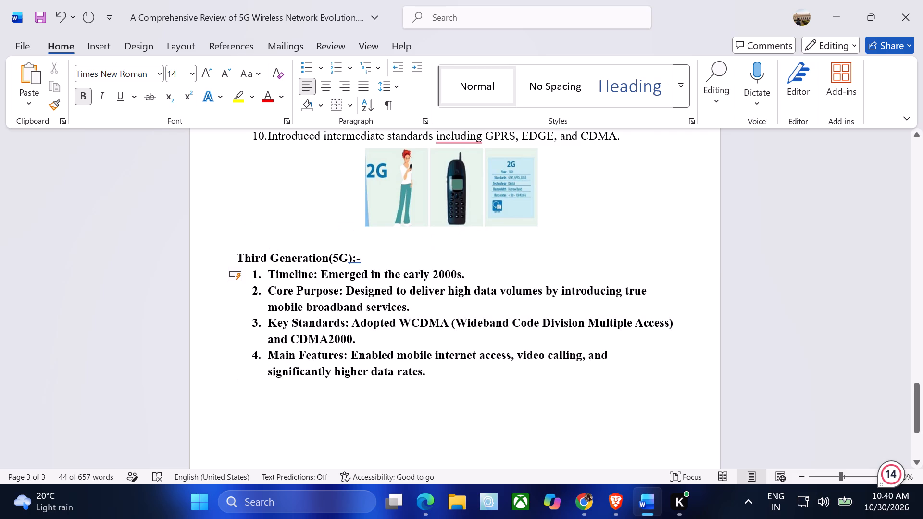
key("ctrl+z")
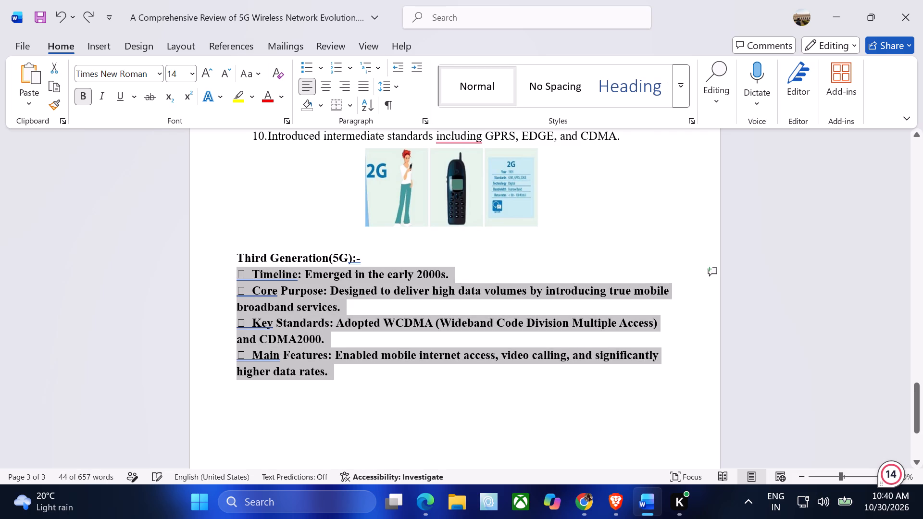
Remove the bold formatting from the four selected 3G points.
key("ctrl+b")
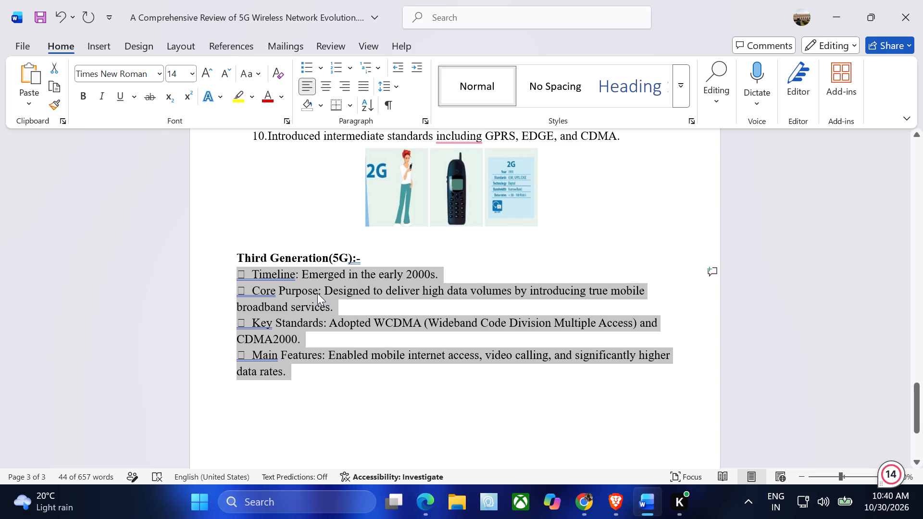
Turn the four selected 3G points, from "Timeline" to "Main Features", into a numbered list.
left_click(334, 73)
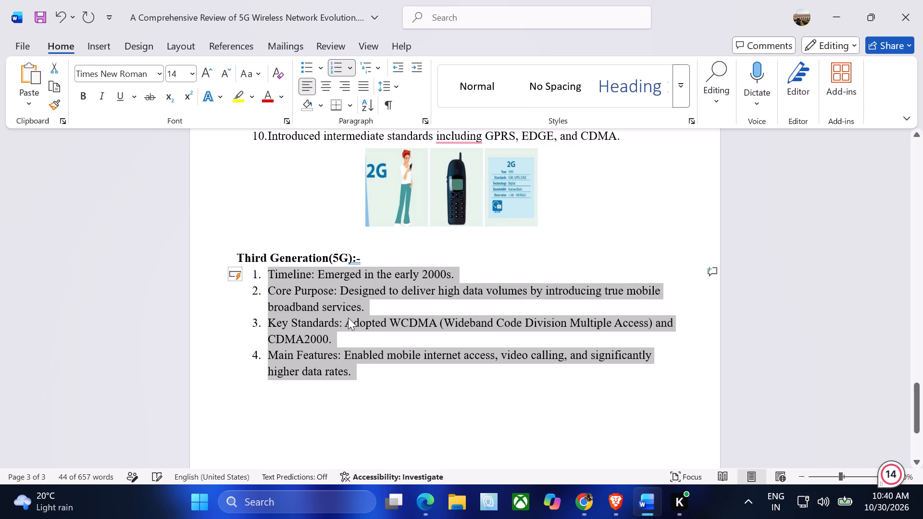
left_click(377, 376)
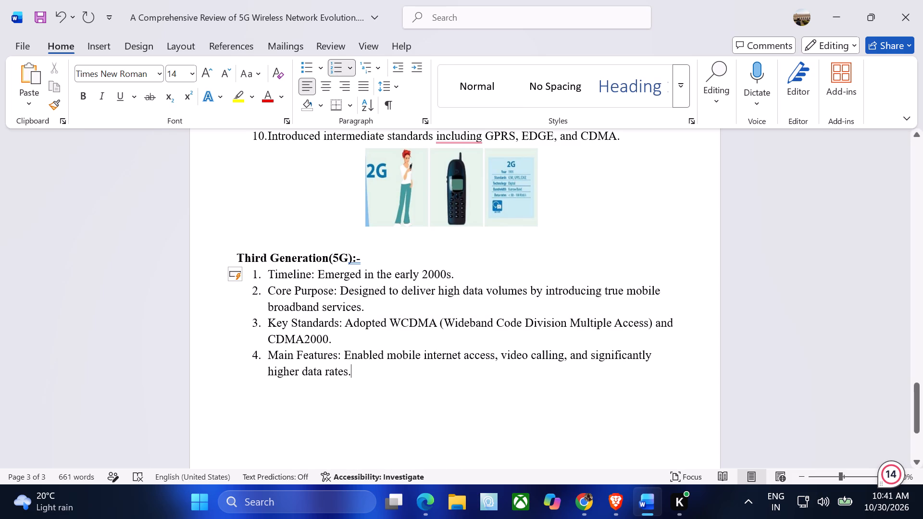
Bold the lead-in labels "Timeline:", "Core Purpose:" and "Key Standards:" in the numbered list under the "Third Generation(5G):-" heading.
scroll(372, 309, "down", 1)
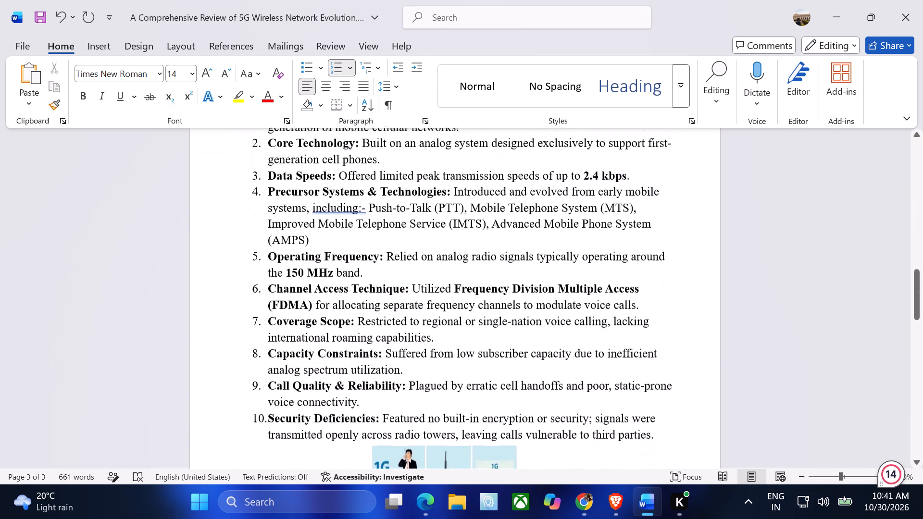
scroll(372, 309, "down", 2)
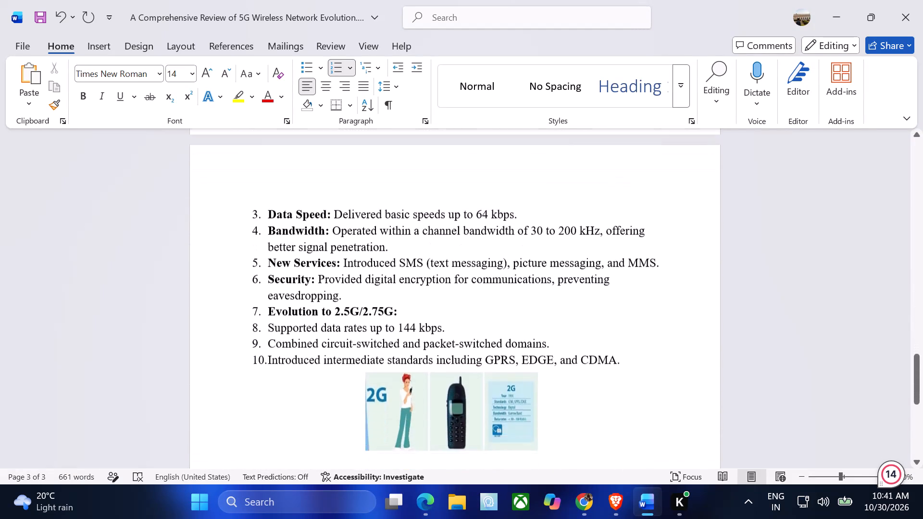
scroll(372, 309, "down", 1)
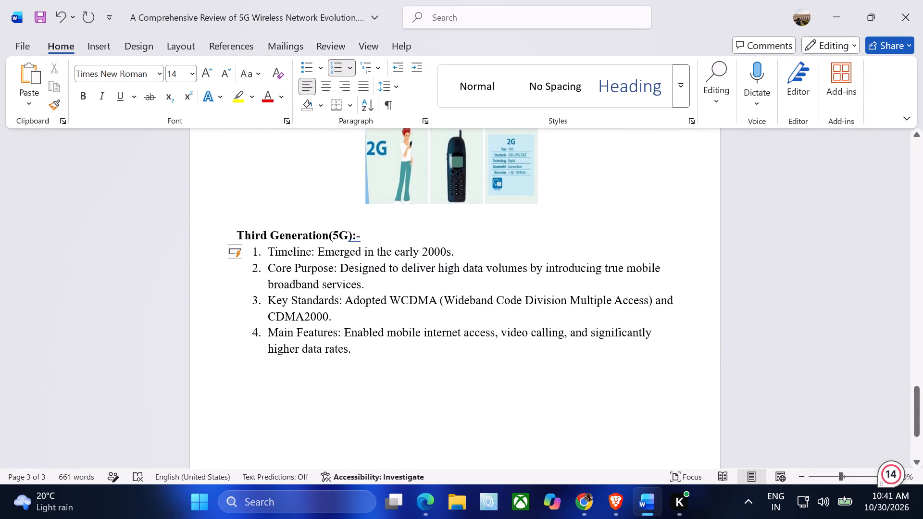
left_click_drag(313, 252, 264, 245)
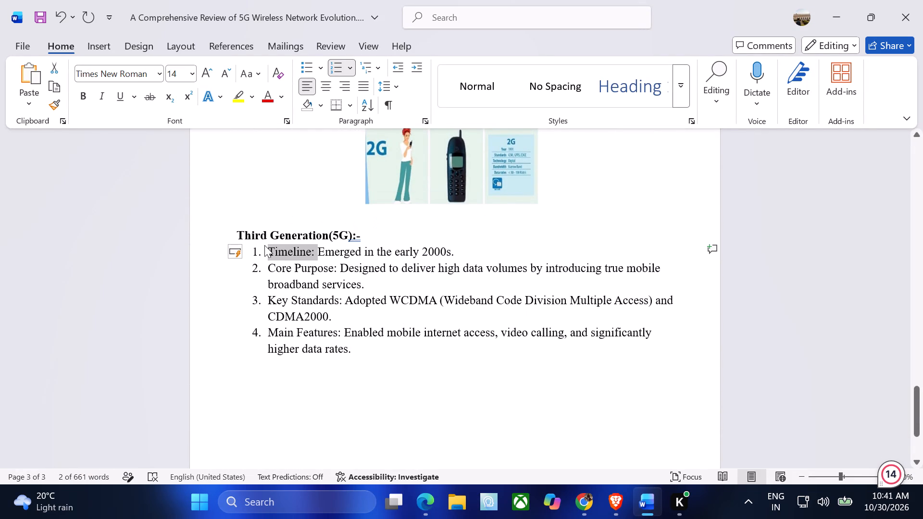
key("ctrl+b")
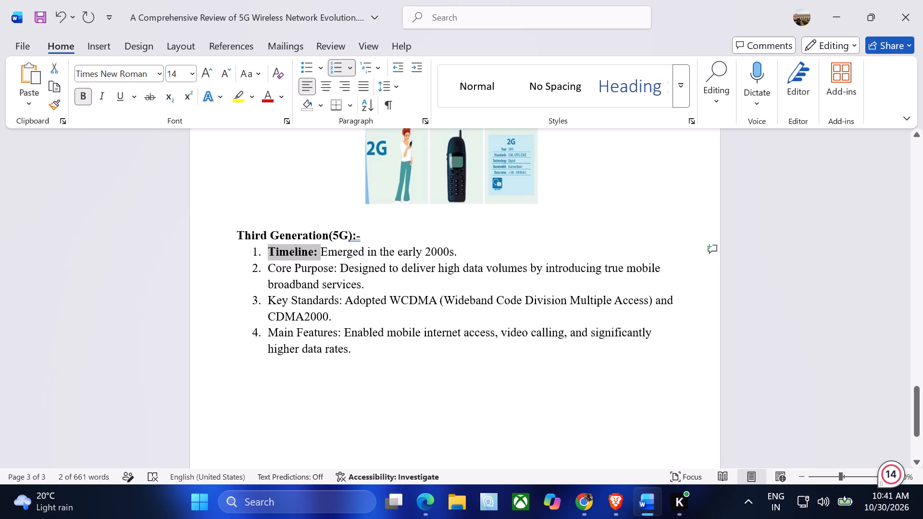
left_click_drag(337, 269, 274, 268)
key("ctrl+v")
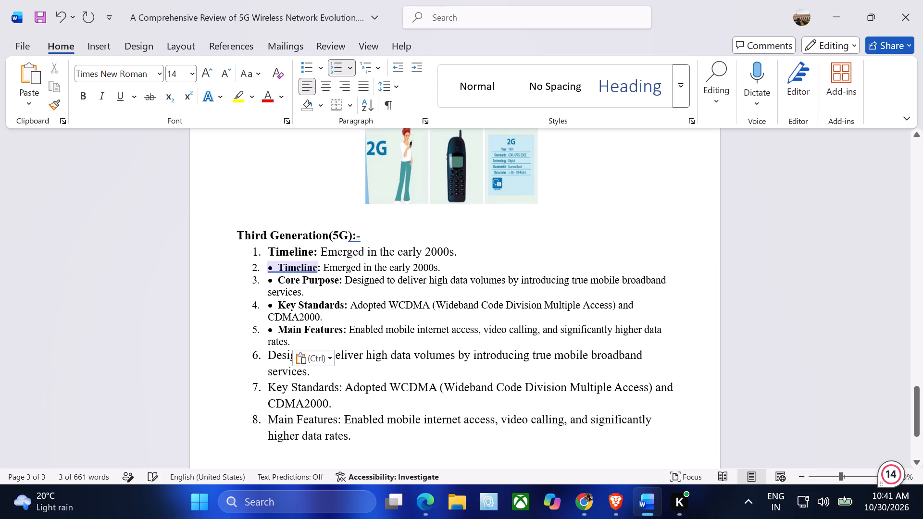
key("ctrl+z")
key("ctrl+b")
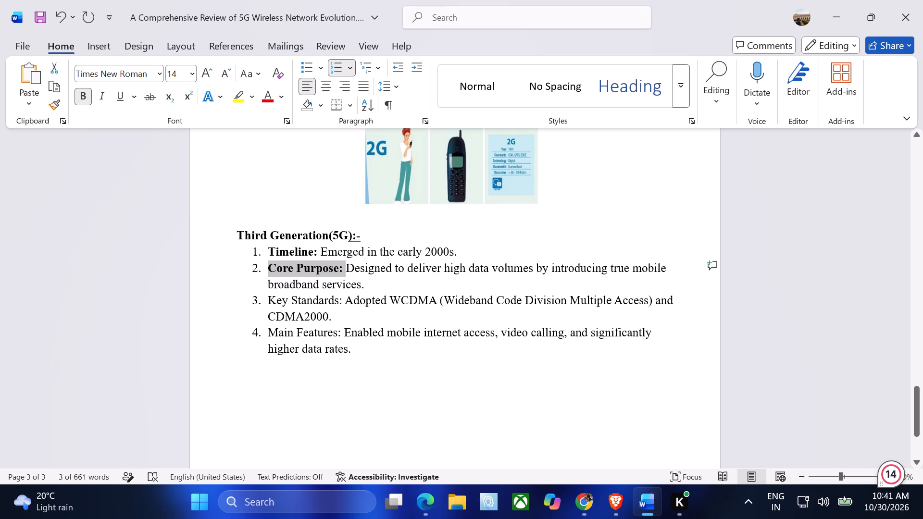
left_click_drag(341, 302, 266, 301)
key("ctrl+v")
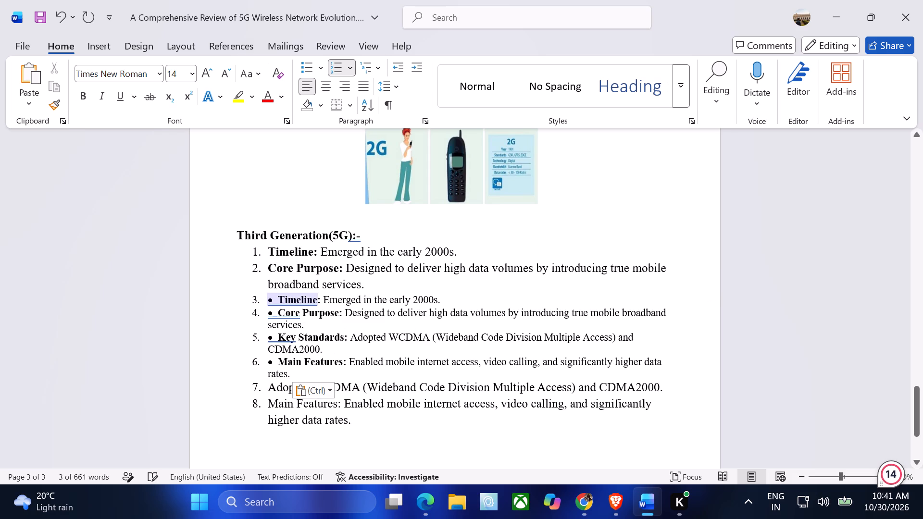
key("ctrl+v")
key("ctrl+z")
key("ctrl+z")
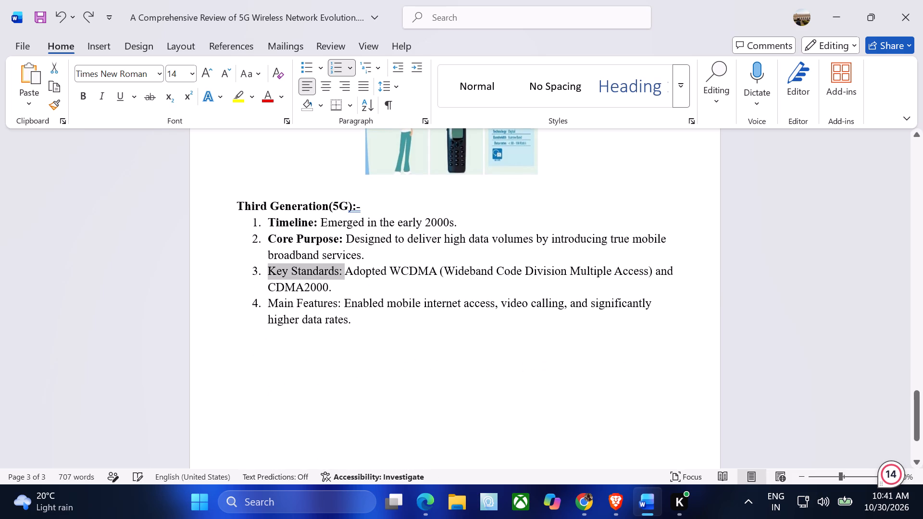
Make the "Key Standards:" and "Main Features:" labels bold in the third and fourth numbered points.
key("ctrl+b")
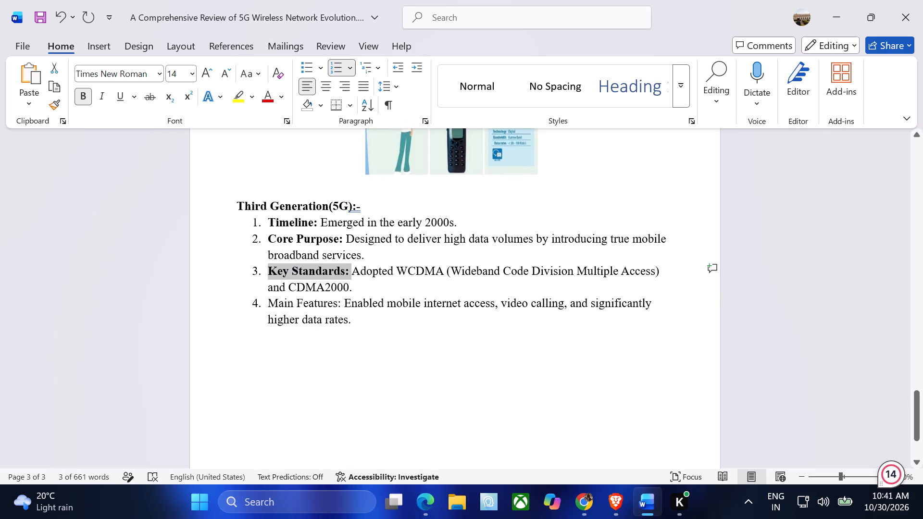
left_click_drag(339, 303, 275, 301)
key("ctrl+b")
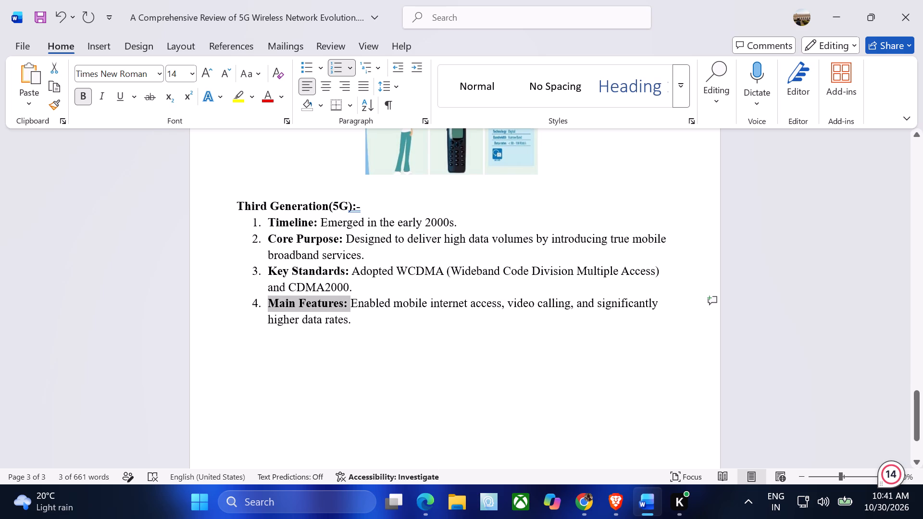
left_click(353, 328)
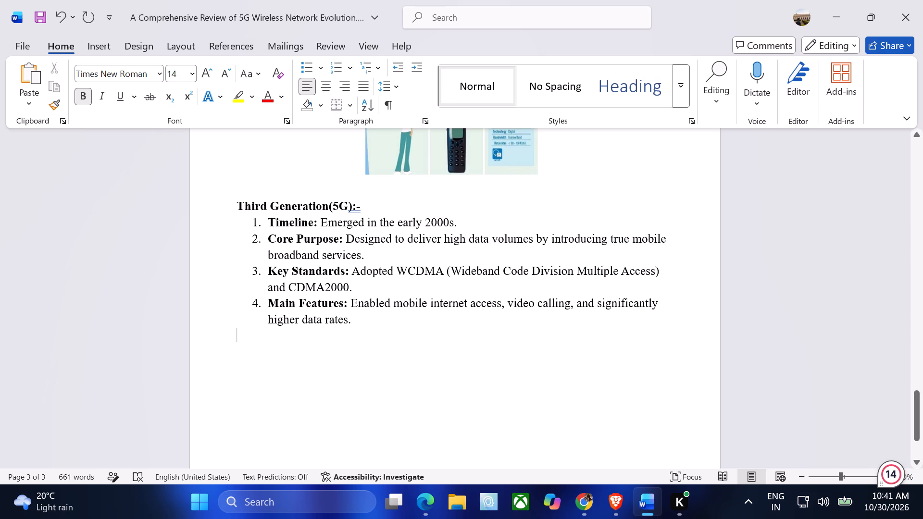
scroll(358, 323, "down", 1)
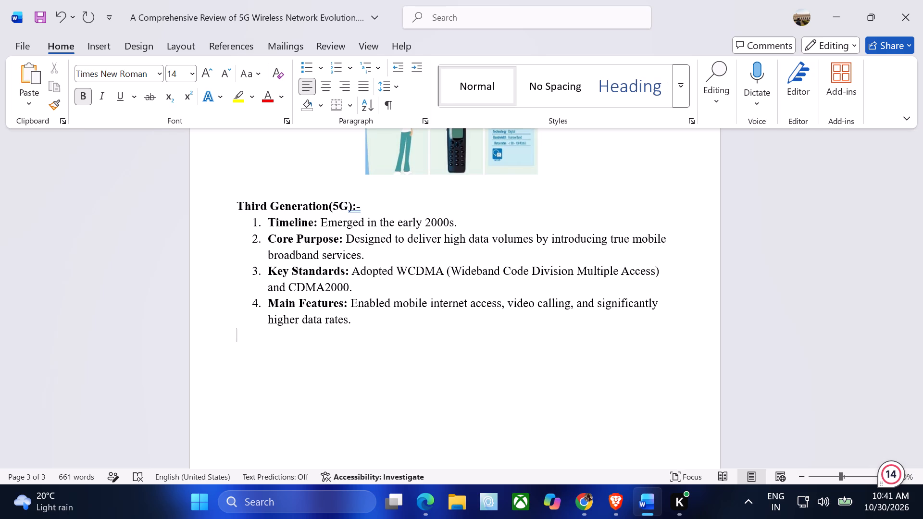
scroll(358, 323, "down", 1)
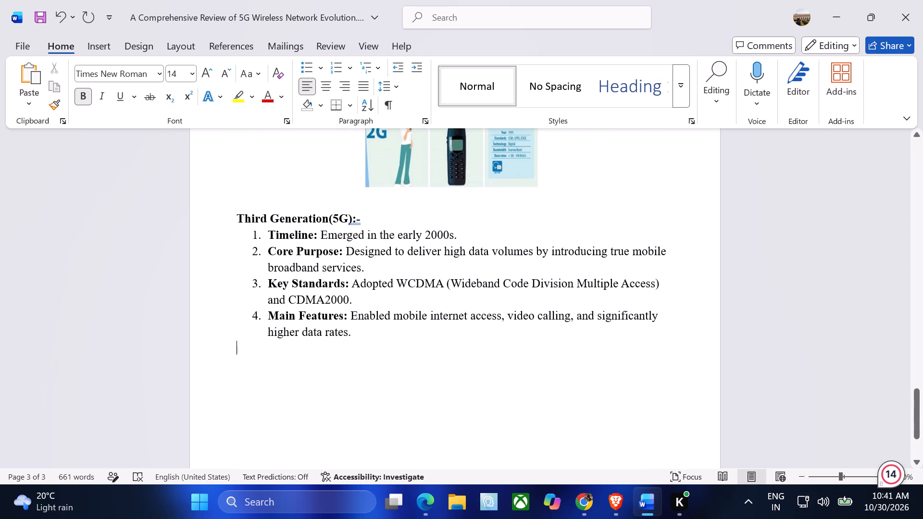
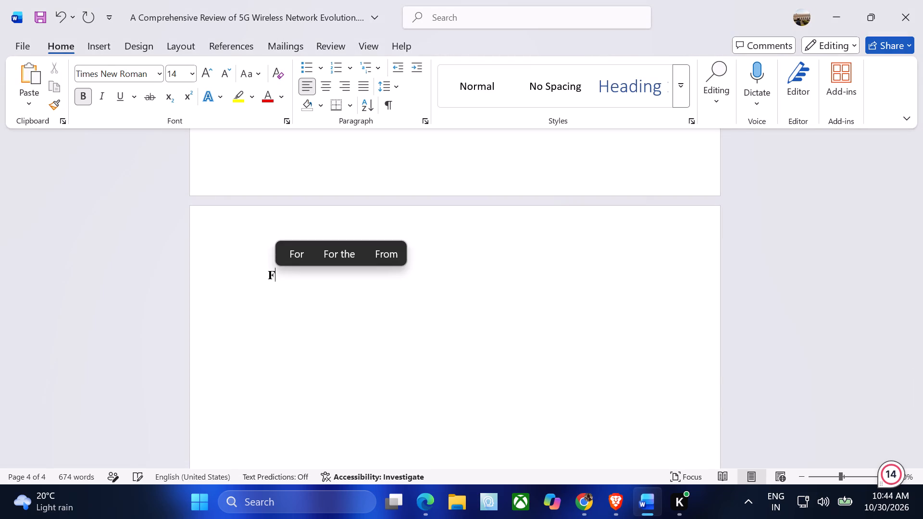
key("o")
type("urth")
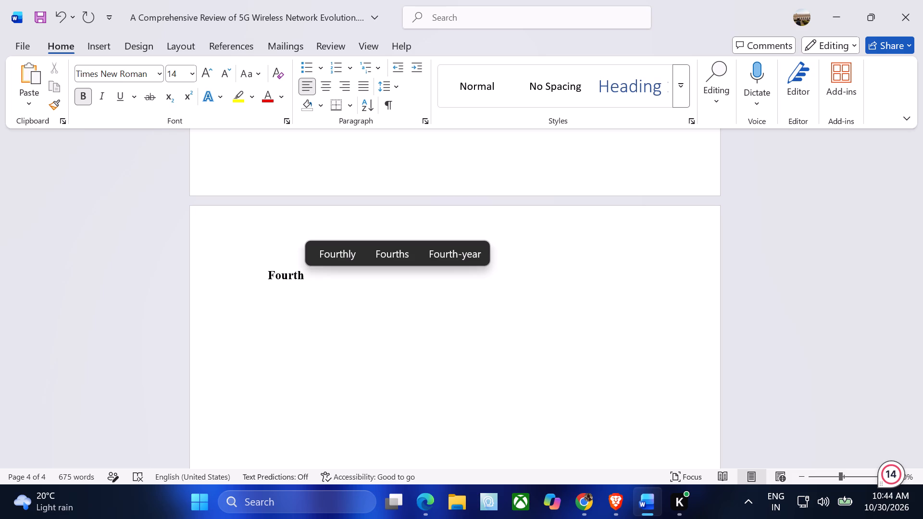
key("space")
type("Ge")
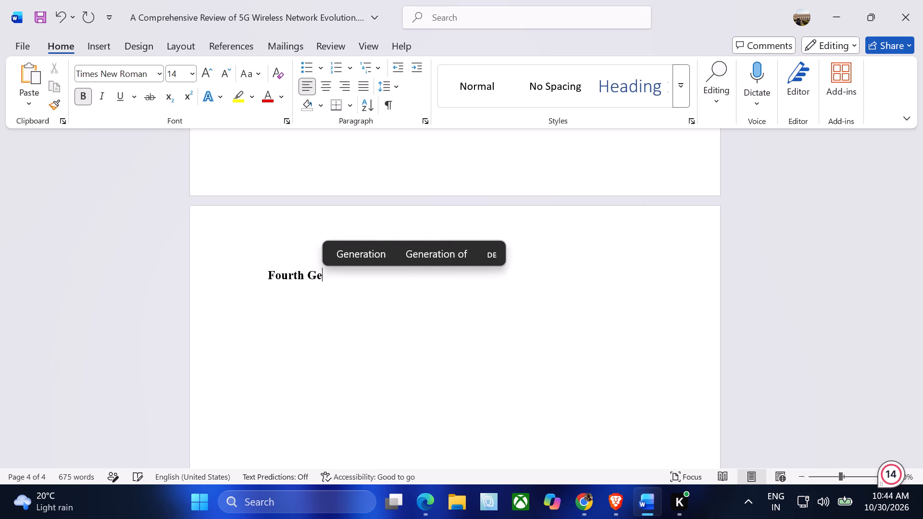
type("neration")
type("()")
key("Left")
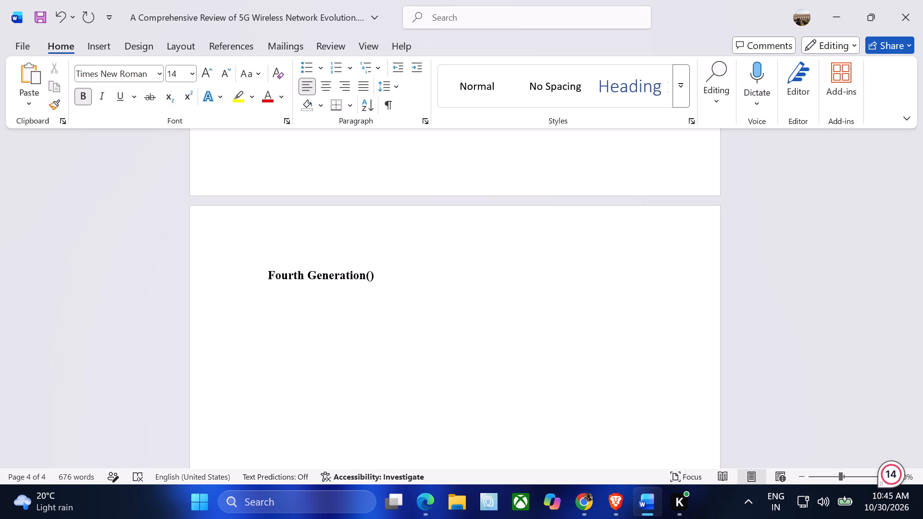
key("shift+dollar")
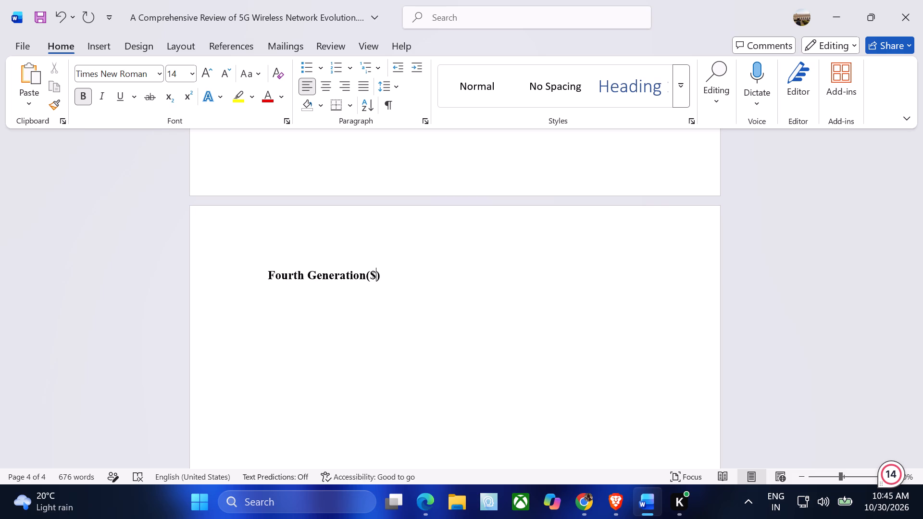
type("4G")
key("Left")
key("Left")
key("BackSpace")
key("Right")
key("Right")
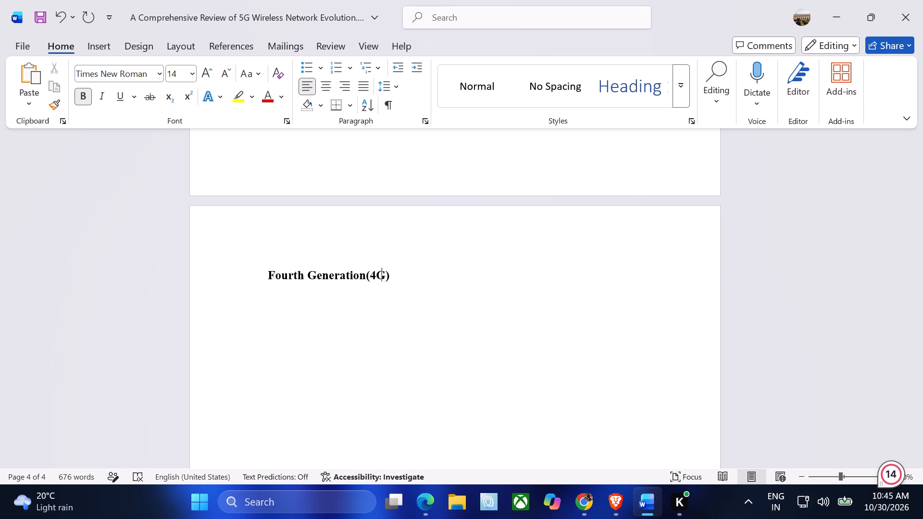
key("Right")
key("shift+colon")
key("Return")
Paste the copied 4G points under the heading and format them all, including the four service items, as a numbered list.
key("ctrl+v")
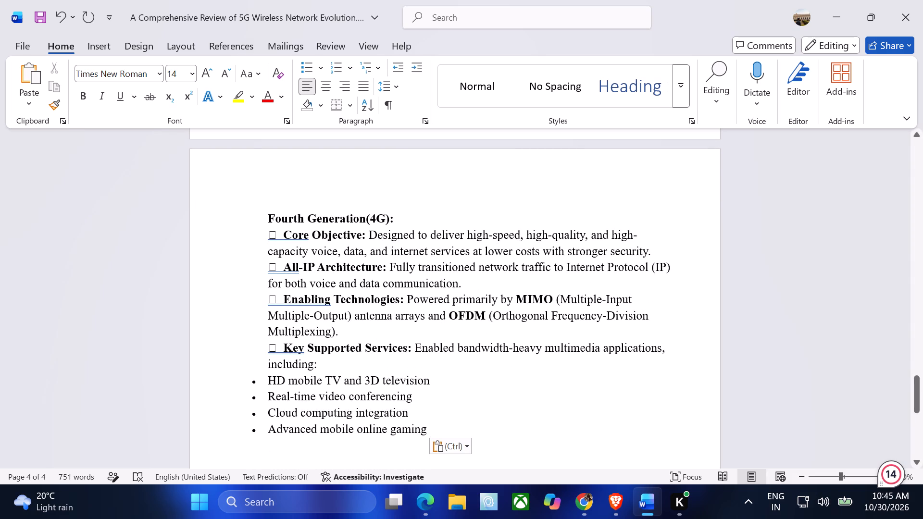
left_click_drag(428, 430, 269, 238)
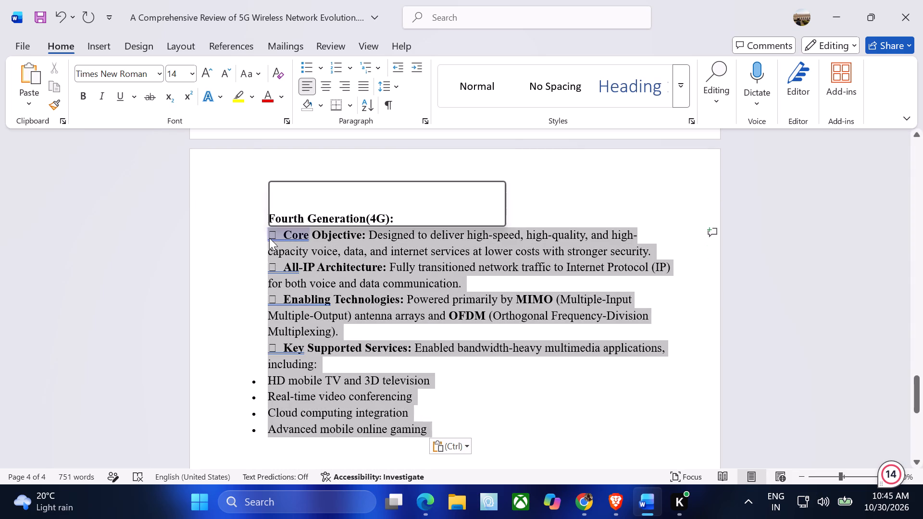
left_click(410, 221)
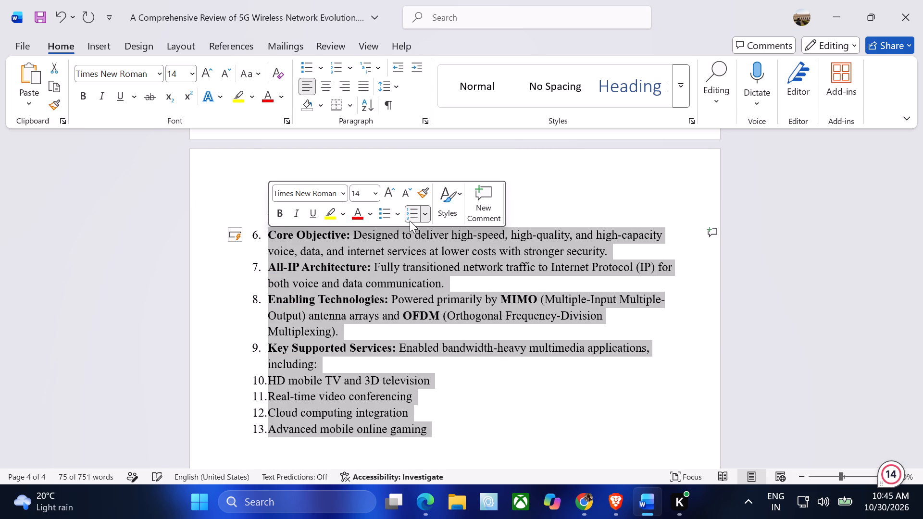
left_click(444, 410)
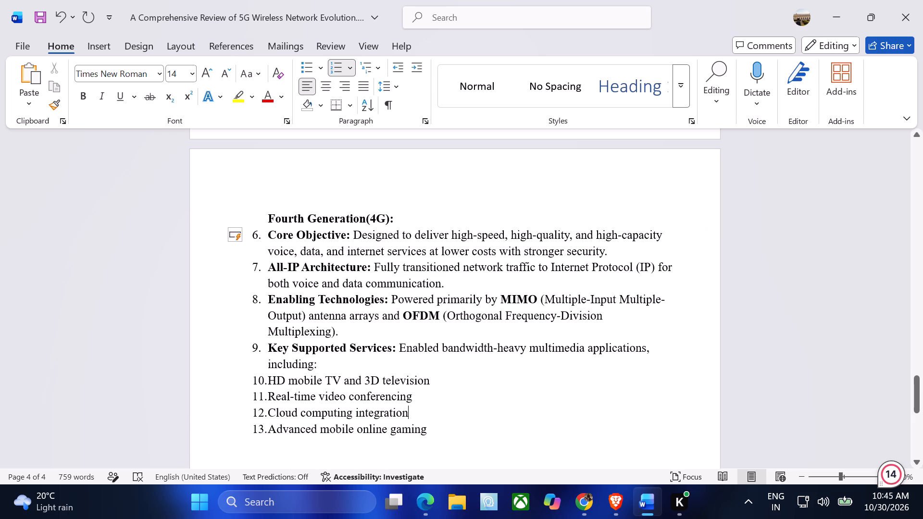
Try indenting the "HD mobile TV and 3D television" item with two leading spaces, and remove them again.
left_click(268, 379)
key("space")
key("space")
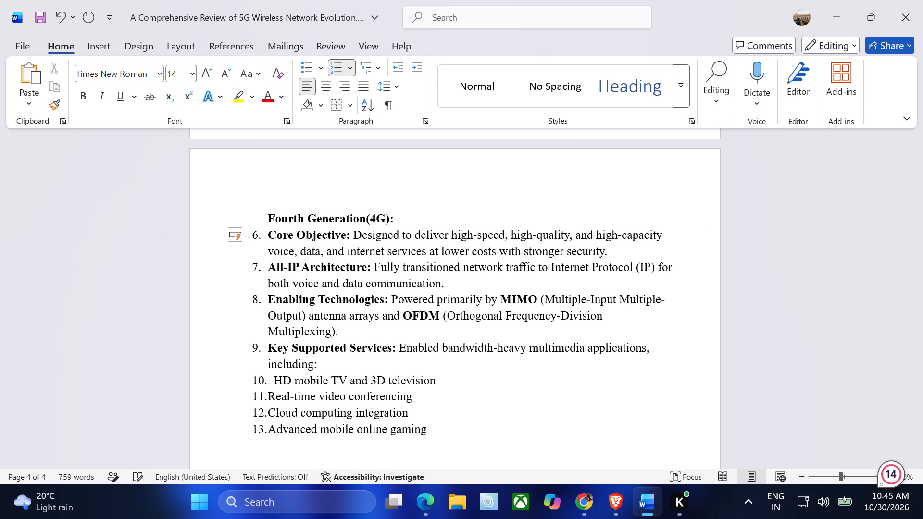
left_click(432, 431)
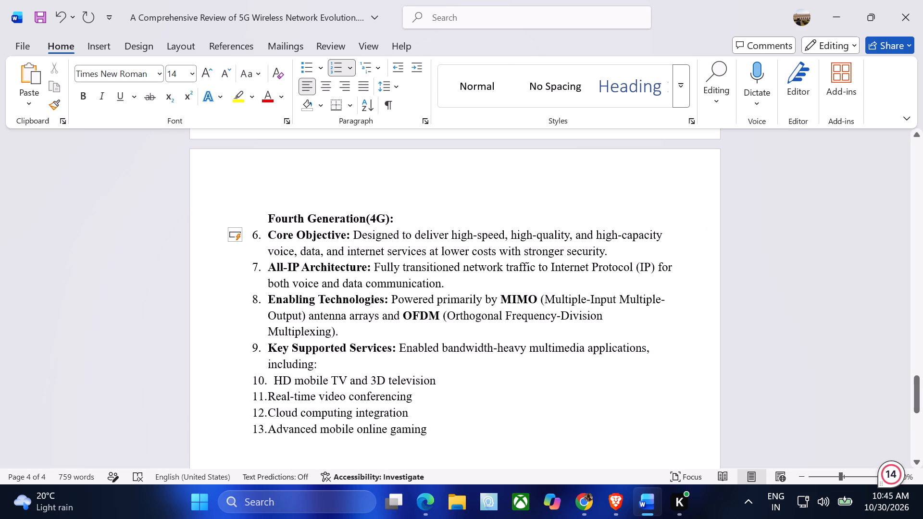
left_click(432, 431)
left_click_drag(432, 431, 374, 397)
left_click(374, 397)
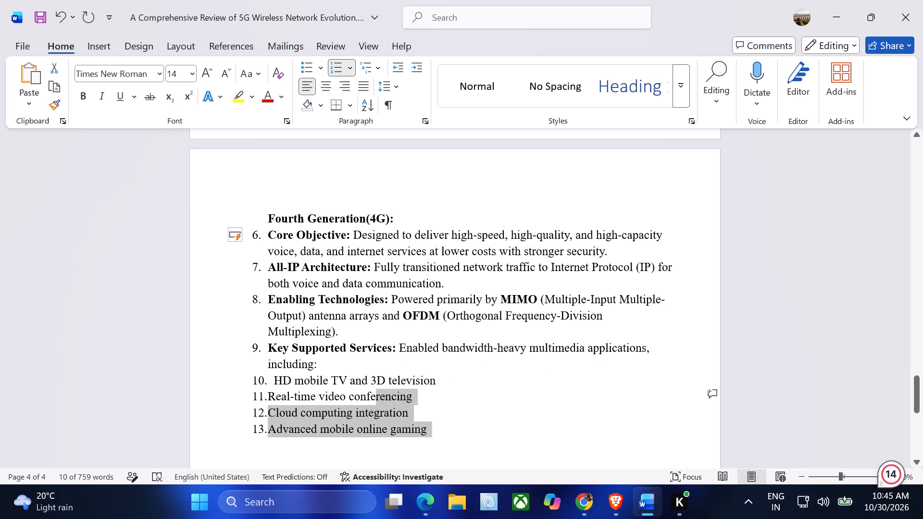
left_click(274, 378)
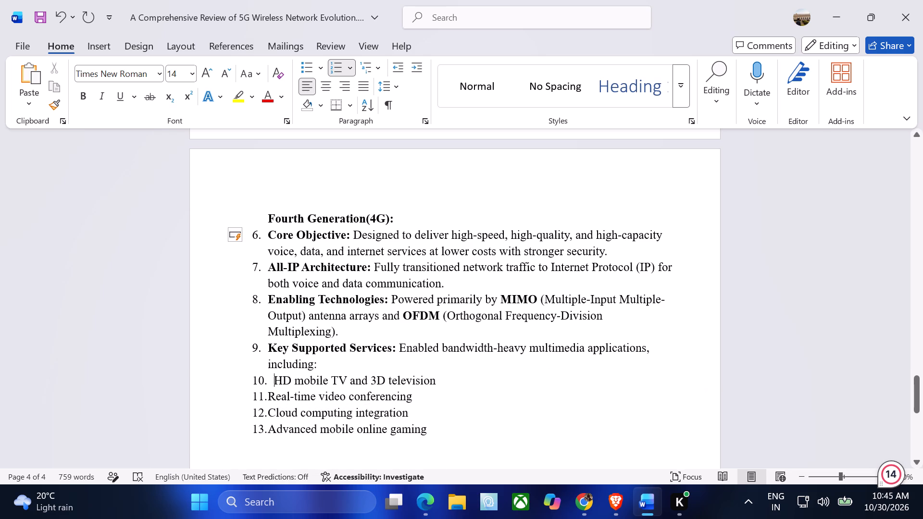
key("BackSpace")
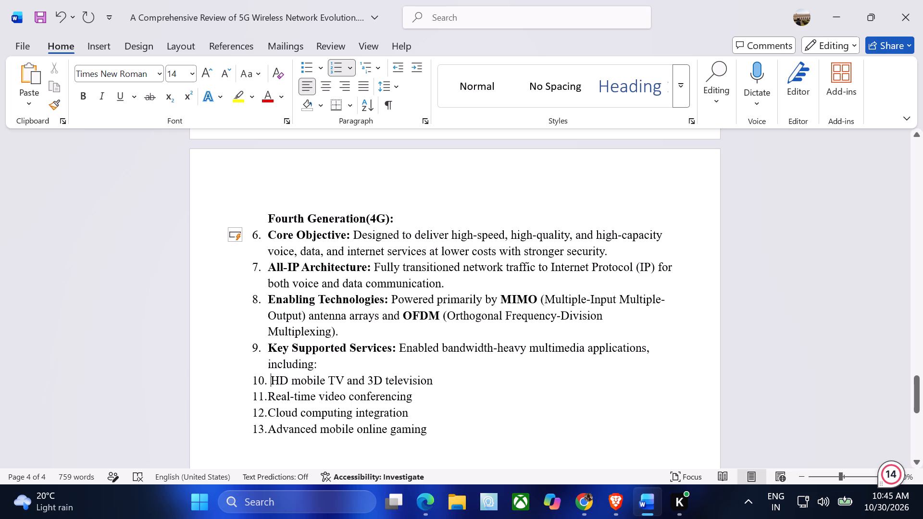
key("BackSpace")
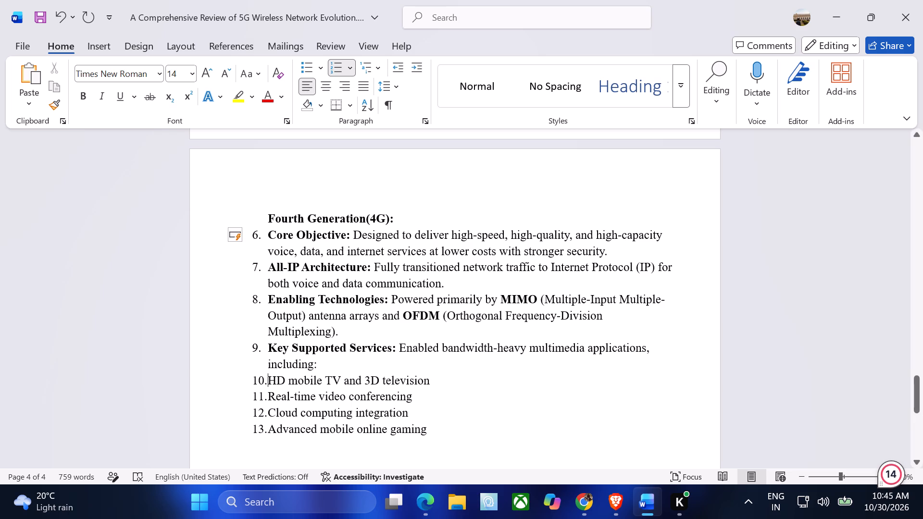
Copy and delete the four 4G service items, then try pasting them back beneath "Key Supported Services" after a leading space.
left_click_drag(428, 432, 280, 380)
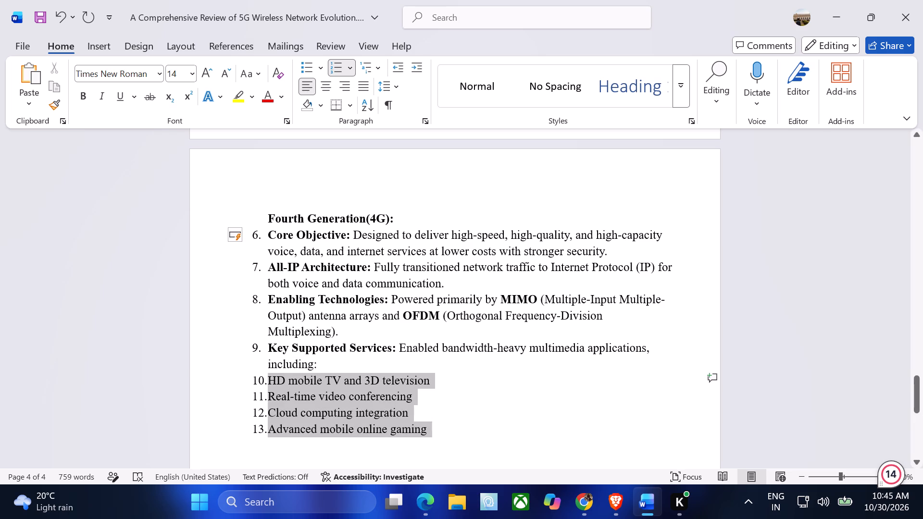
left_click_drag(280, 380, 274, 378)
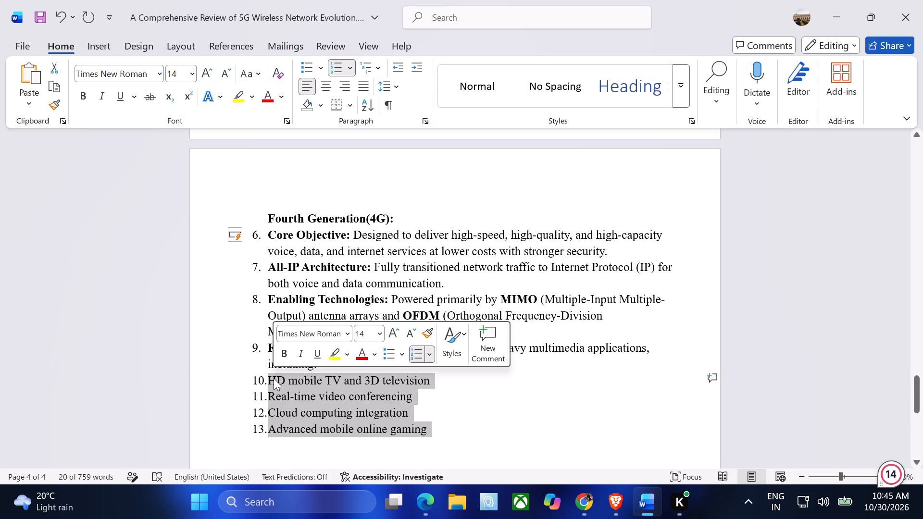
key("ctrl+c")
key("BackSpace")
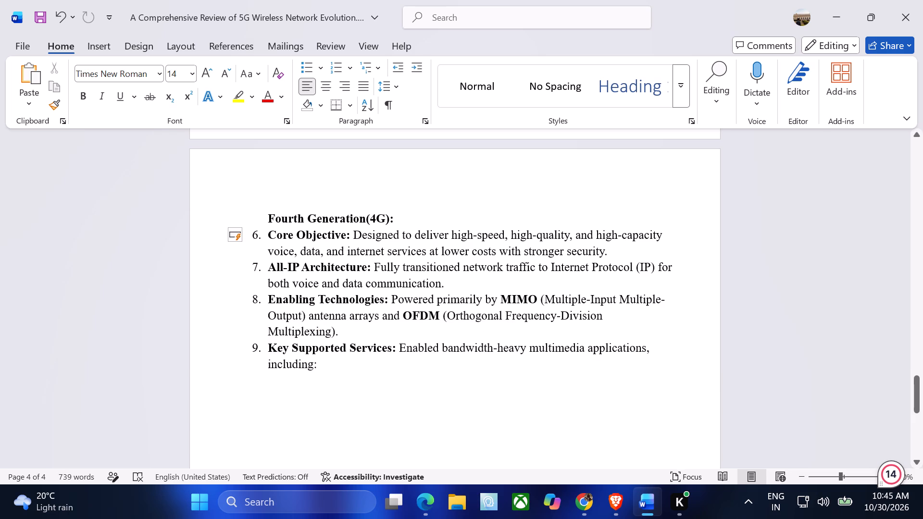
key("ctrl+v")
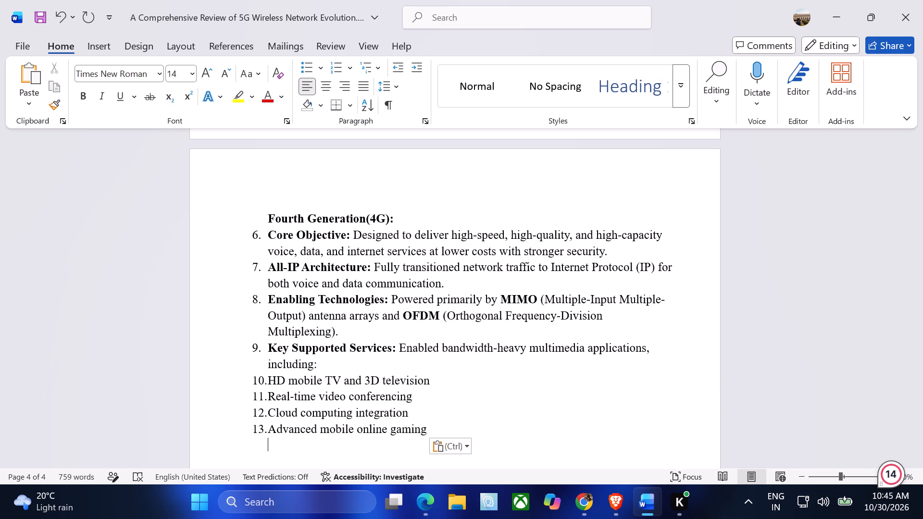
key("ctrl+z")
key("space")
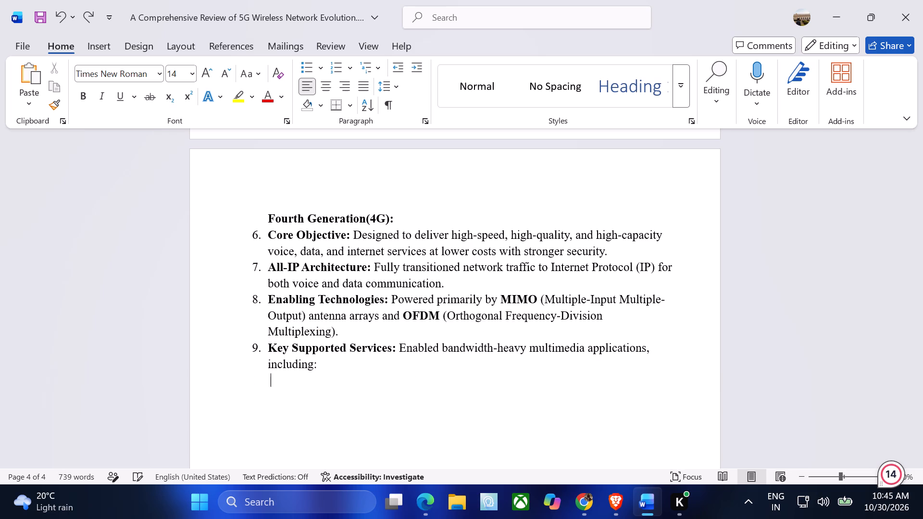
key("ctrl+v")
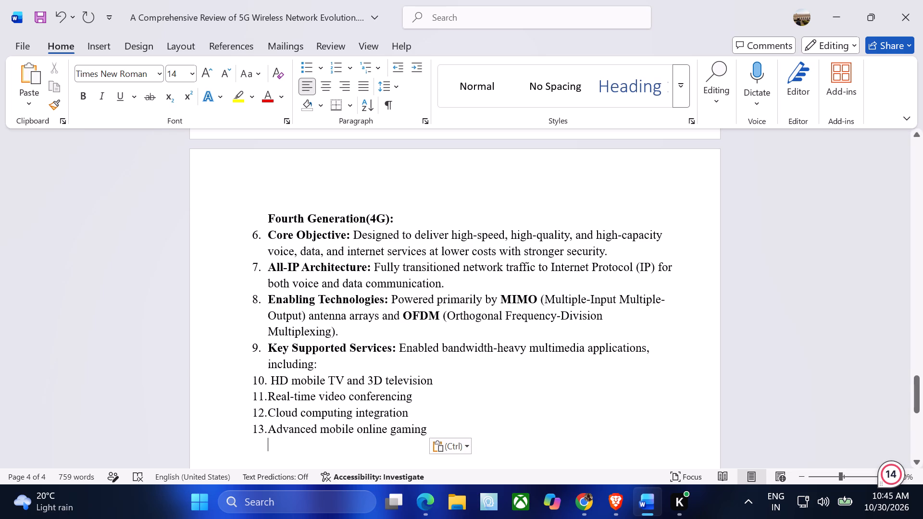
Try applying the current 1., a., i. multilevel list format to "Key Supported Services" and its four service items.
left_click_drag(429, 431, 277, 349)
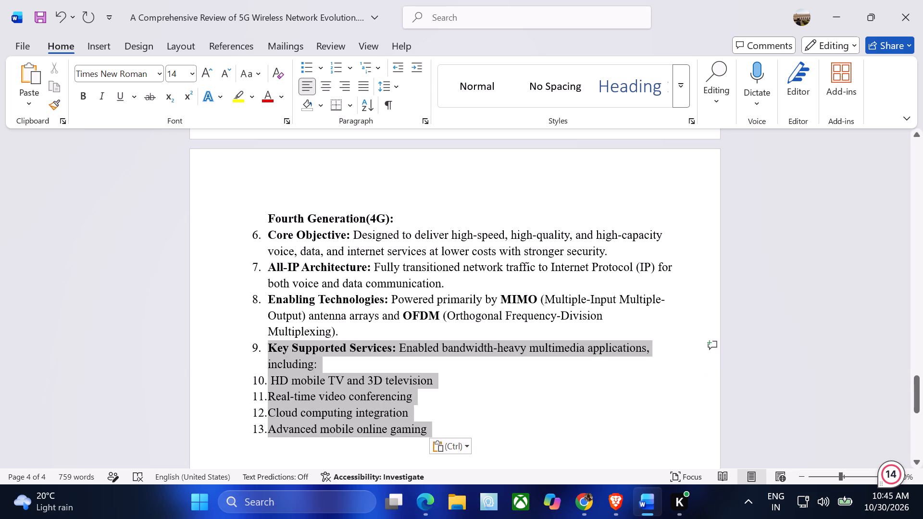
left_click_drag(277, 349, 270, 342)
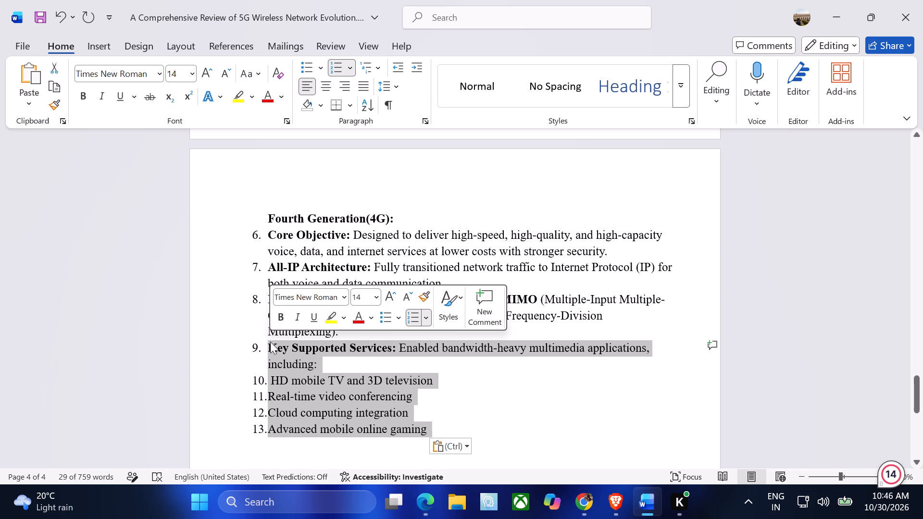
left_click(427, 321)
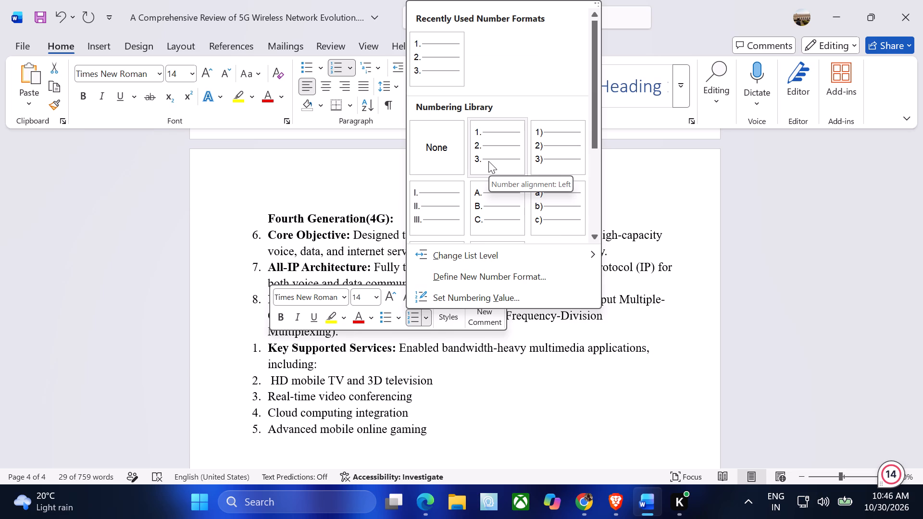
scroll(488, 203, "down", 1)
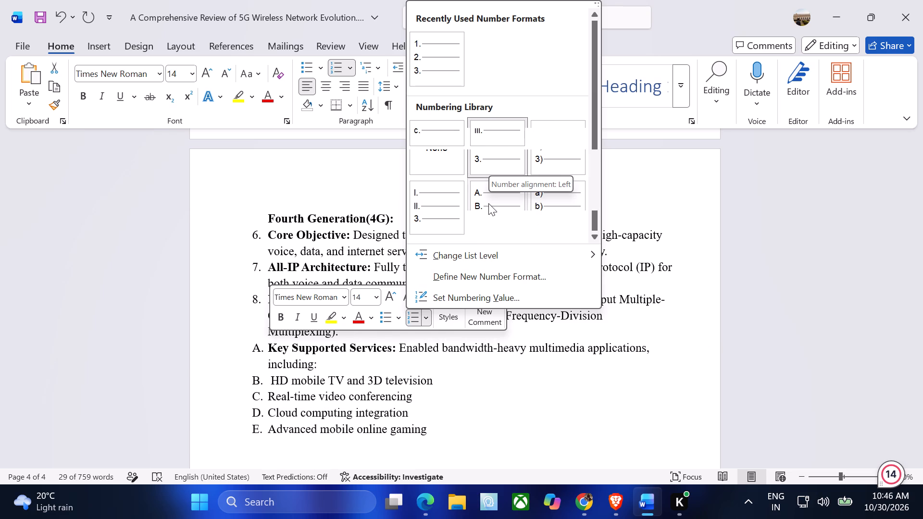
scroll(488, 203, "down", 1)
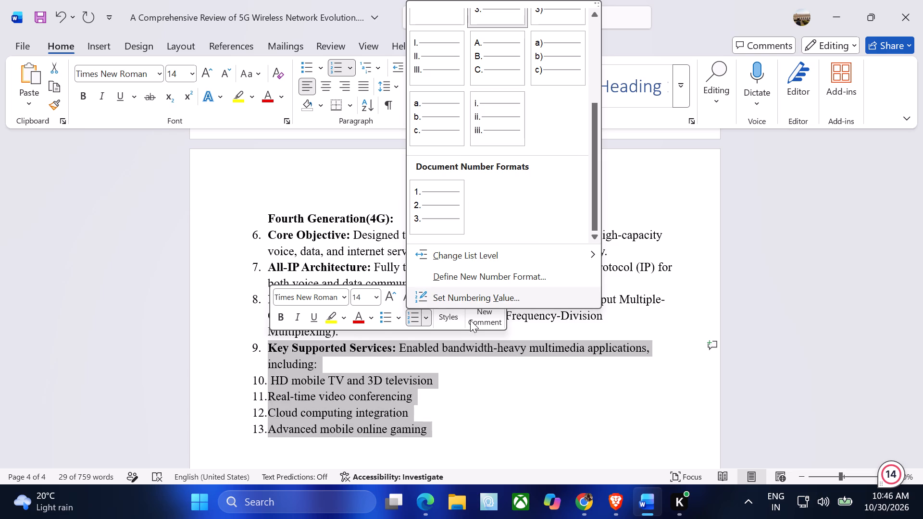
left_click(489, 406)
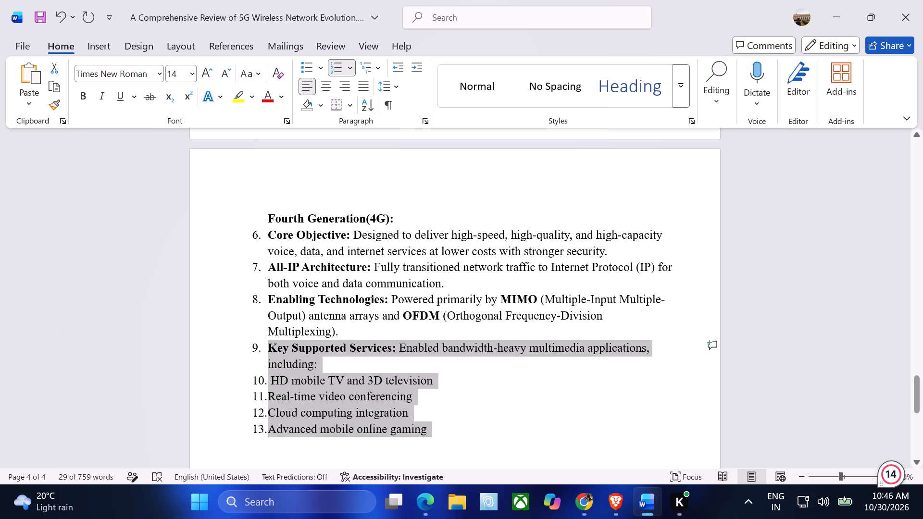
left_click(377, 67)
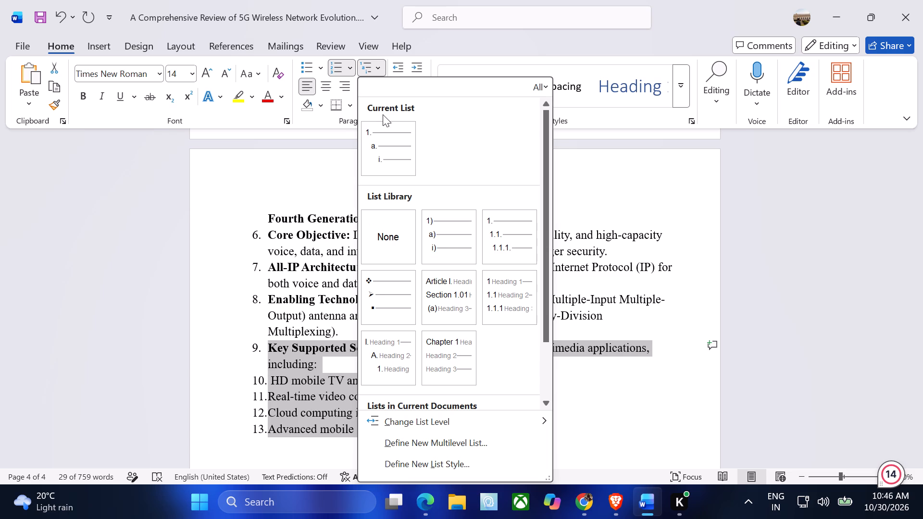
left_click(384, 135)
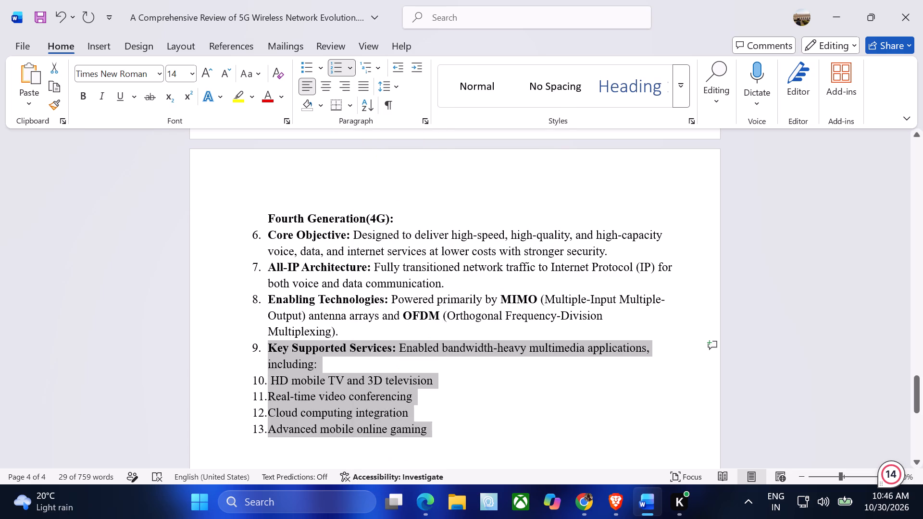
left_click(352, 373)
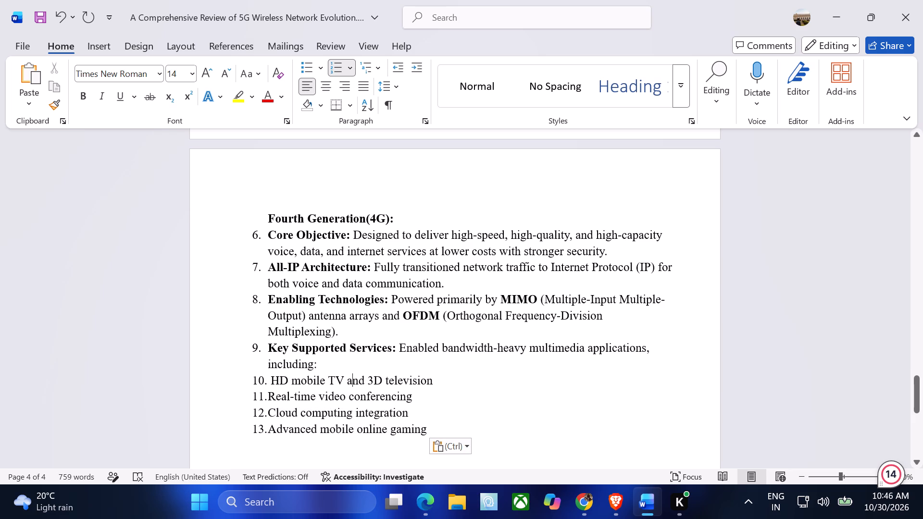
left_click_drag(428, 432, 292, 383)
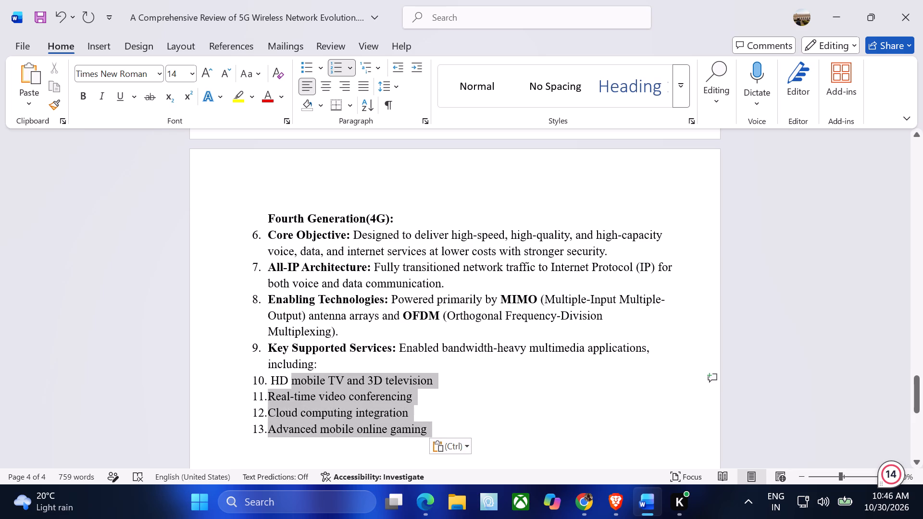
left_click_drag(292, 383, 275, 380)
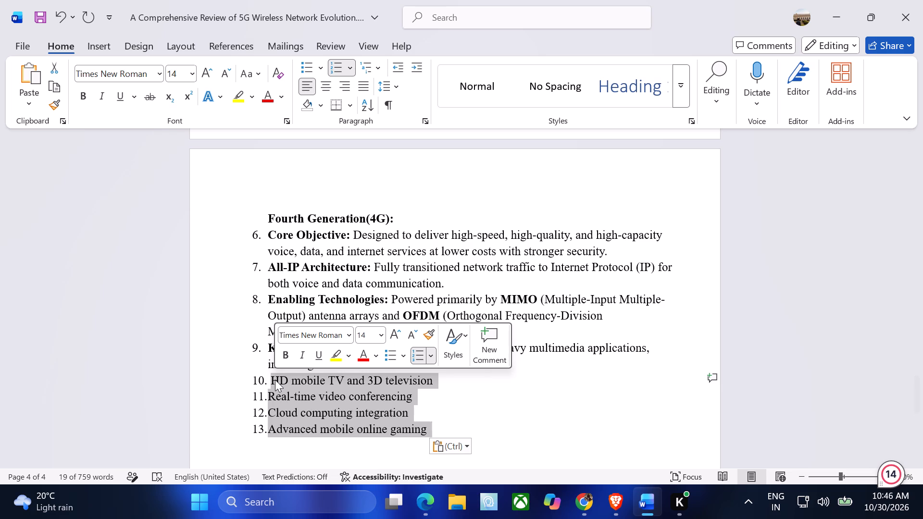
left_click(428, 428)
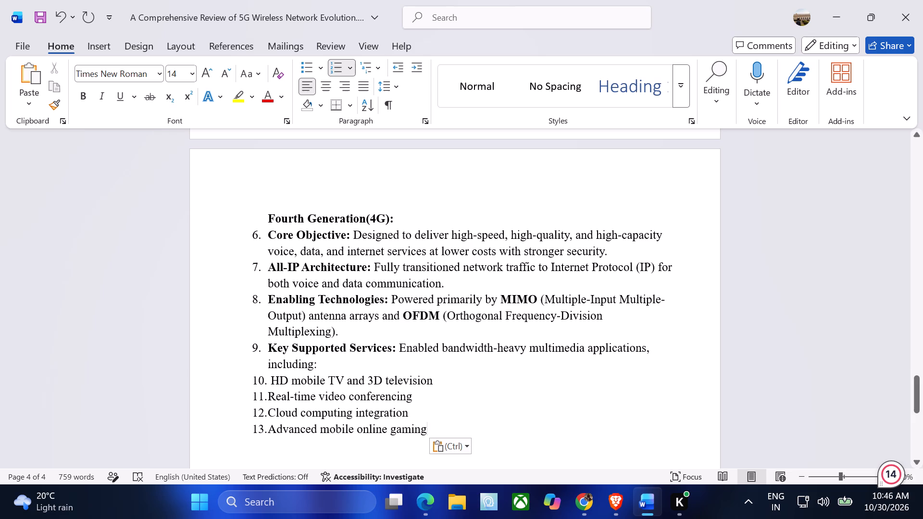
Remove the numbering from "HD mobile TV and 3D television" and indent the line with seven more leading spaces.
left_click(269, 380)
key("BackSpace")
key("BackSpace")
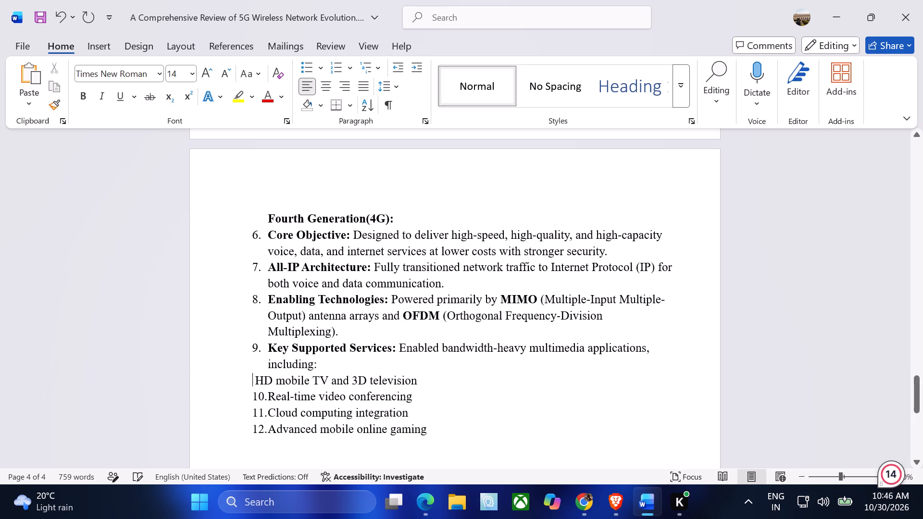
key("space")
key("space")
key("space")
key("space")
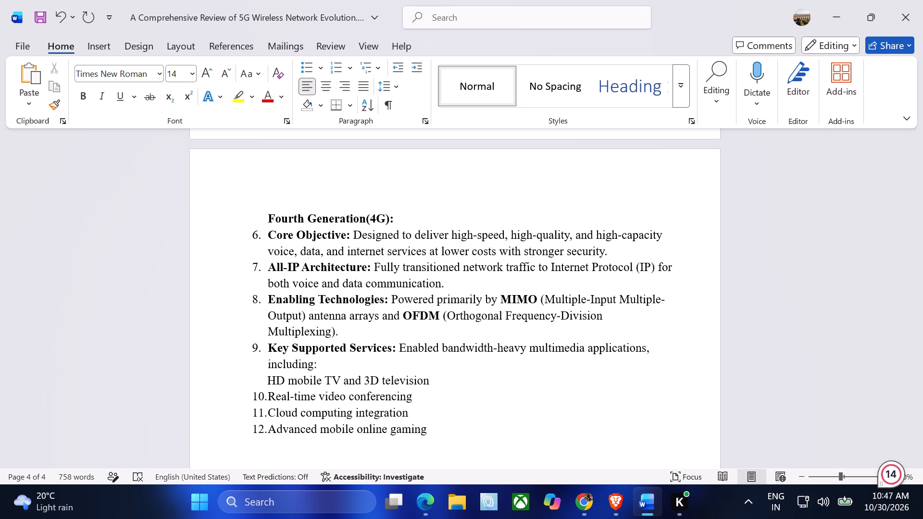
key("space")
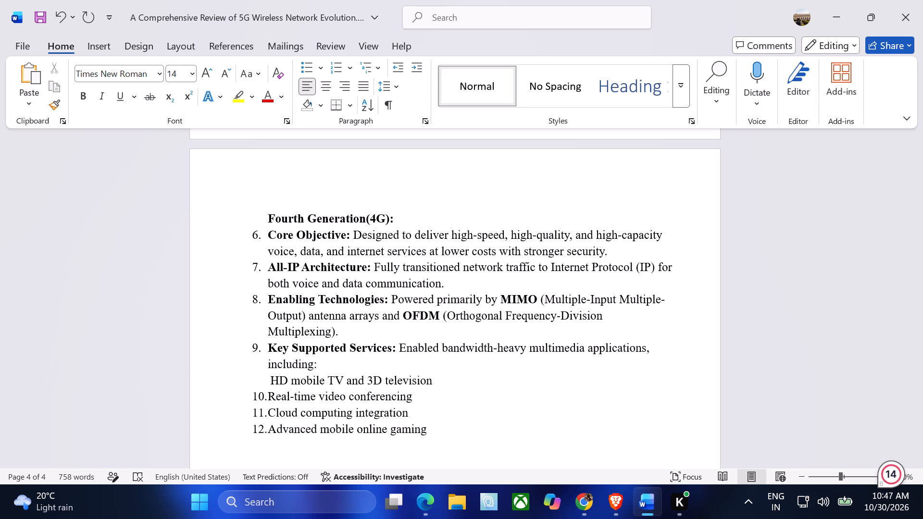
key("space")
key("space")
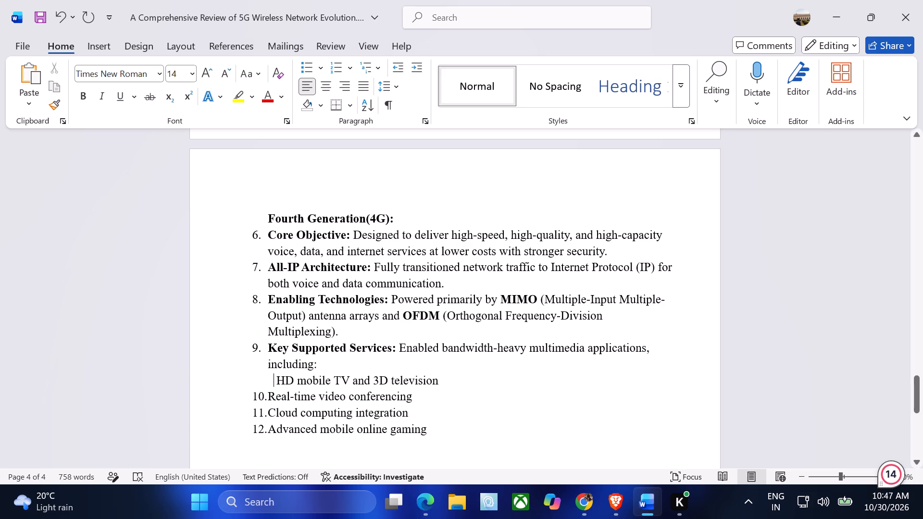
Remove the numbering from "Real-time video conferencing" and indent the line with eight leading spaces.
left_click(265, 397)
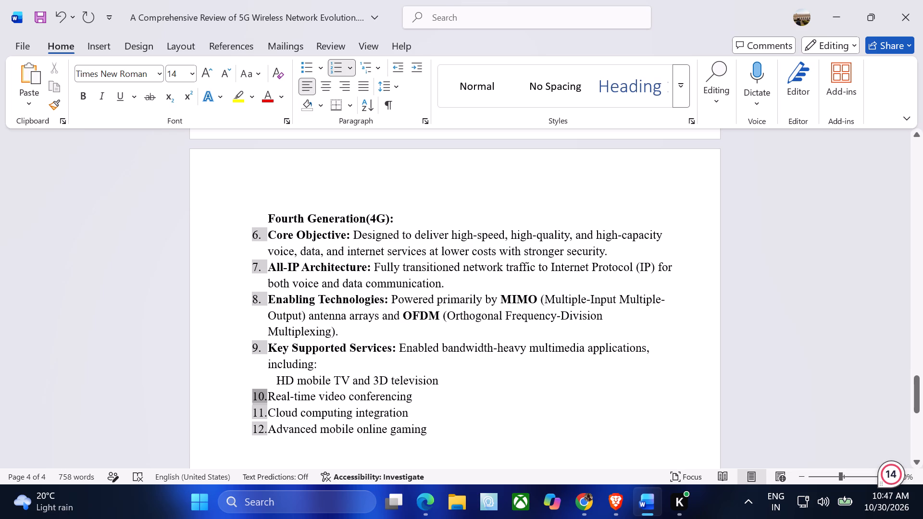
left_click(267, 397)
key("BackSpace")
key("space")
key("space")
key("space")
key("space")
key("space")
key("space")
key("space")
key("space")
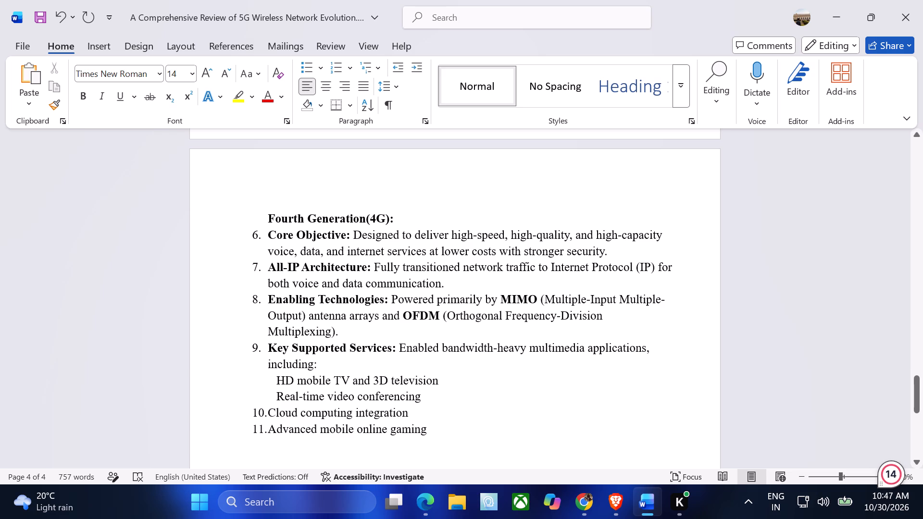
Remove the numbering from "Cloud computing integration" and indent the line with eight leading spaces.
left_click(267, 413)
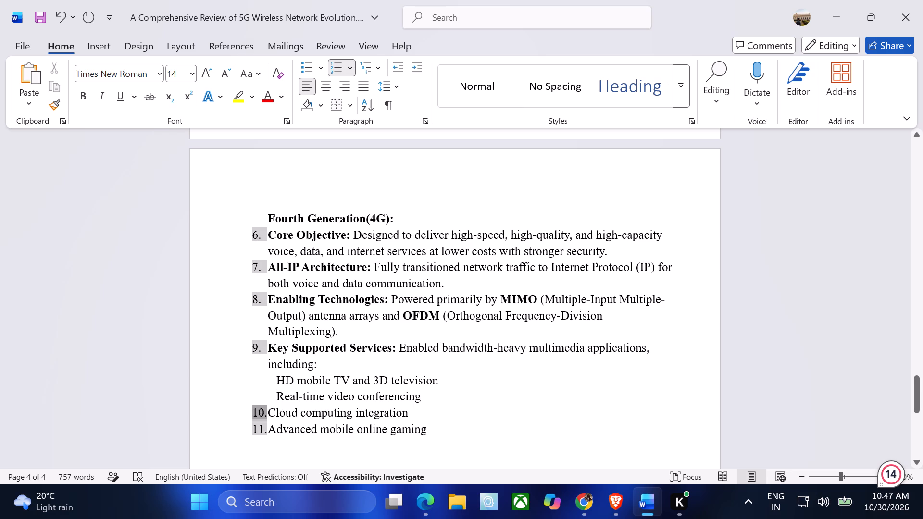
key("BackSpace")
key("space")
key("space")
key("space")
key("space")
key("space")
key("space")
key("space")
key("space")
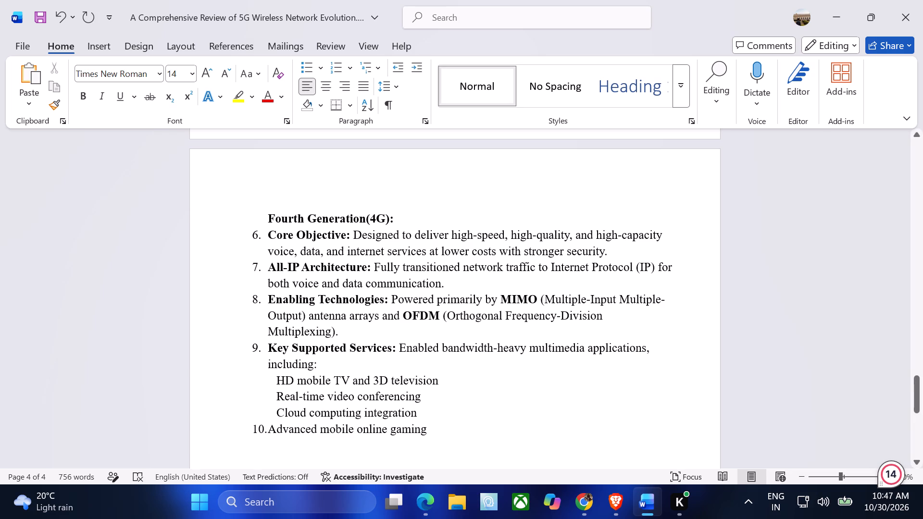
Remove the numbering from "Advanced mobile online gaming" and indent the line with eight leading spaces, matching the items above.
left_click_drag(266, 429, 252, 429)
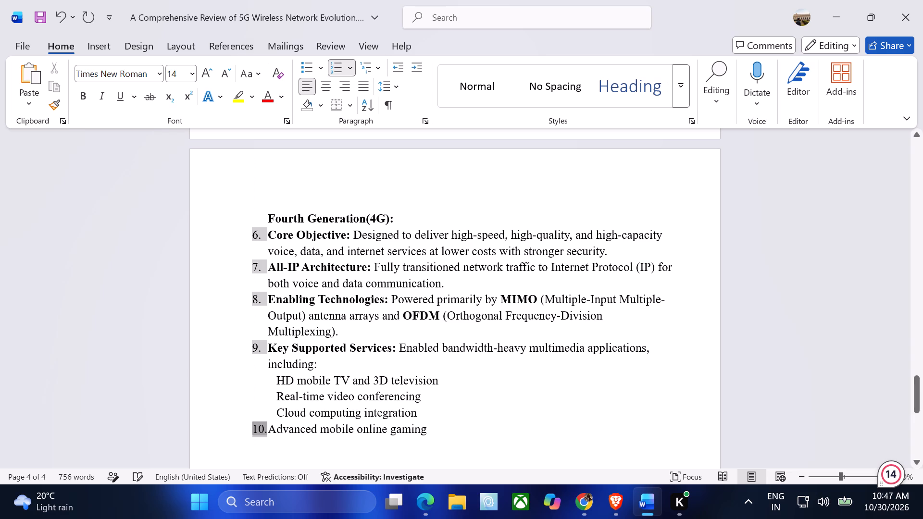
key("BackSpace")
key("space")
key("space")
key("space")
key("space")
key("space")
key("space")
key("space")
key("space")
key("space")
key("space")
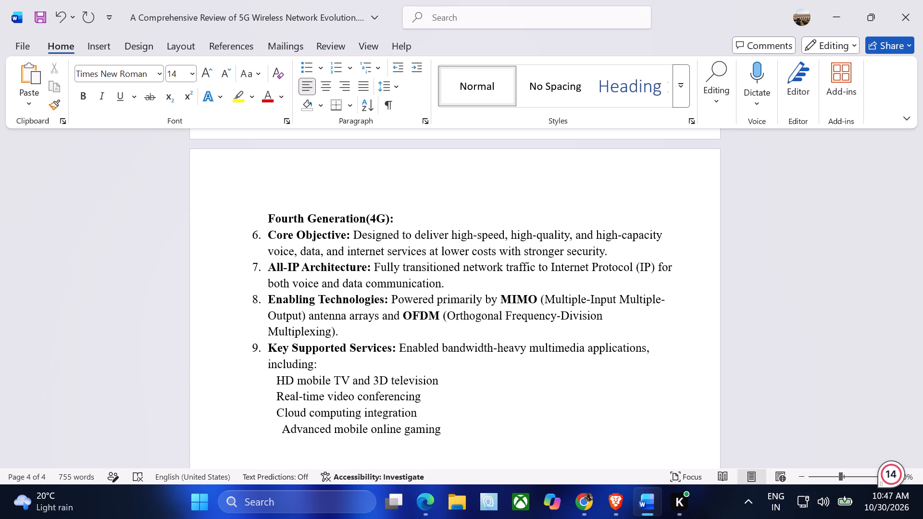
key("BackSpace")
key("BackSpace")
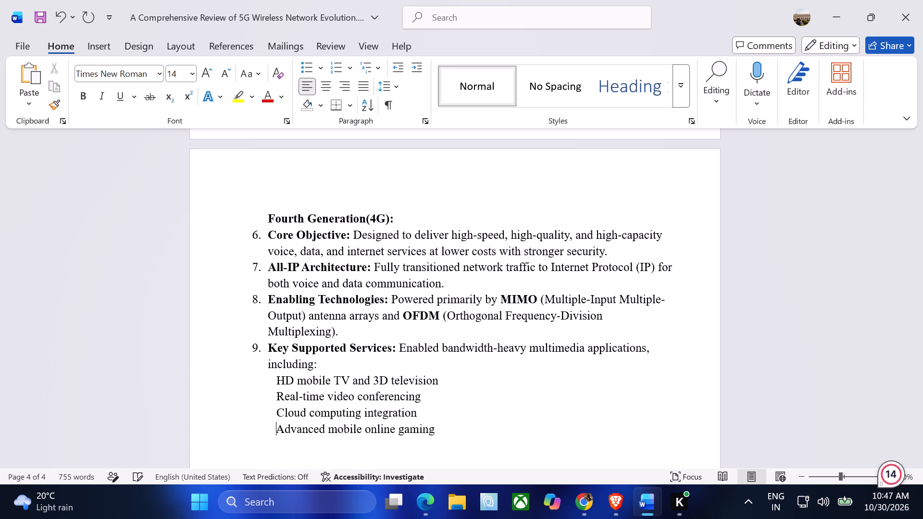
Remove one leading space from each of the lines "Cloud computing integration", "Real-time video conferencing" and "HD mobile TV and 3D television".
key("Up")
key("BackSpace")
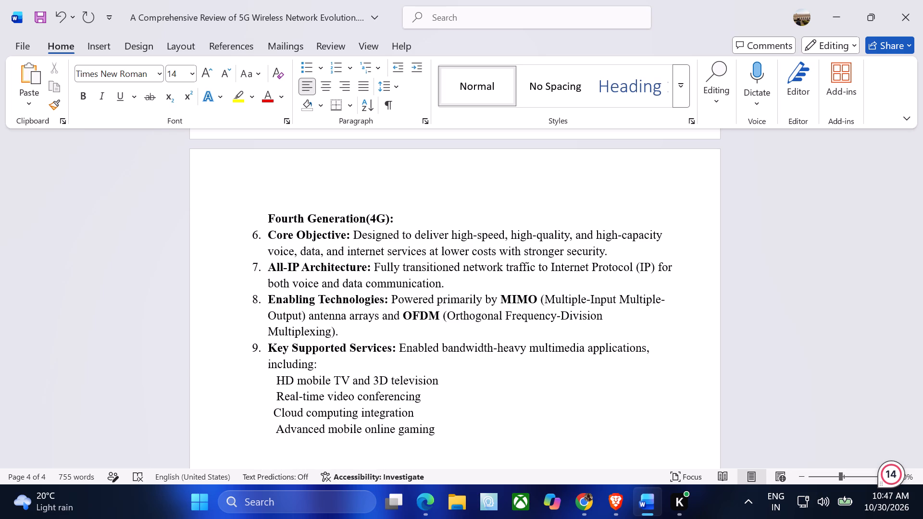
key("Up")
key("Right")
key("BackSpace")
key("Up")
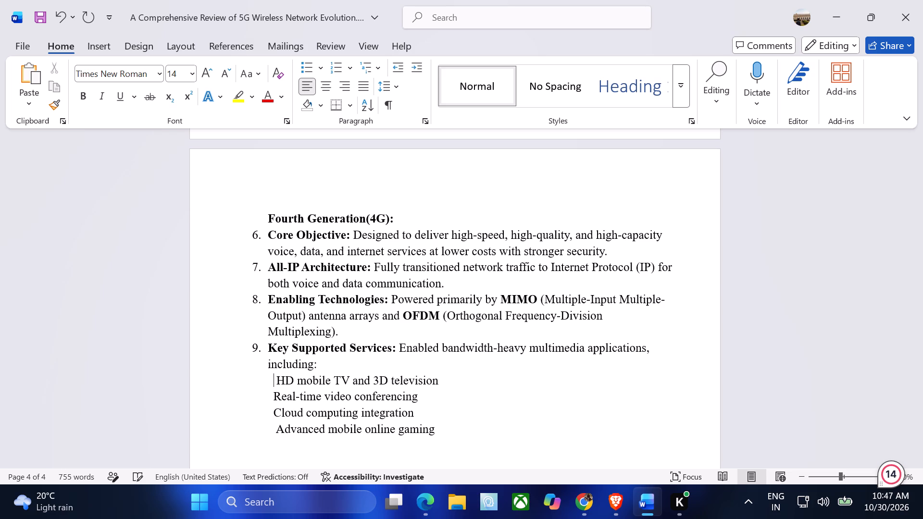
key("Right")
key("BackSpace")
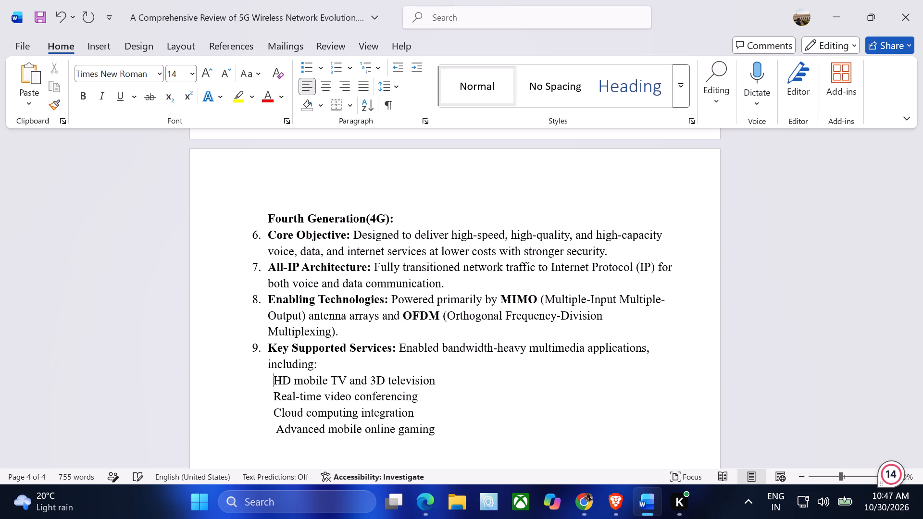
key("Down")
key("Down")
key("Down")
Format the four service lines under "Key Supported Services" as a bulleted list.
left_click_drag(440, 430, 274, 380)
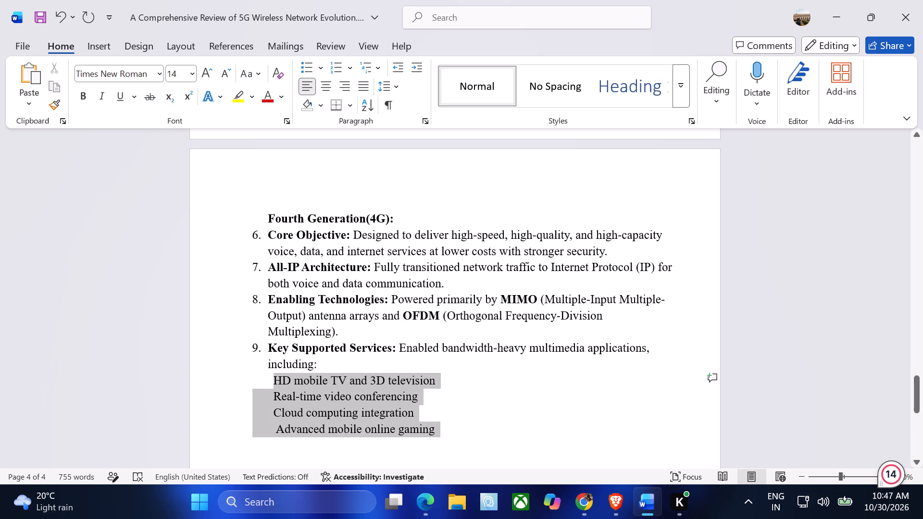
left_click_drag(274, 380, 272, 379)
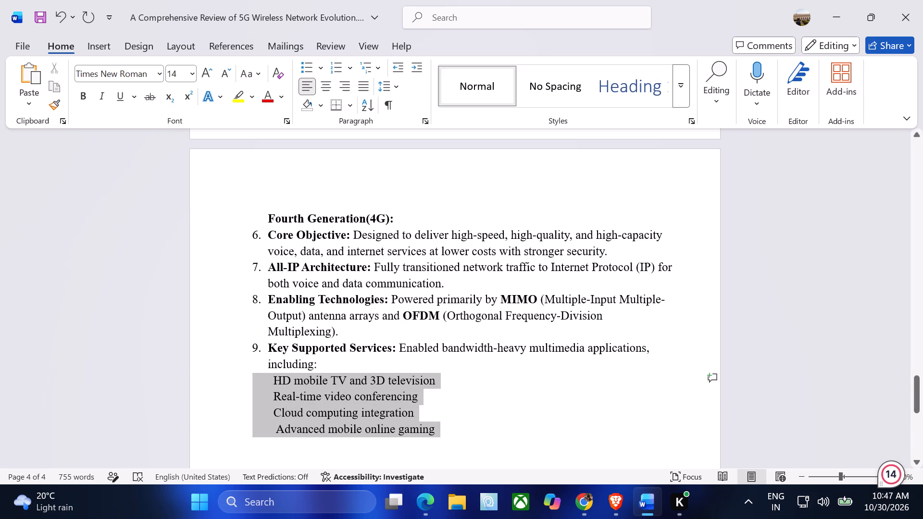
left_click_drag(272, 379, 275, 377)
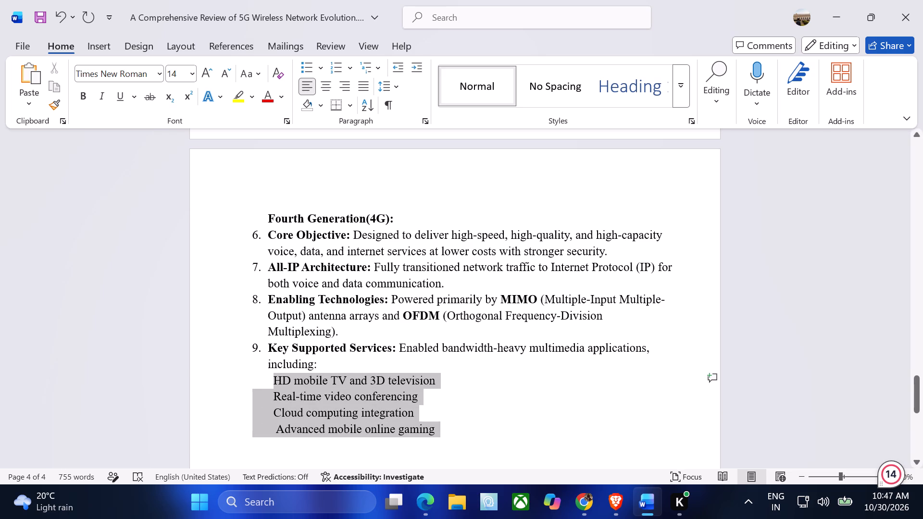
left_click_drag(275, 377, 275, 377)
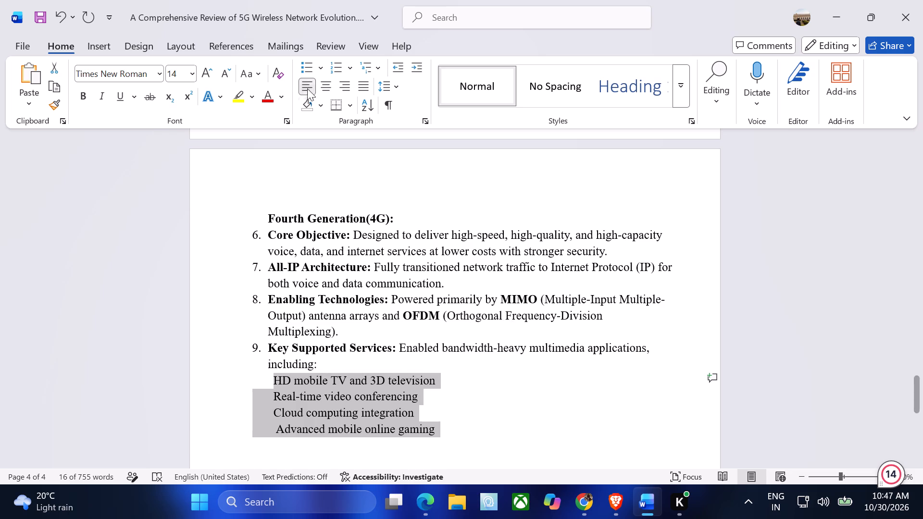
left_click(304, 69)
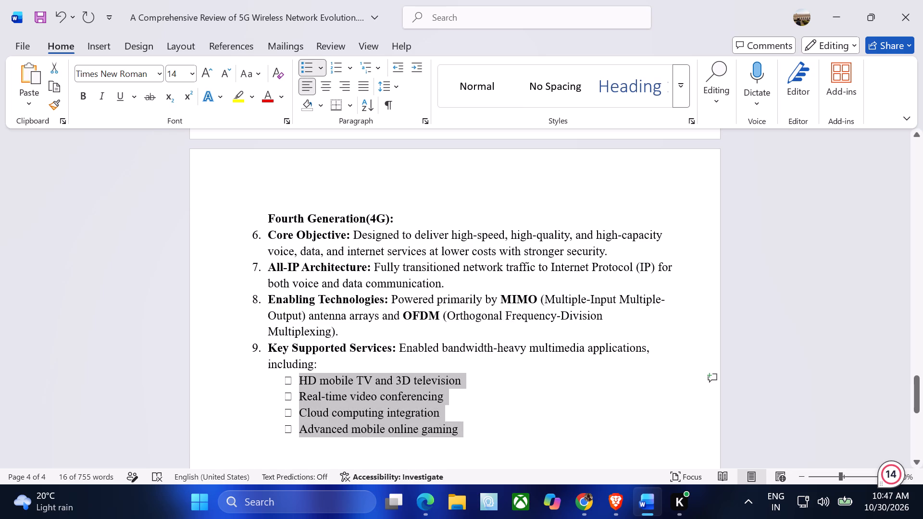
left_click(480, 409)
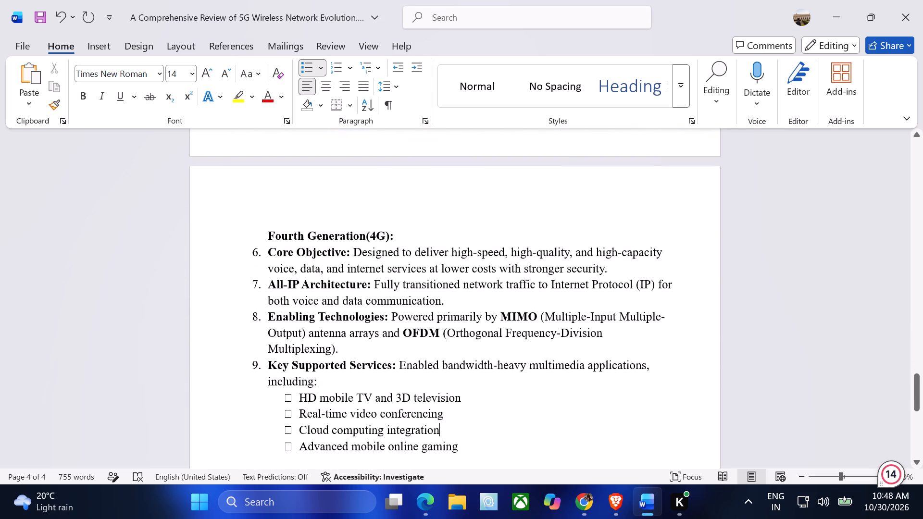
Remove the indent from the "Fourth Generation(4G):" heading so it starts at the page margin.
left_click(269, 233)
key("BackSpace")
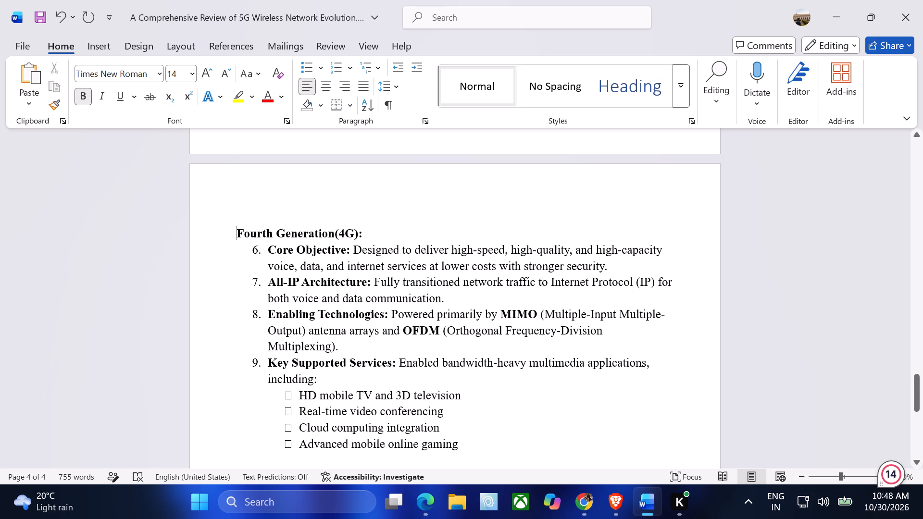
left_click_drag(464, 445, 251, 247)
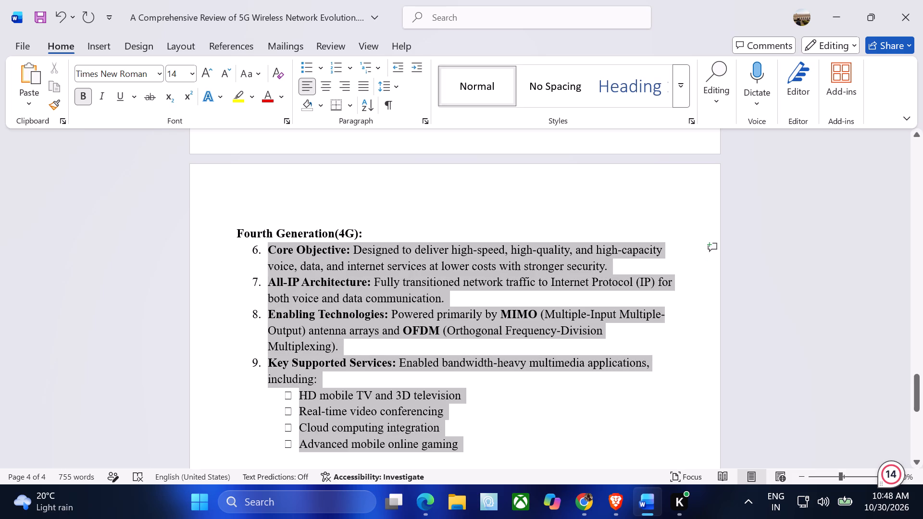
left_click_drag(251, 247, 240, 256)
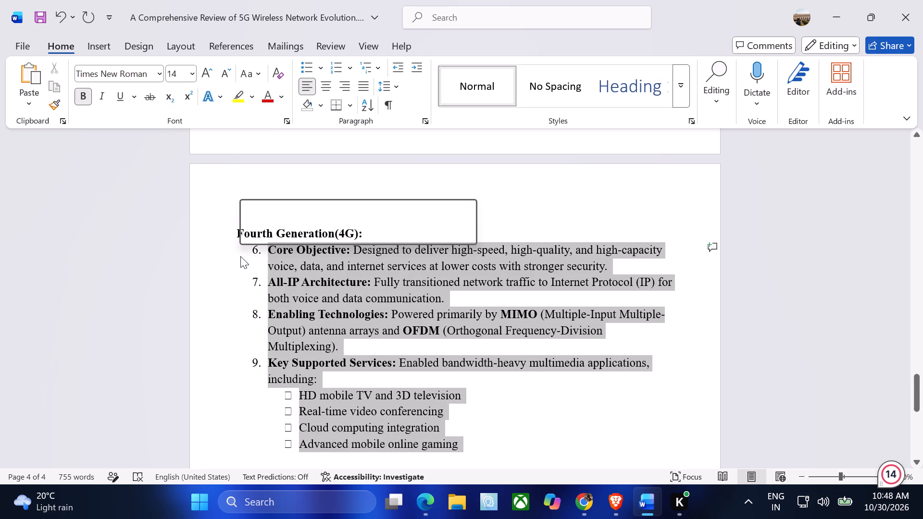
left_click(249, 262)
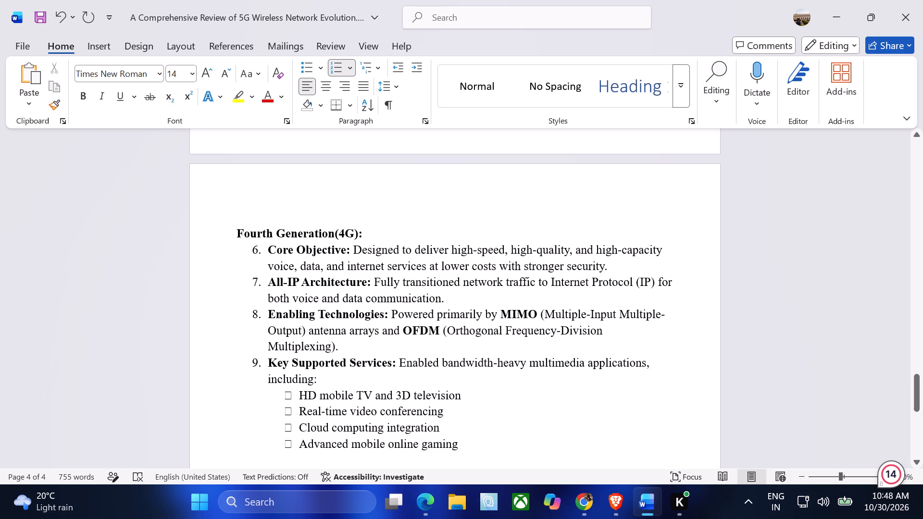
Replace the automatic number of the "Core Objective" point with a manually entered, non-bold "1.".
left_click(257, 250)
key("BackSpace")
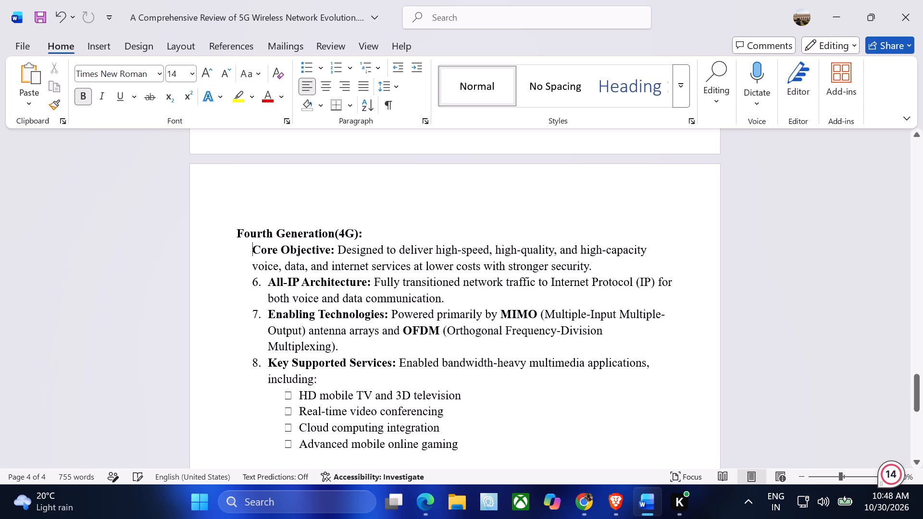
key("1")
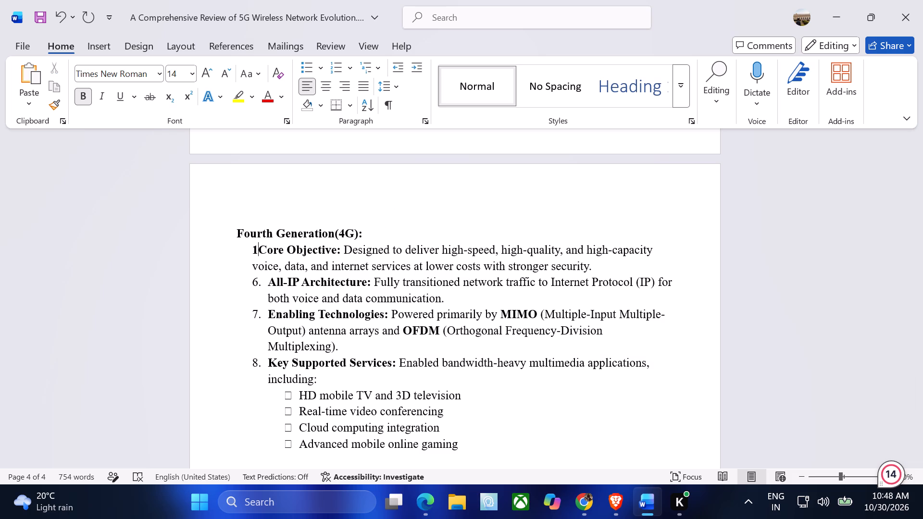
key("BackSpace")
key("ctrl+b")
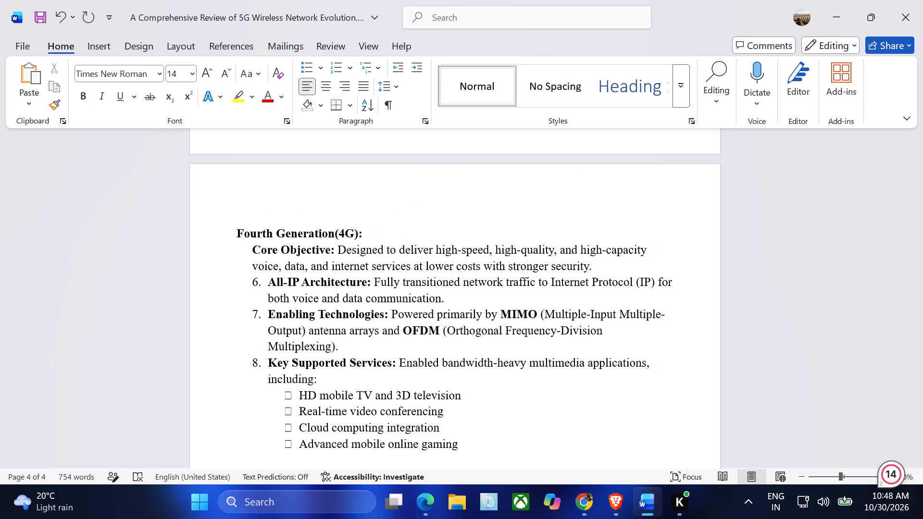
key("1")
key("period")
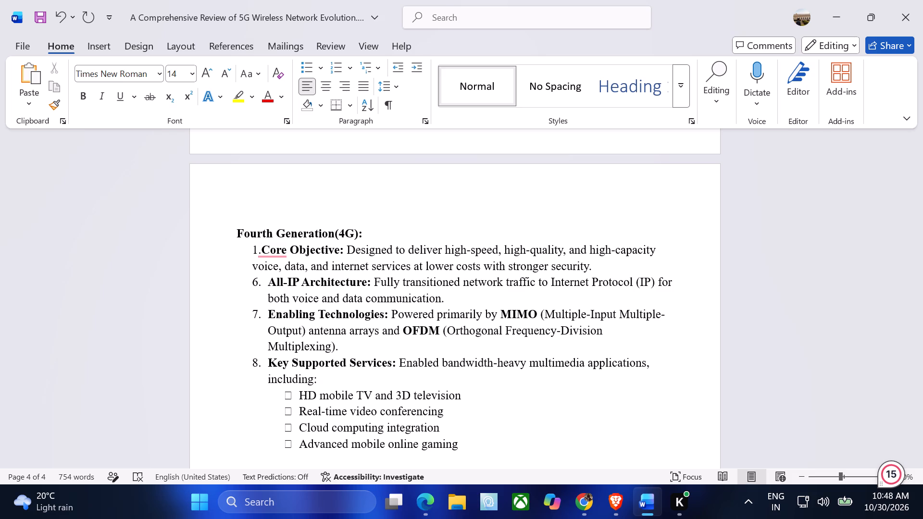
Insert six spaces before "voice" at the start of the "Core Objective" point's second line.
key("Left")
key("Left")
key("Down")
key("space")
key("space")
key("space")
key("space")
key("space")
key("space")
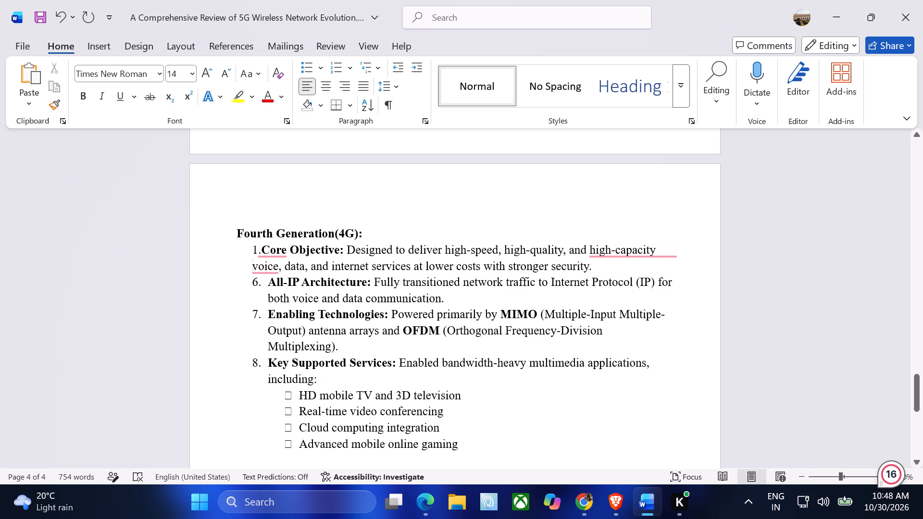
Replace the automatic number of the "All-IP Architecture" point with a bold "B" directly before its text.
left_click(257, 282)
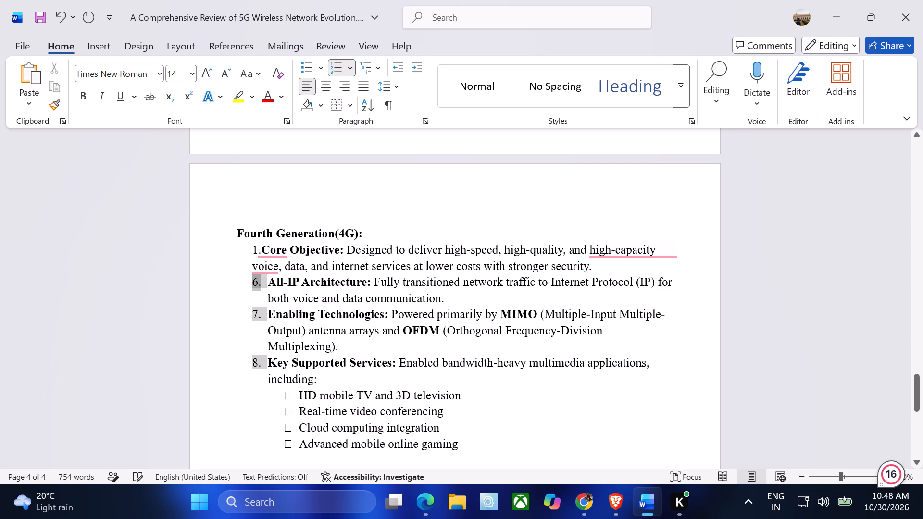
key("BackSpace")
key("2")
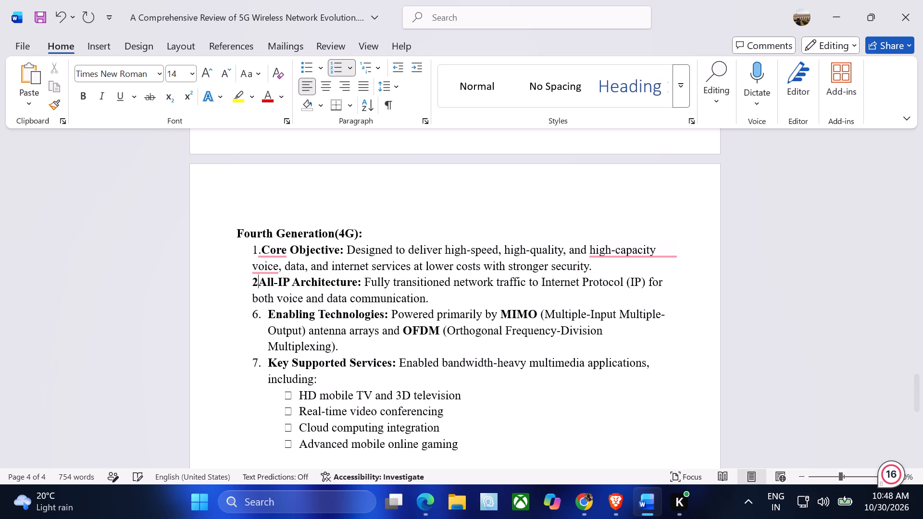
key("BackSpace")
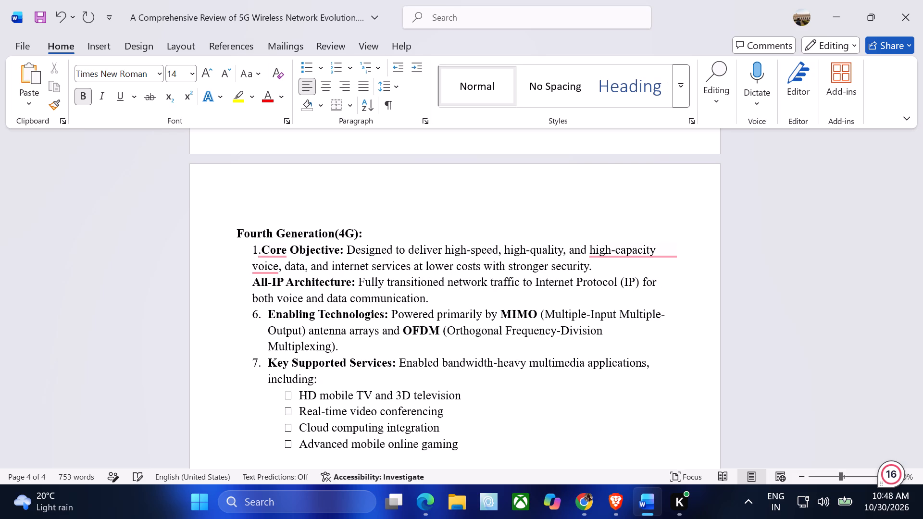
type("B@")
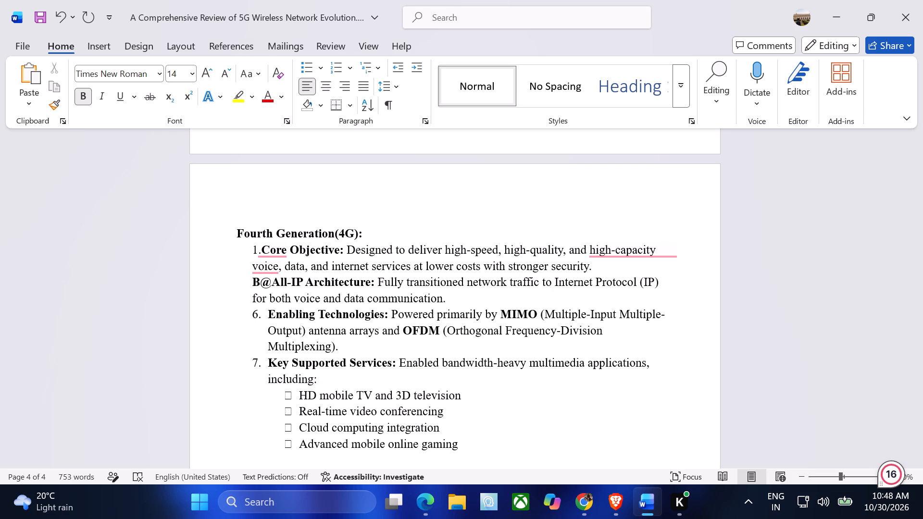
key("BackSpace")
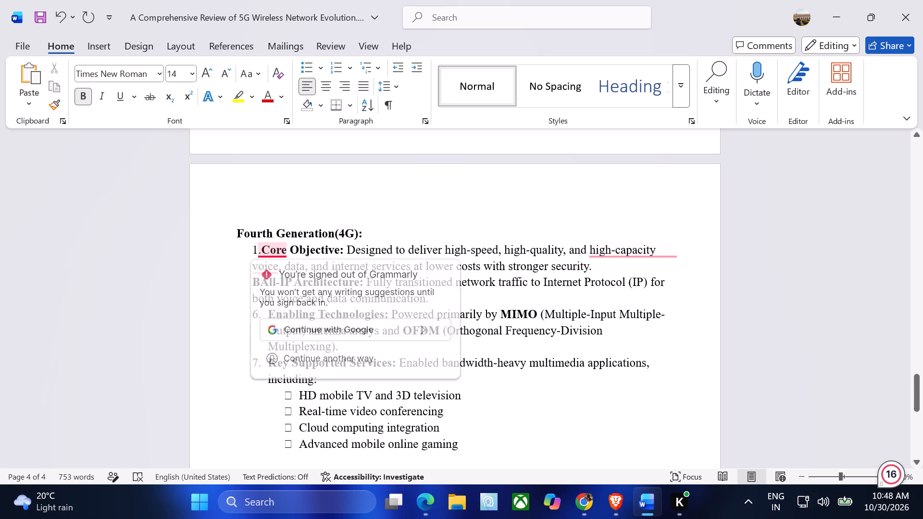
left_click(242, 279)
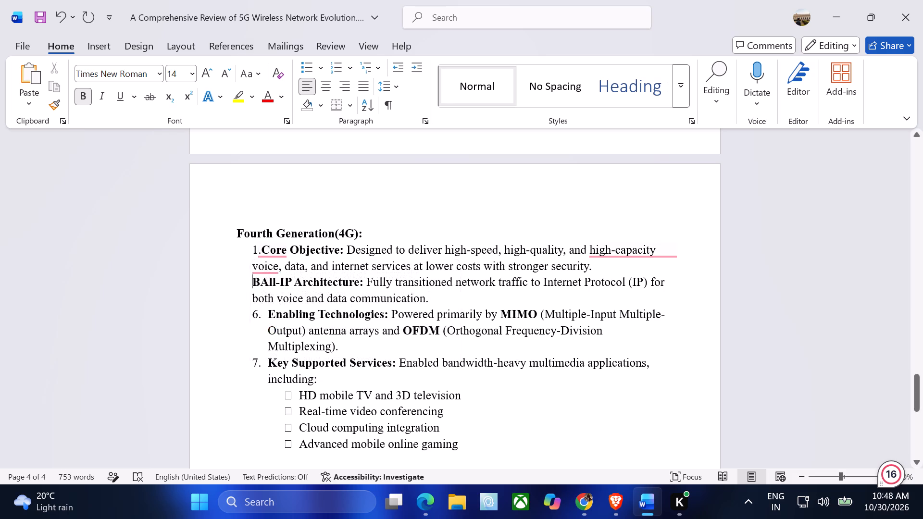
Delete three of the extra spaces before "voice" in the "Core Objective" point.
left_click(254, 265)
key("BackSpace")
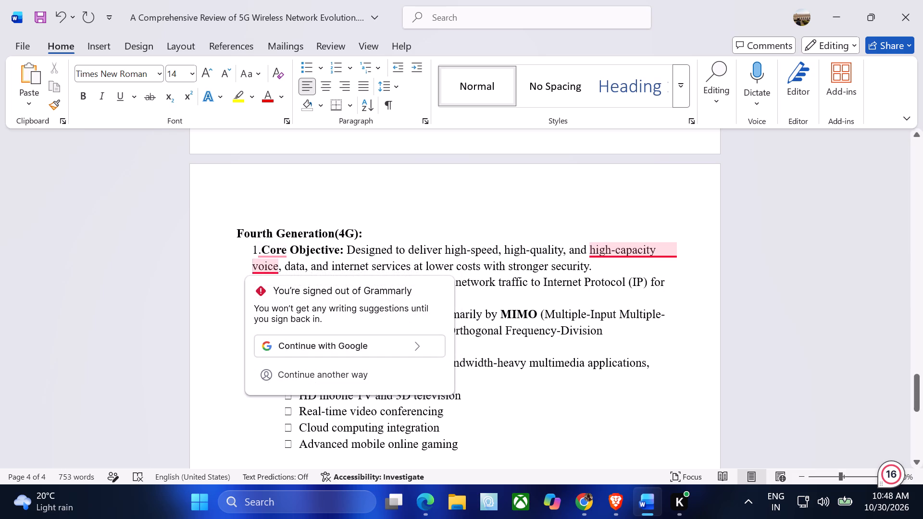
key("BackSpace")
key("BackSpace")
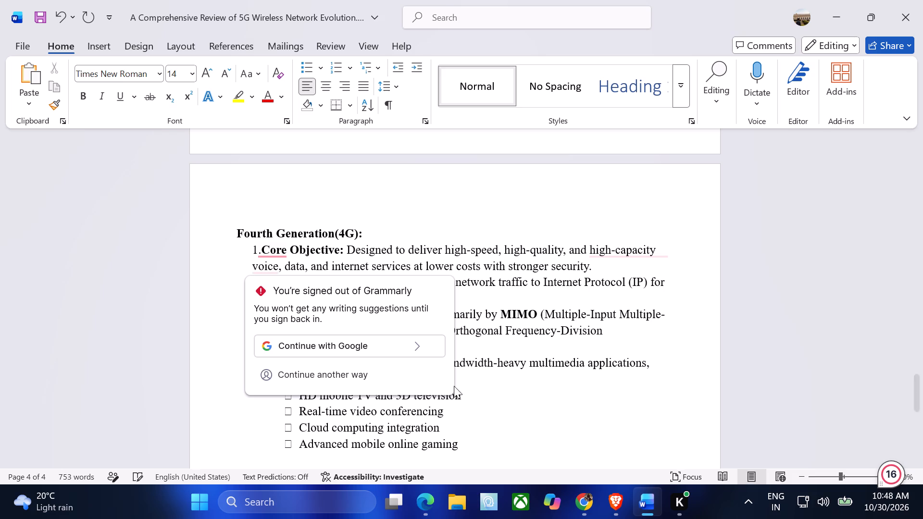
left_click(500, 401)
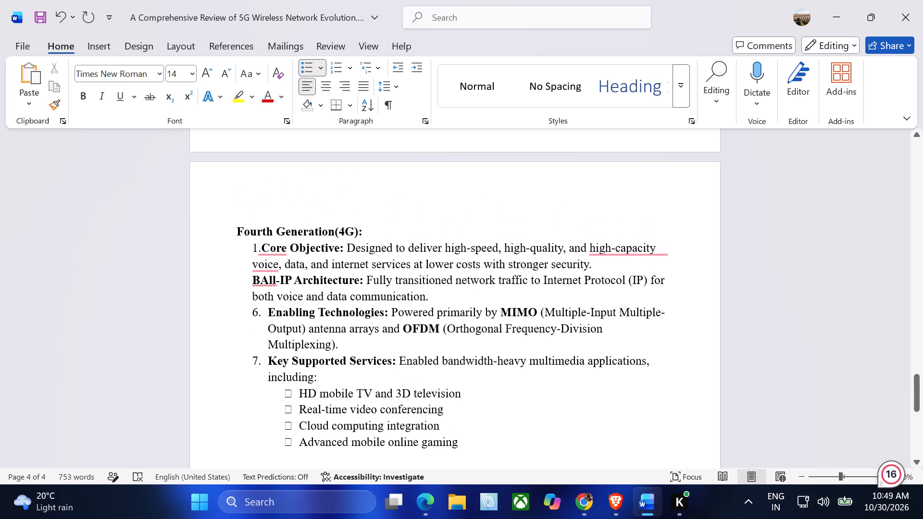
Insert a bold "2." at the start of the 4G "All-IP Architecture" point.
left_click(254, 283)
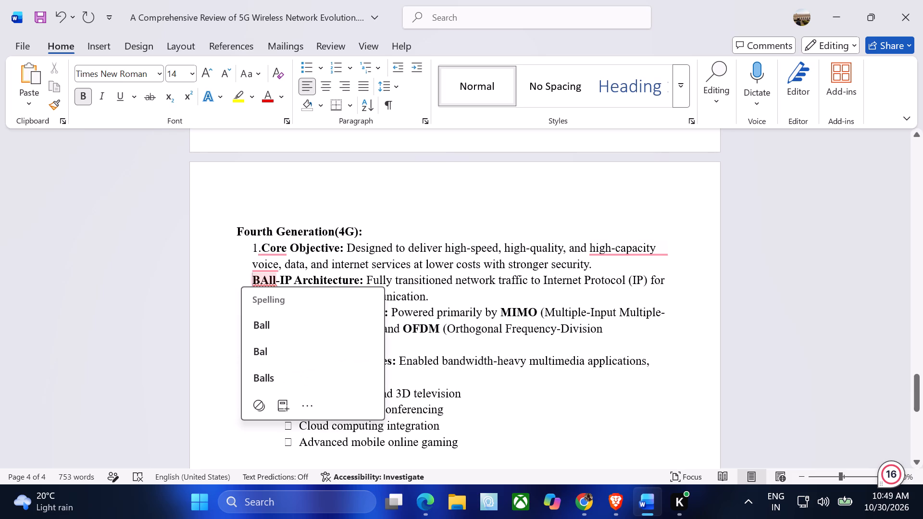
key("2")
key("period")
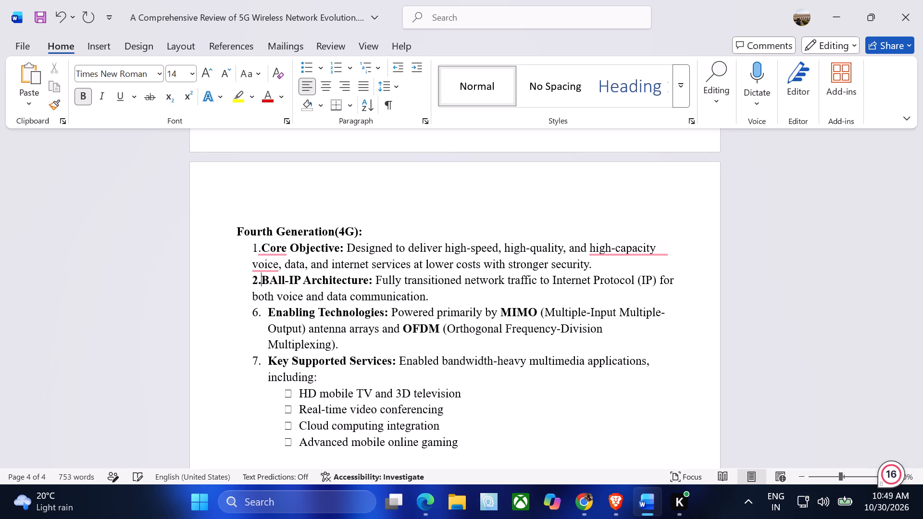
Replace the automatic number of the 4G "Enabling Technologies" point with a bold "3." followed by a space.
left_click(259, 312)
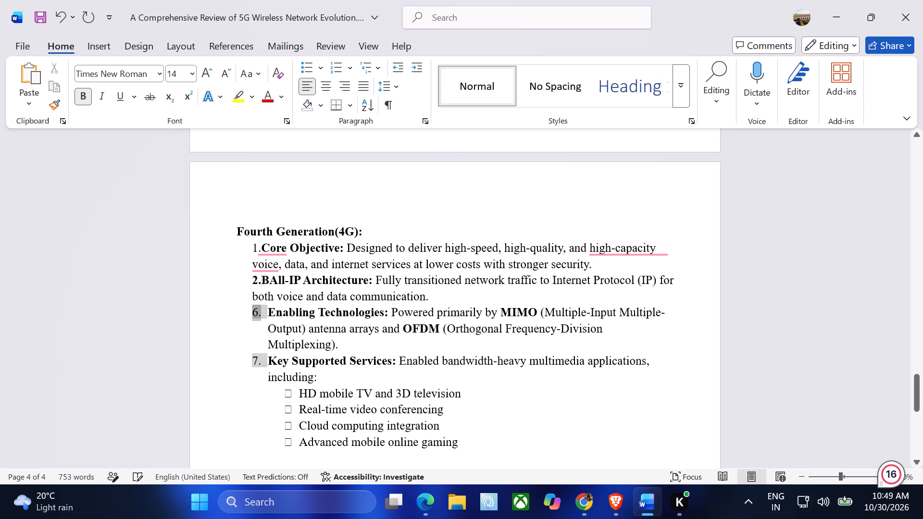
key("BackSpace")
key("3")
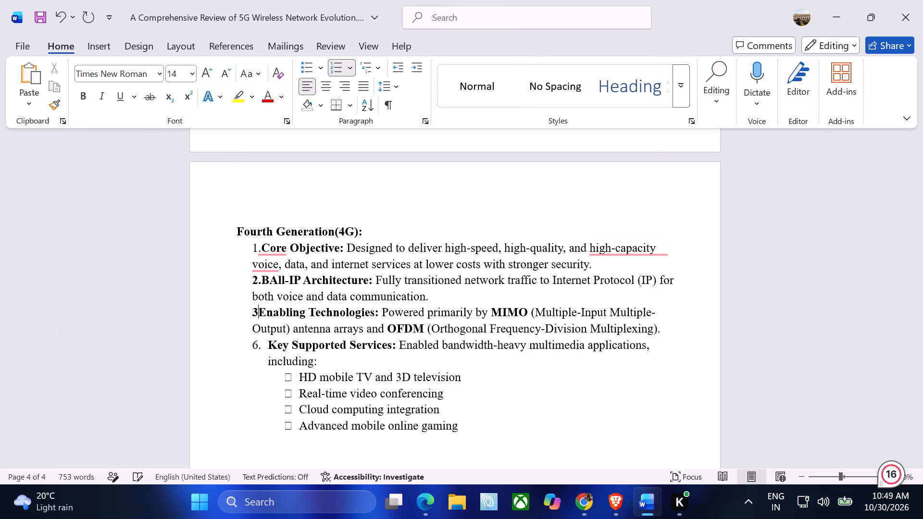
type(".")
key("space")
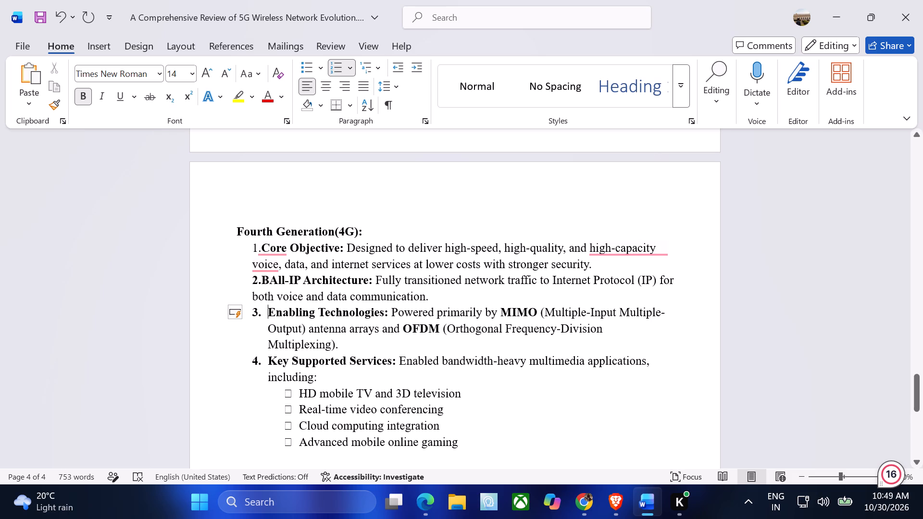
Insert two spaces after the numbers of the 4G "All-IP Architecture" and "Core Objective" points.
left_click(263, 279)
key("space")
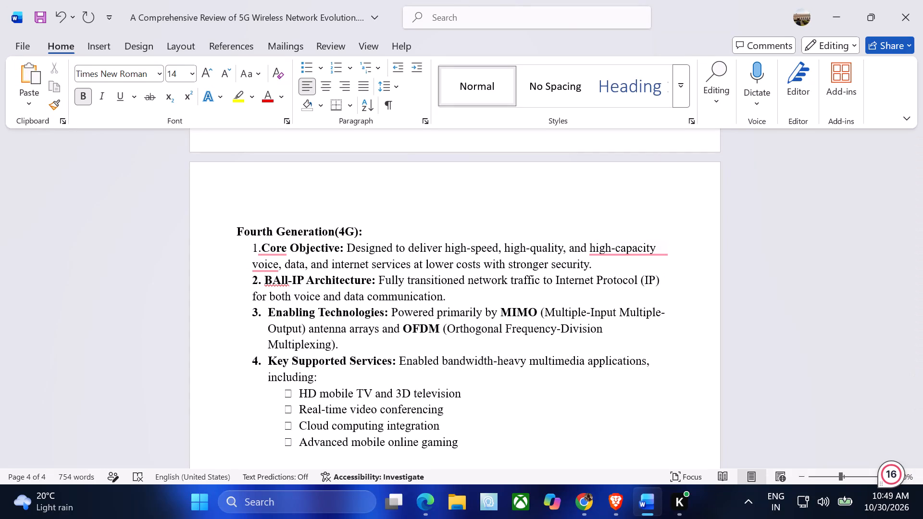
key("space")
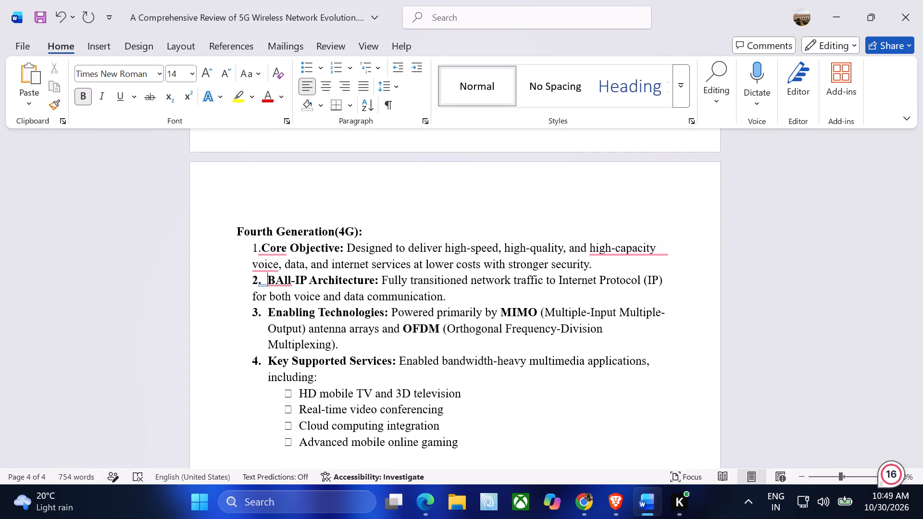
key("space")
key("BackSpace")
left_click(263, 249)
left_click(263, 249)
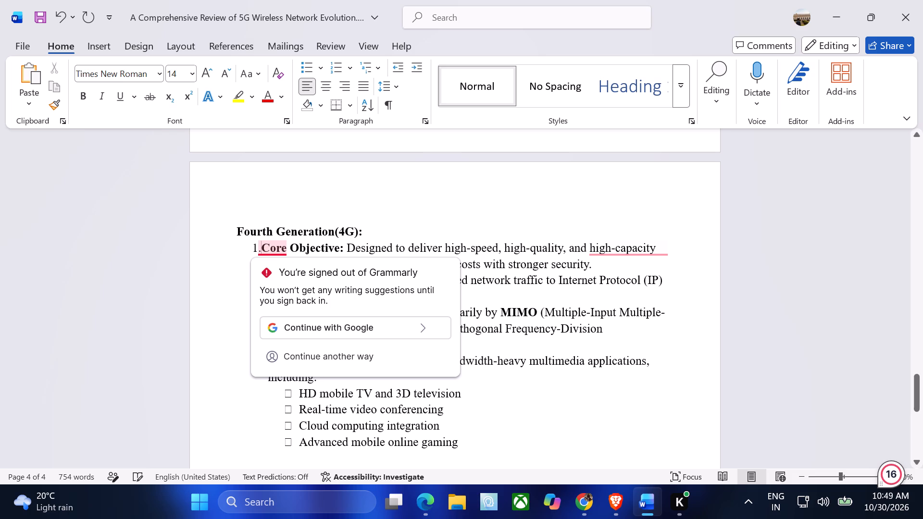
key("space")
key("space")
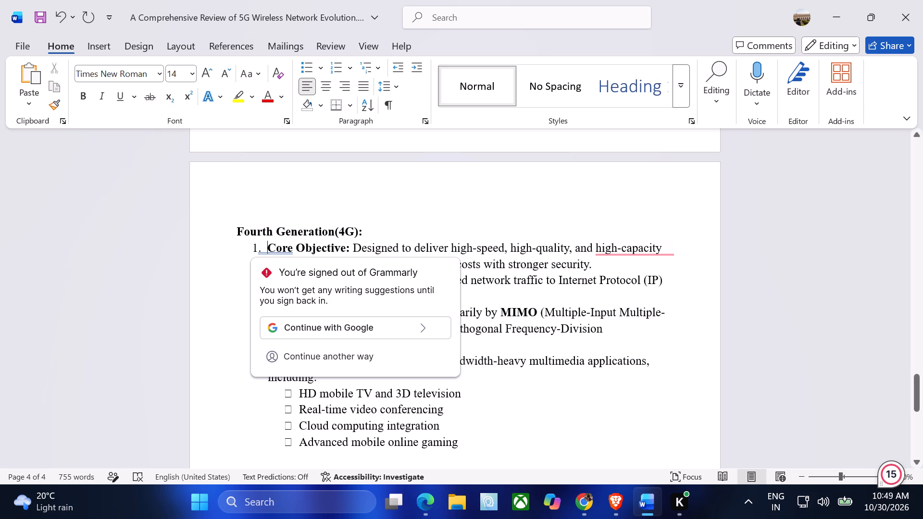
left_click(226, 339)
left_click(226, 387)
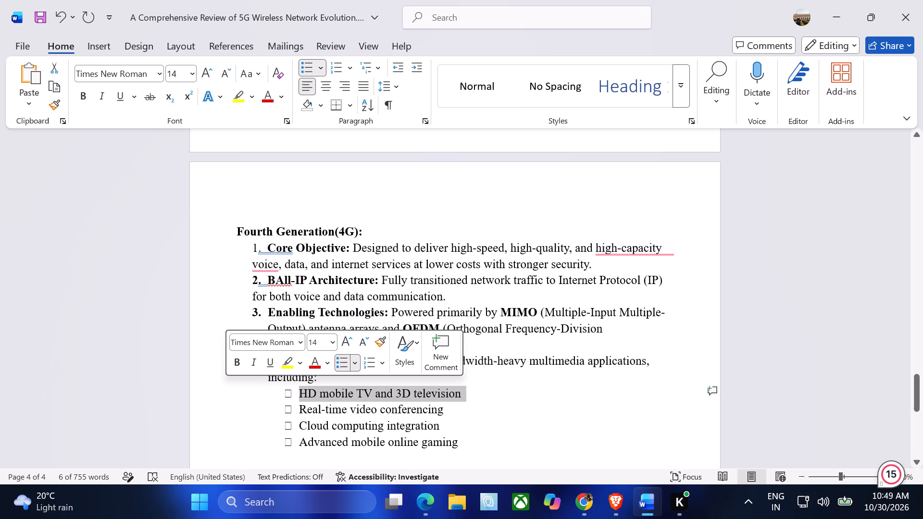
left_click(245, 404)
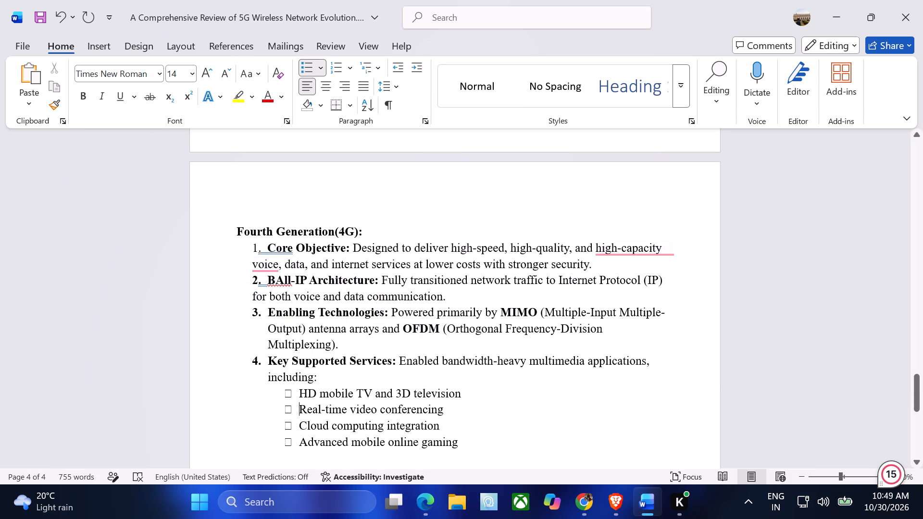
Insert four spaces before "for" at the start of the "All-IP Architecture" point's second line.
left_click(254, 296)
key("Left")
key("space")
key("space")
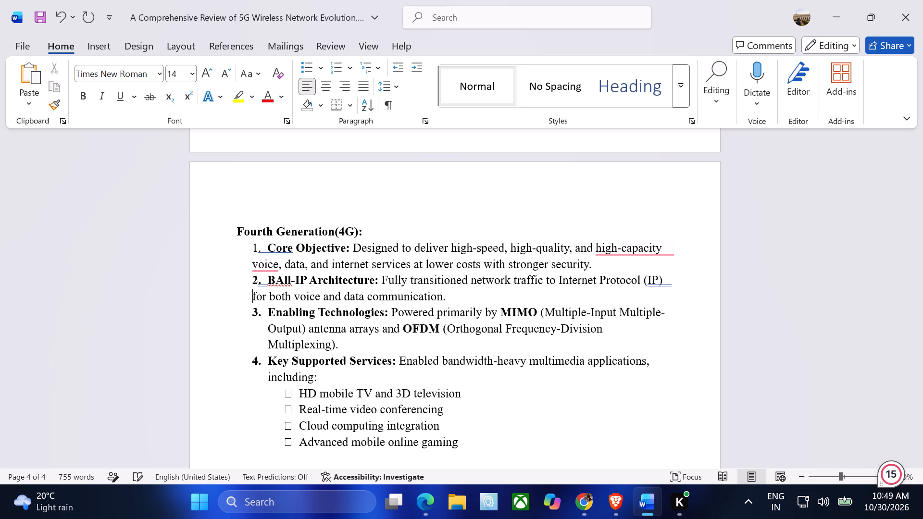
key("space")
key("space")
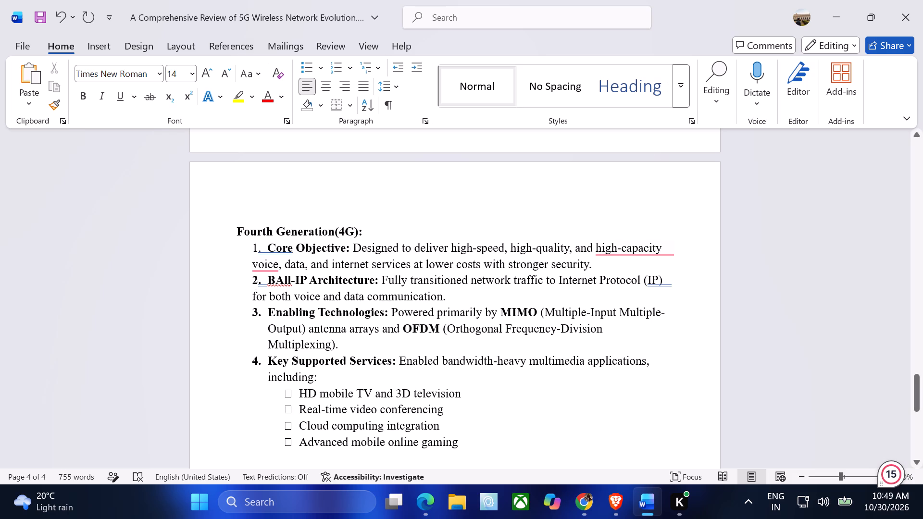
left_click(297, 352)
left_click(347, 396)
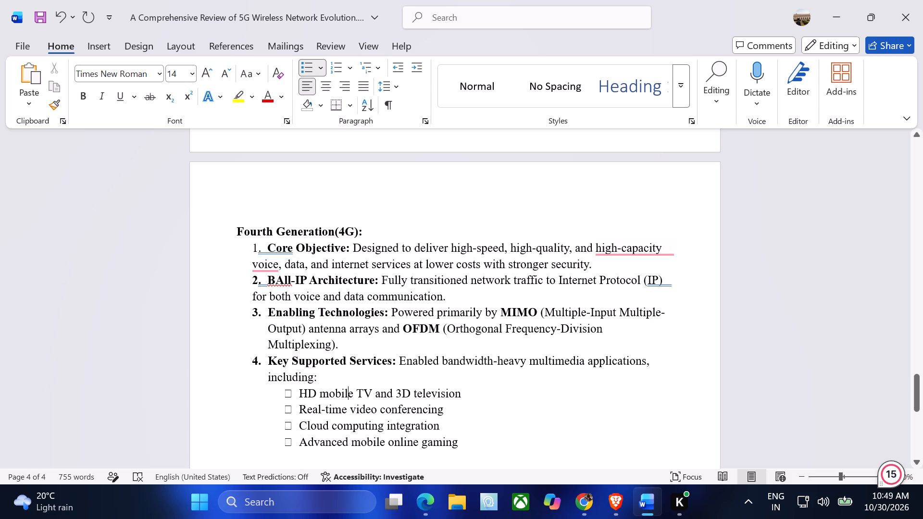
Add an unbulleted line below "Advanced mobile online gaming" and indent it with seven spaces.
scroll(347, 396, "down", 2)
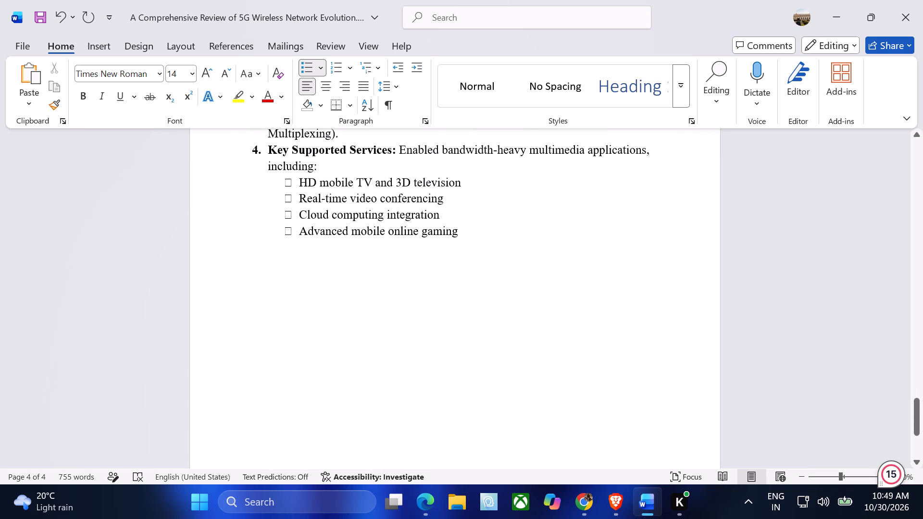
left_click(465, 233)
key("Return")
key("Return")
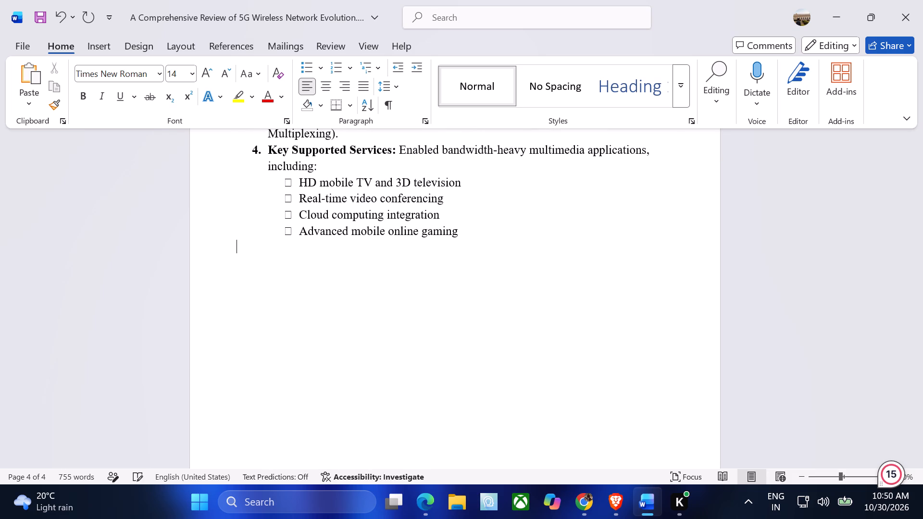
key("space")
key("space")
key("space")
key("space")
key("space")
key("space")
key("space")
Switch to Chrome and capture a snip of the "4G Technology and devices" image from the erpublications PDF, without its caption.
left_click(580, 503)
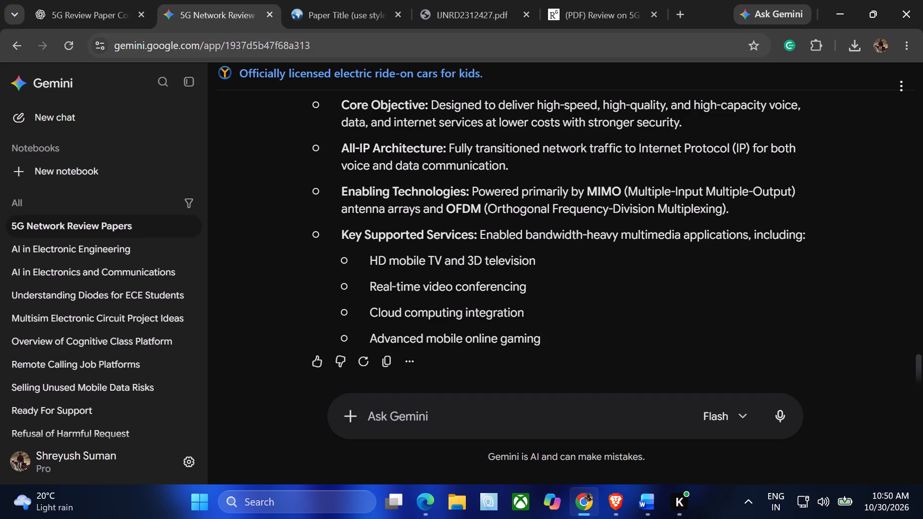
left_click(354, 23)
scroll(461, 291, "down", 2)
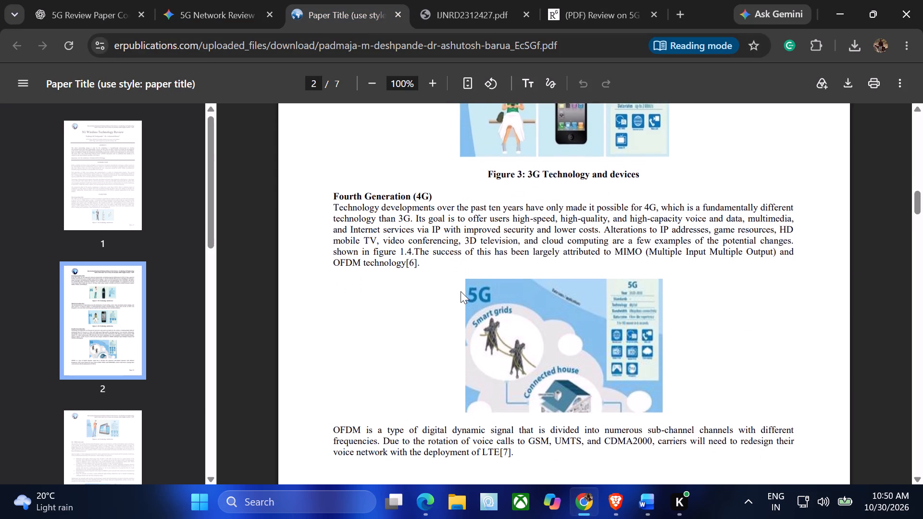
scroll(461, 291, "down", 2)
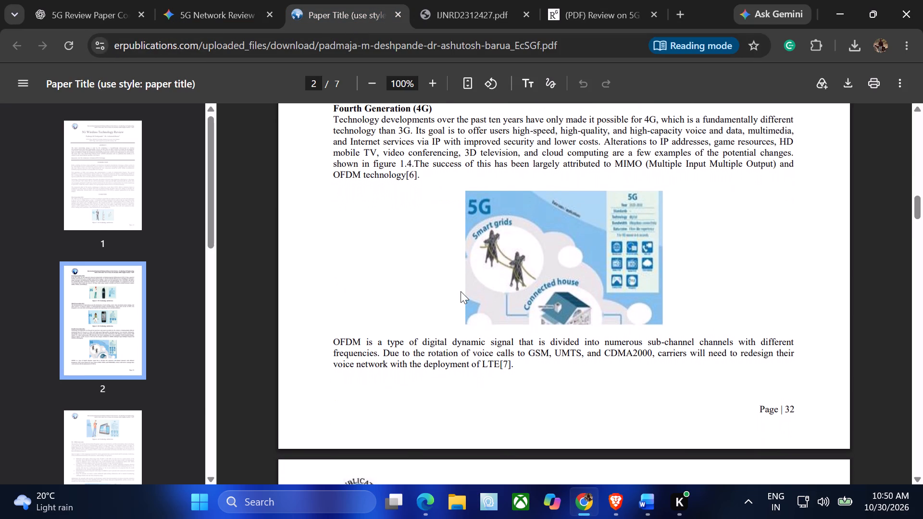
scroll(461, 291, "down", 1)
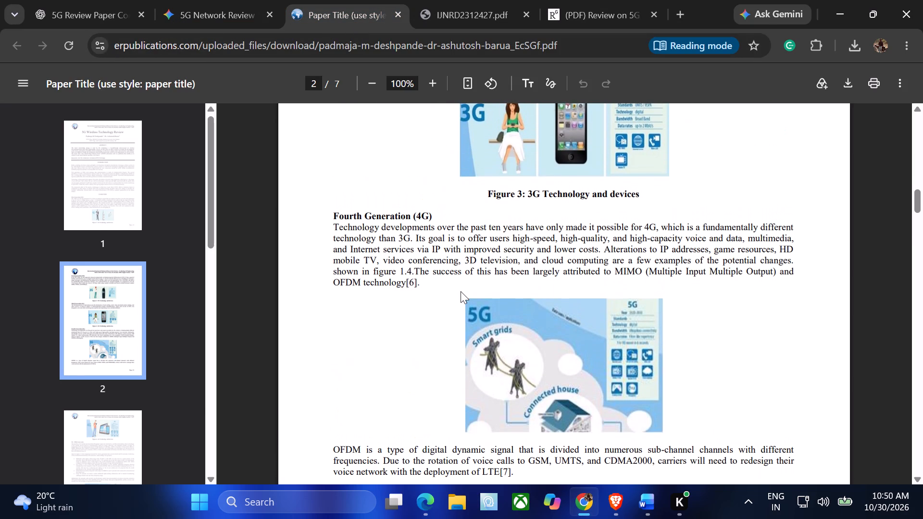
scroll(461, 291, "down", 1)
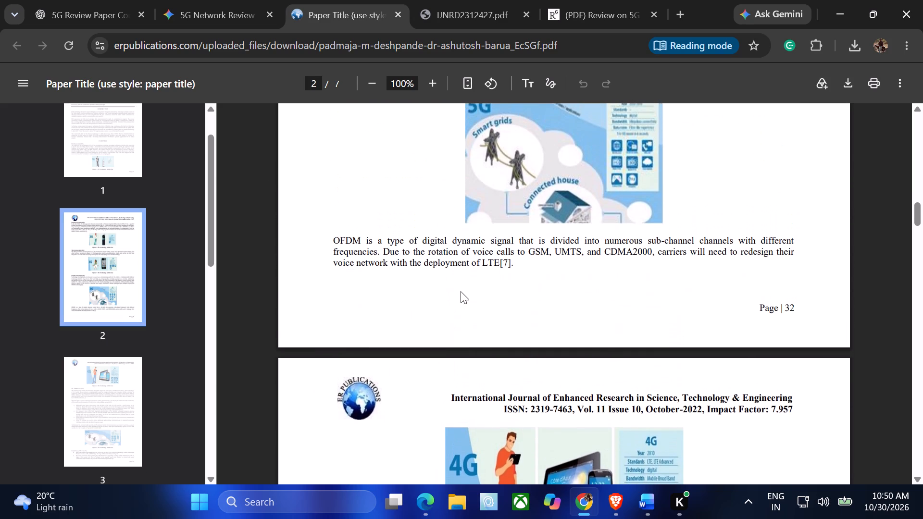
scroll(461, 291, "down", 1)
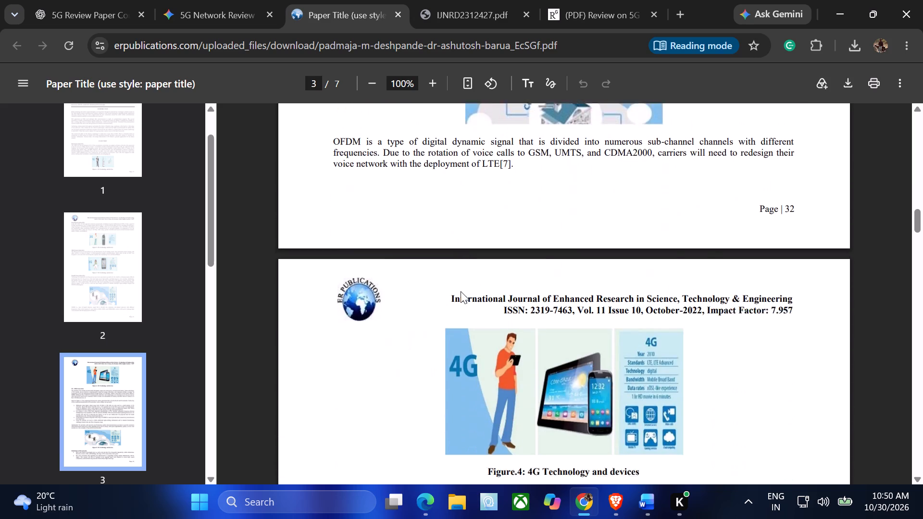
scroll(461, 291, "up", 2)
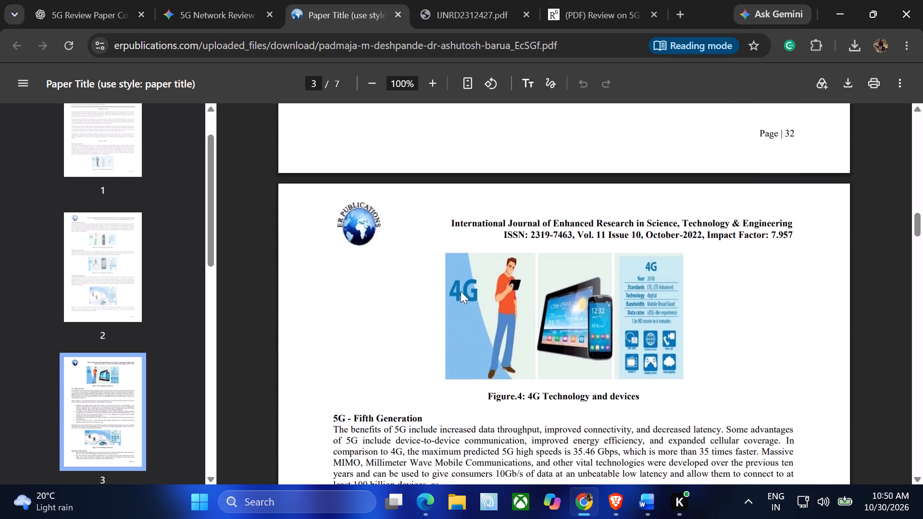
scroll(461, 291, "up", 2)
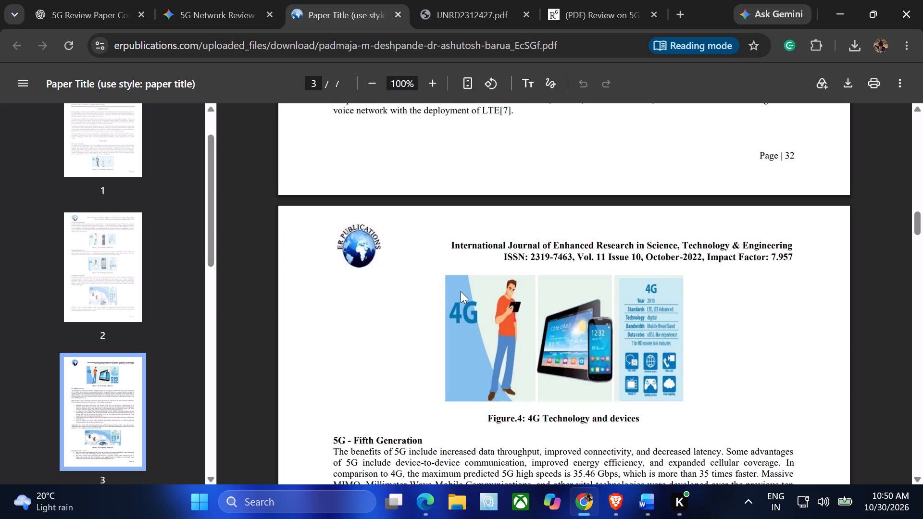
key("Print")
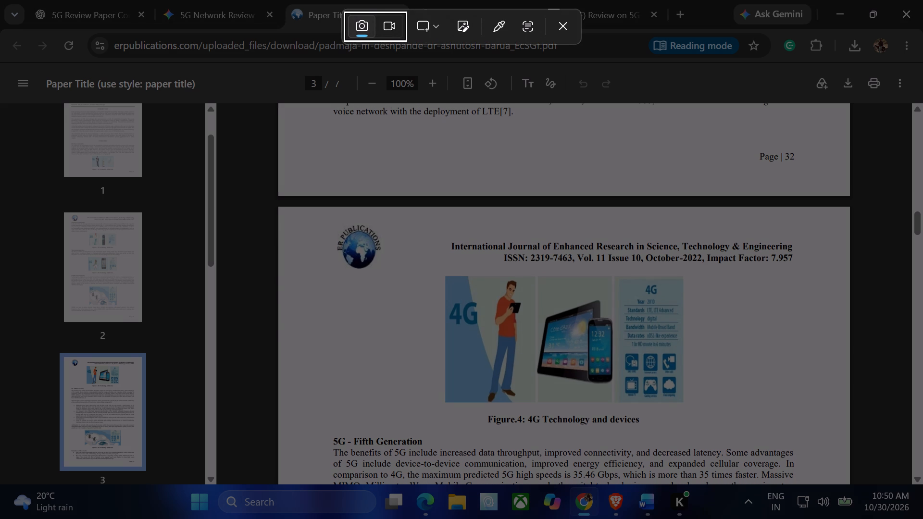
left_click_drag(431, 273, 647, 351)
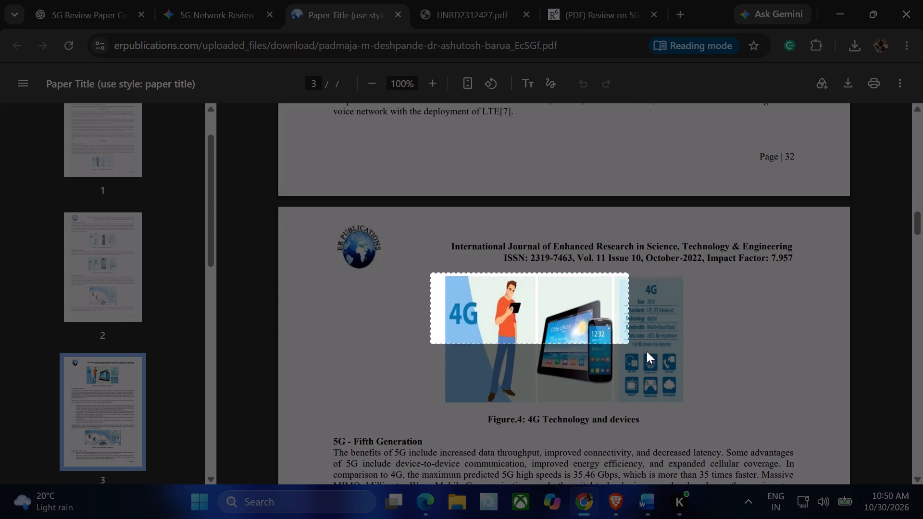
left_click_drag(647, 351, 697, 414)
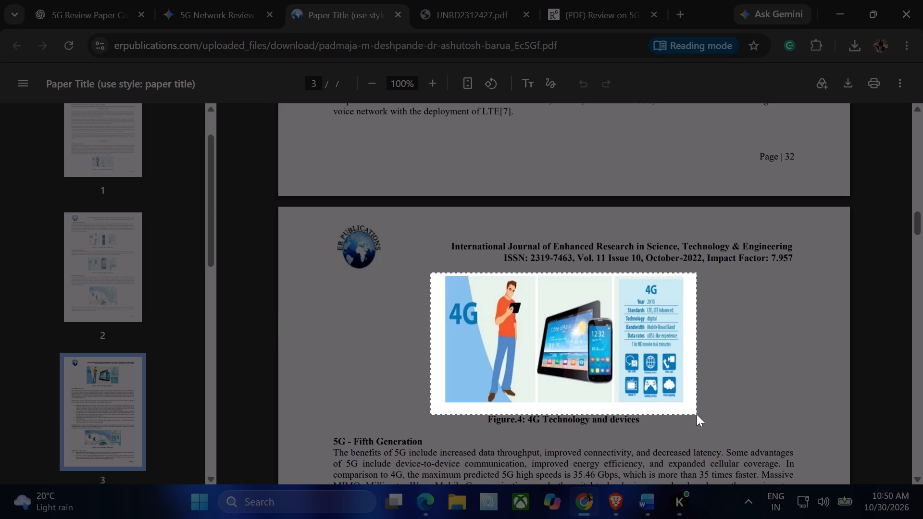
left_click_drag(697, 414, 698, 412)
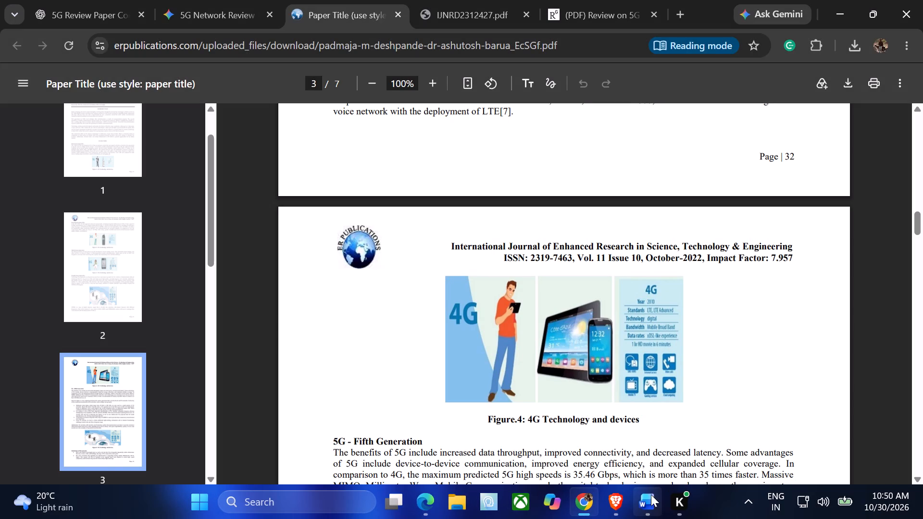
Back in Word, indent the line below the 4G bullets by twenty more spaces, paste the captured 4G image and start a new line beneath it.
left_click(651, 496)
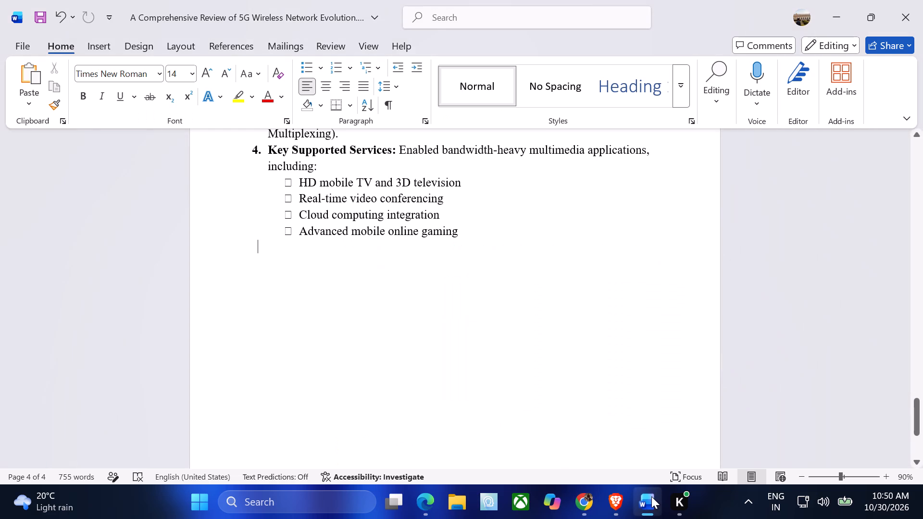
key("space")
key("space")
key("space")
key("space")
key("space")
key("space")
key("space")
key("space")
key("space")
key("space")
key("space")
key("space")
key("space")
key("space")
key("space")
key("space")
key("space")
key("space")
key("space")
key("space")
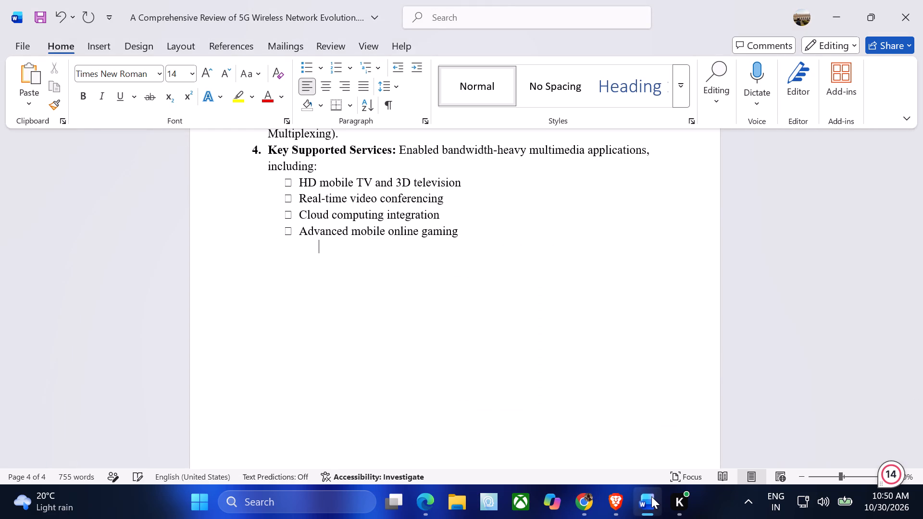
key("ctrl+v")
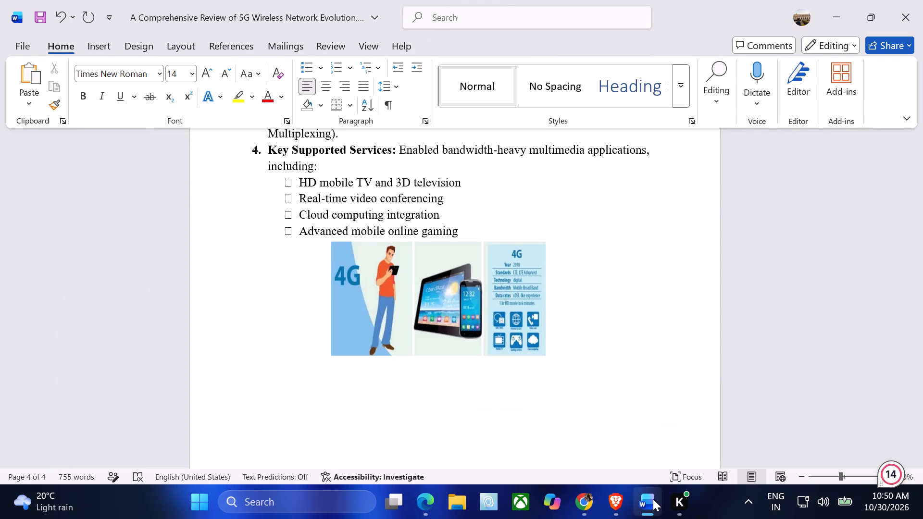
key("Return")
Enter the heading "Fifth Generation(5G)" on the line below the 4G image.
key("shift+f")
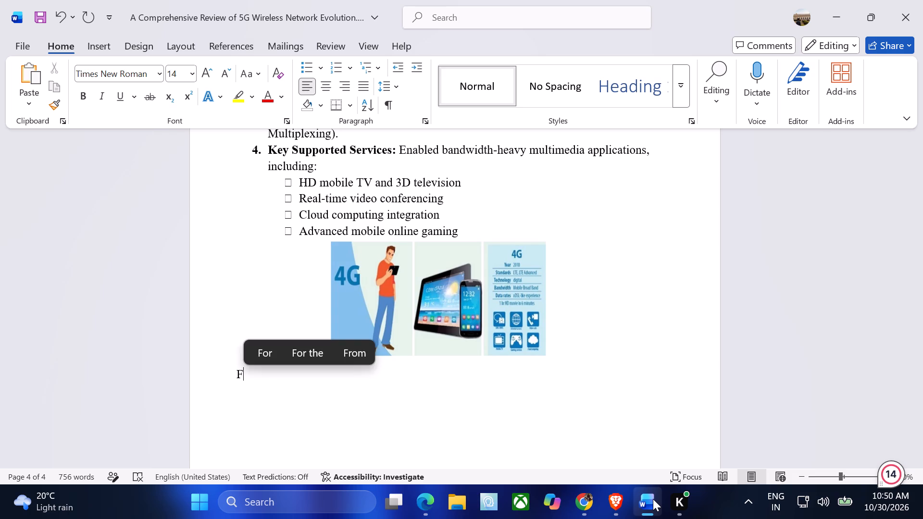
type("ifth")
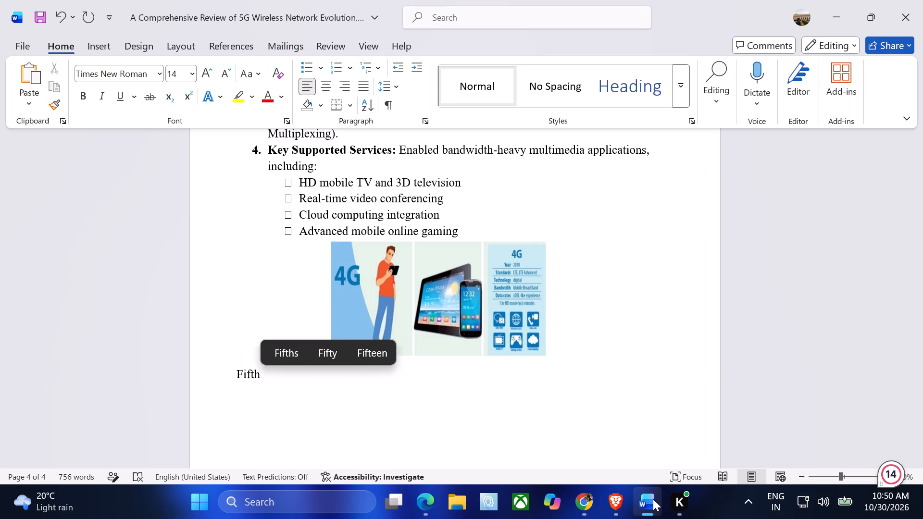
key("space")
type("gener")
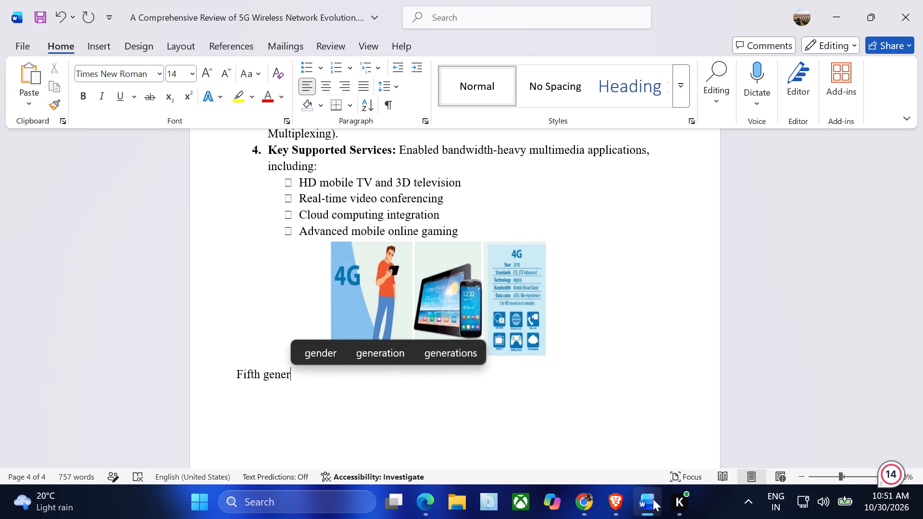
key("BackSpace")
key("BackSpace")
key("BackSpace")
key("BackSpace")
key("BackSpace")
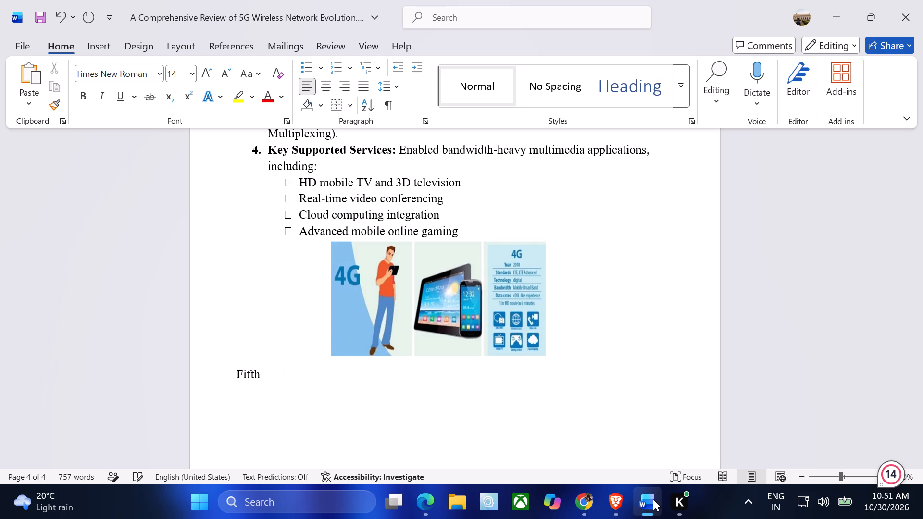
type("Ge")
type("ner")
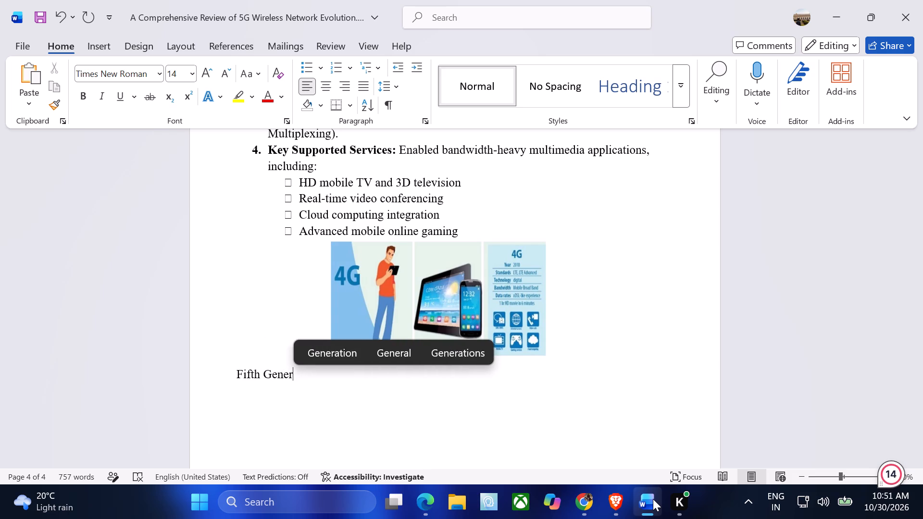
key("a")
type("tion")
type("()")
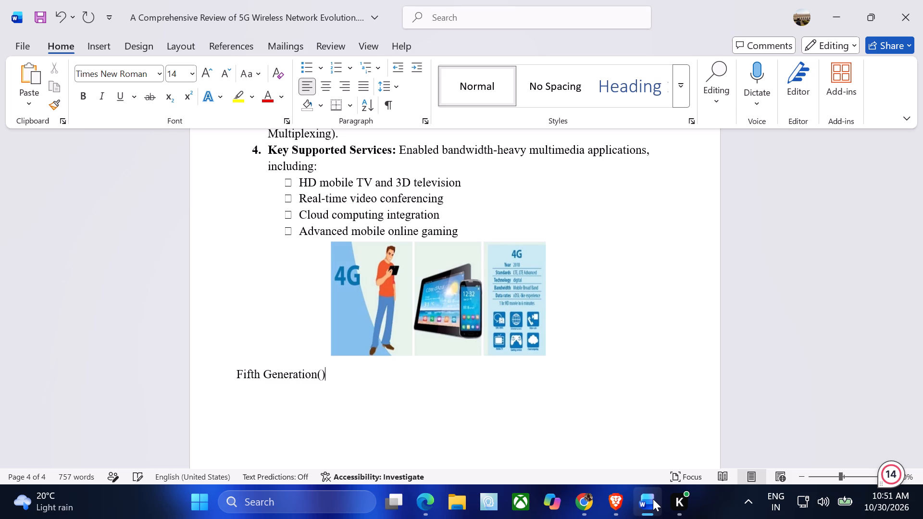
key("Left")
key("5")
key("shift+g")
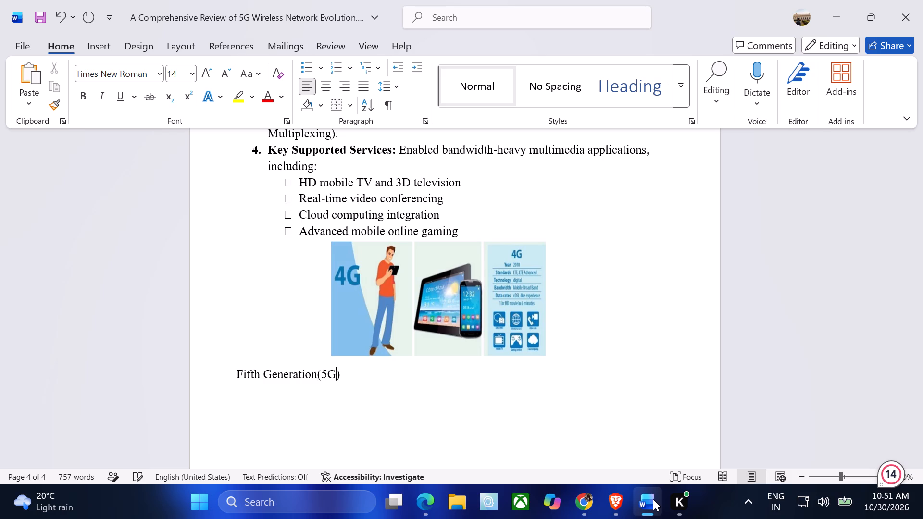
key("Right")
Add a colon after the "Fifth Generation(5G)" heading below the 4G image and make the whole heading bold.
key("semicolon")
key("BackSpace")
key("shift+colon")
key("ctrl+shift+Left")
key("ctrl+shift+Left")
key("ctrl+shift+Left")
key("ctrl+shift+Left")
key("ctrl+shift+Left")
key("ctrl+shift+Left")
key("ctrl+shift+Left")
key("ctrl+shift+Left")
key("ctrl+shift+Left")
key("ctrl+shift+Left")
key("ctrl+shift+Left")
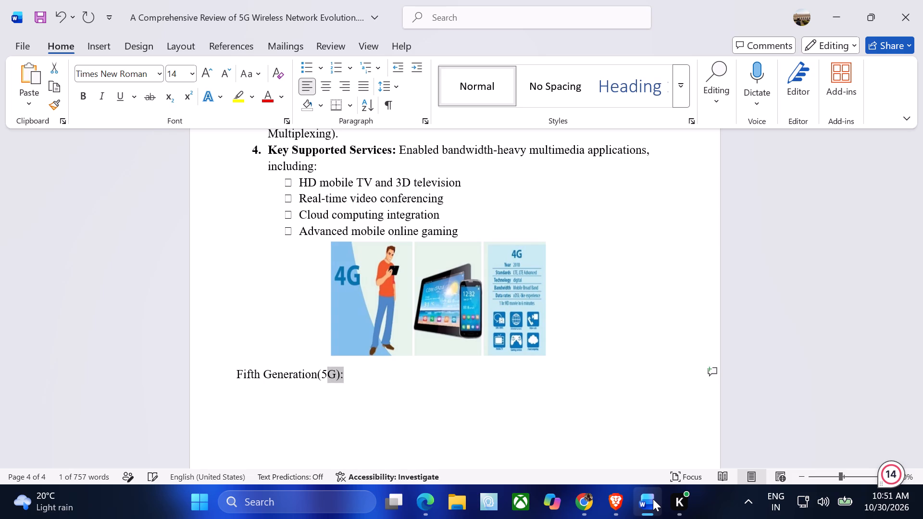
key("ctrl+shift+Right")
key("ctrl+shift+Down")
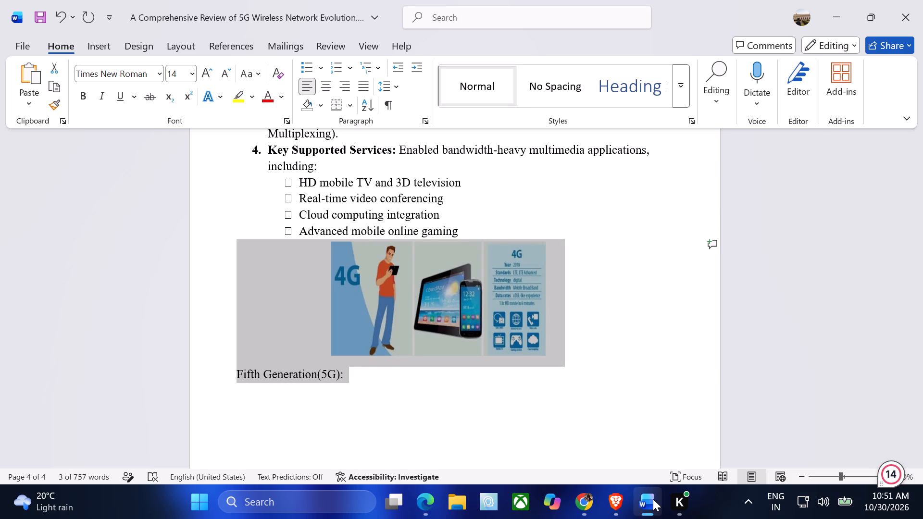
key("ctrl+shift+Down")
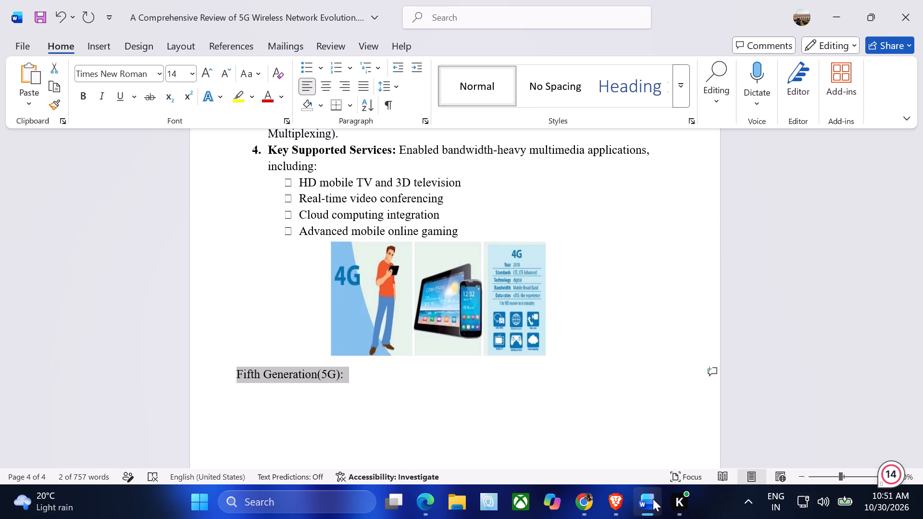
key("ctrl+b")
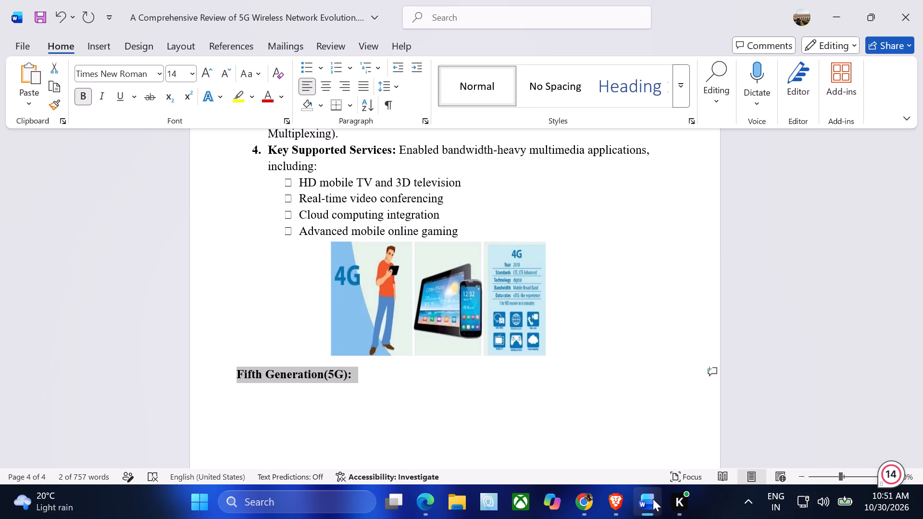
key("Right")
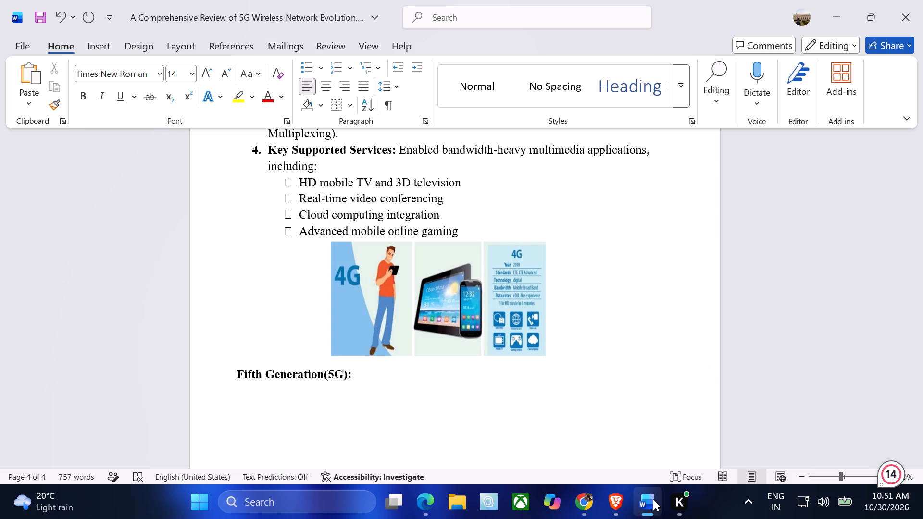
Review the paper from the title and abstract through the 1G to 4G sections, down to the "Fifth Generation(5G):" heading.
scroll(653, 499, "up", 3)
scroll(521, 380, "up", 2)
scroll(521, 380, "down", 1)
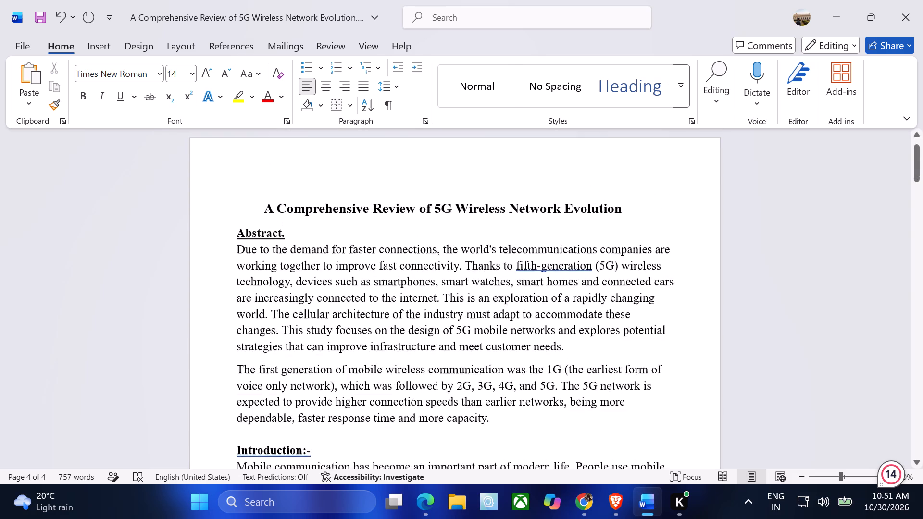
scroll(521, 380, "down", 1)
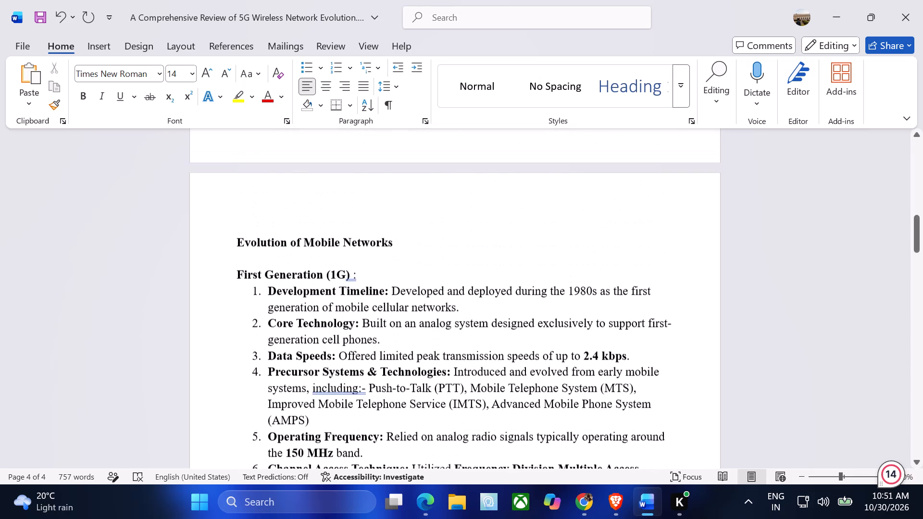
scroll(521, 380, "down", 1)
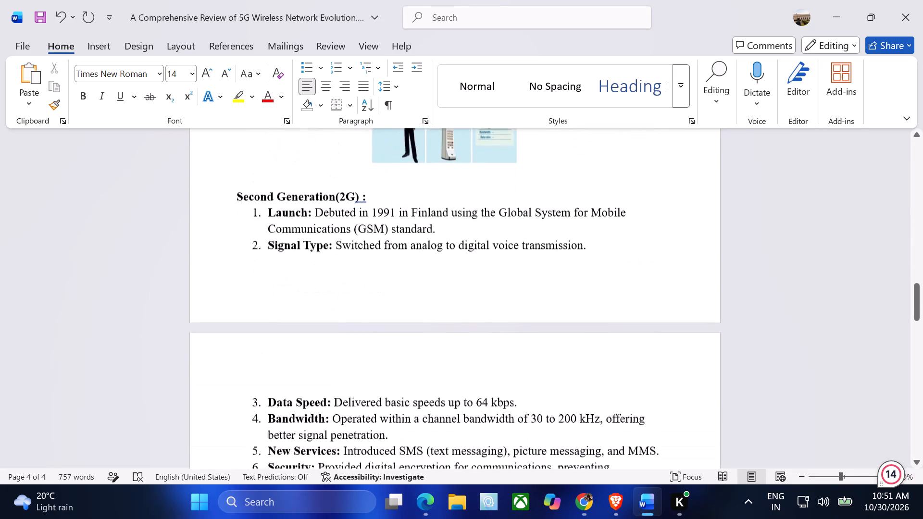
scroll(521, 380, "down", 1)
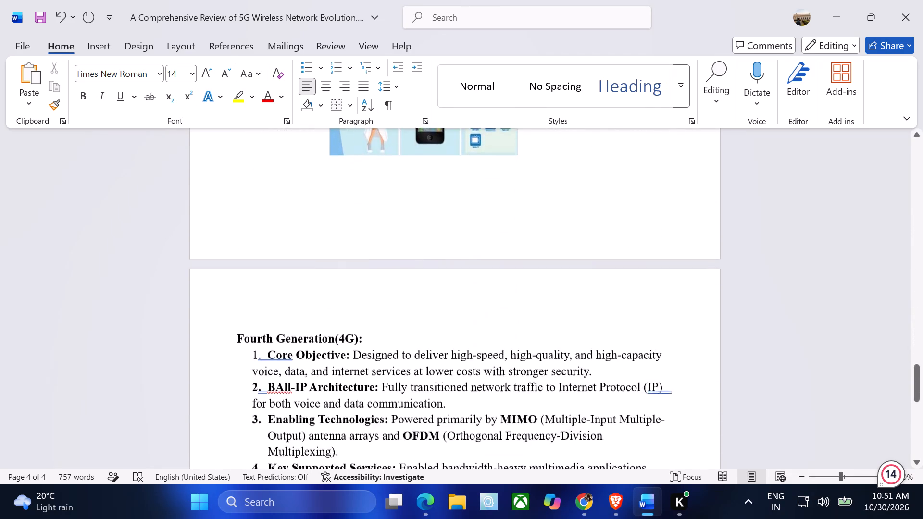
scroll(521, 380, "down", 3)
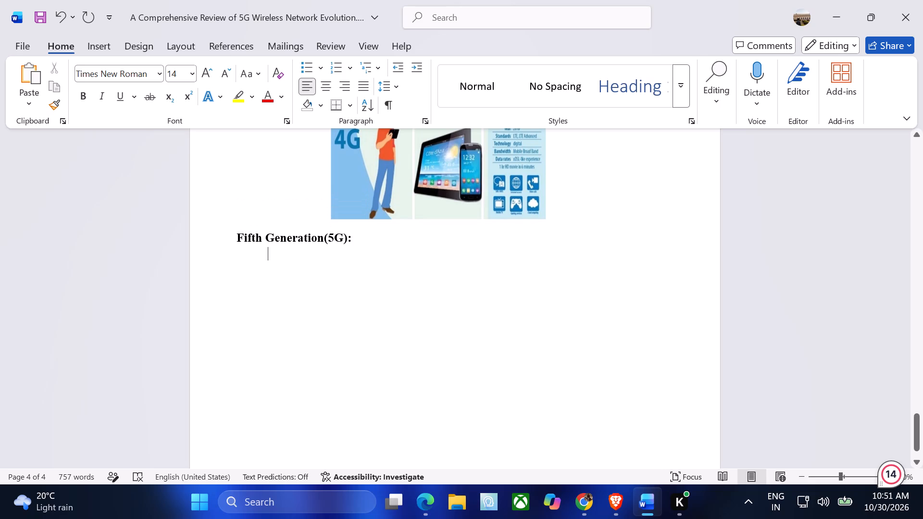
Try to remove the indent of the empty line below the "Fifth Generation(5G):" heading.
key("BackSpace")
Switch to Chrome, to the erpublications PDF with the "5G - Fifth Generation" section.
left_click(585, 507)
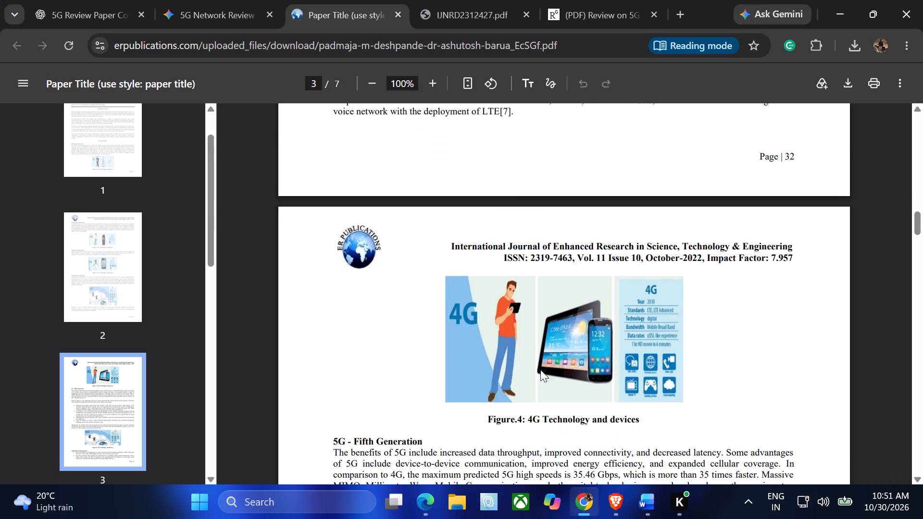
scroll(534, 348, "down", 3)
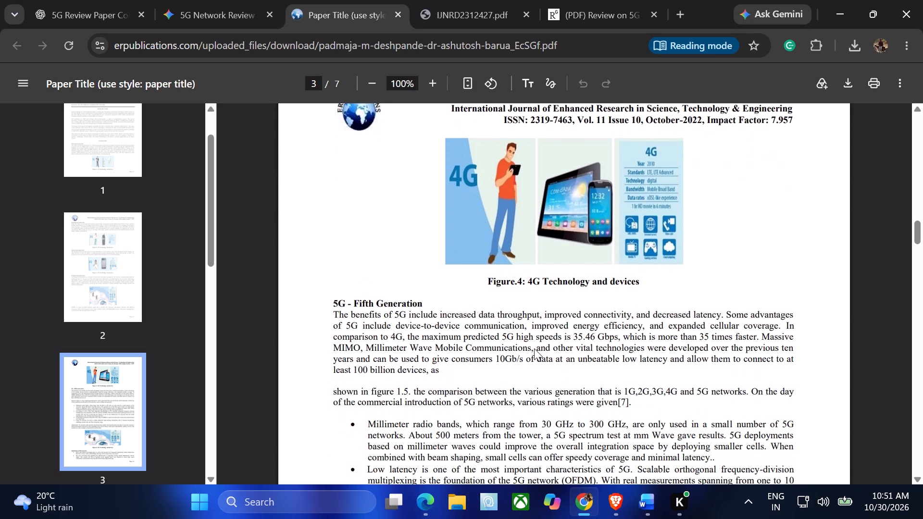
scroll(534, 348, "down", 4)
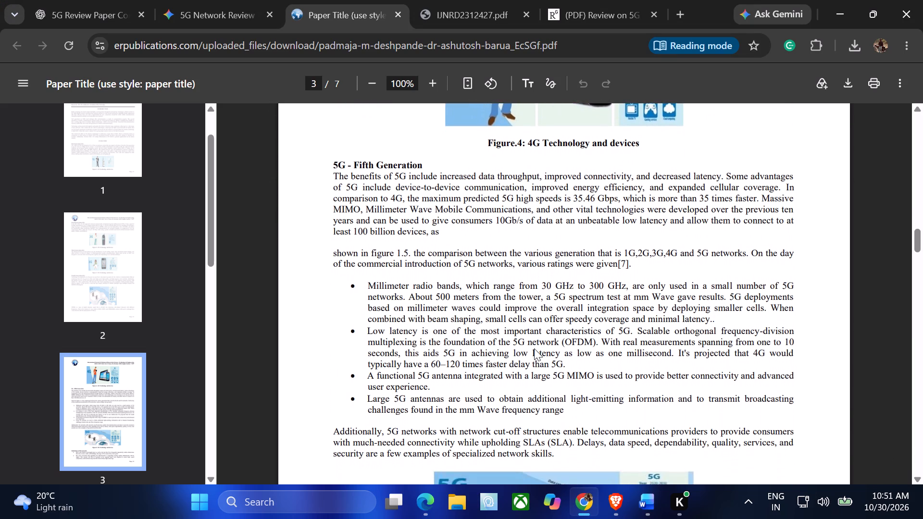
scroll(534, 348, "down", 4)
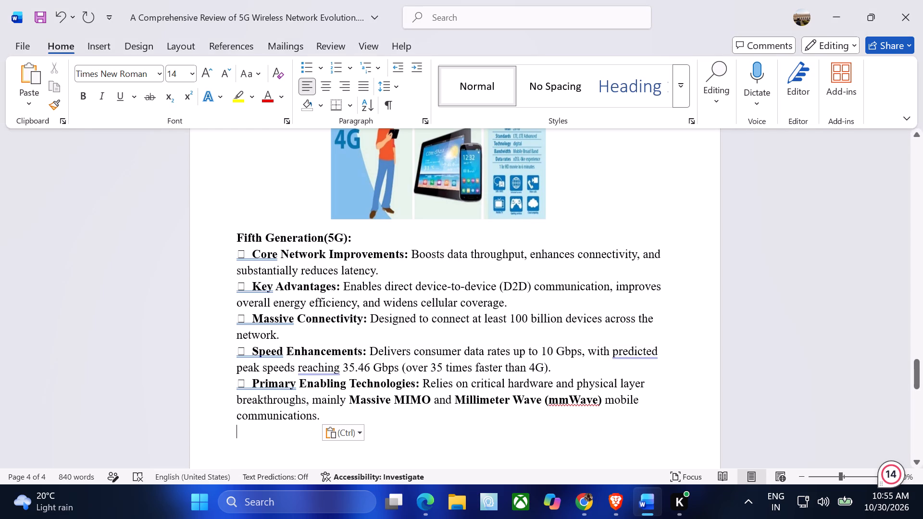
Format the five pasted Fifth Generation(5G) points as a numbered list.
left_click_drag(324, 414, 245, 254)
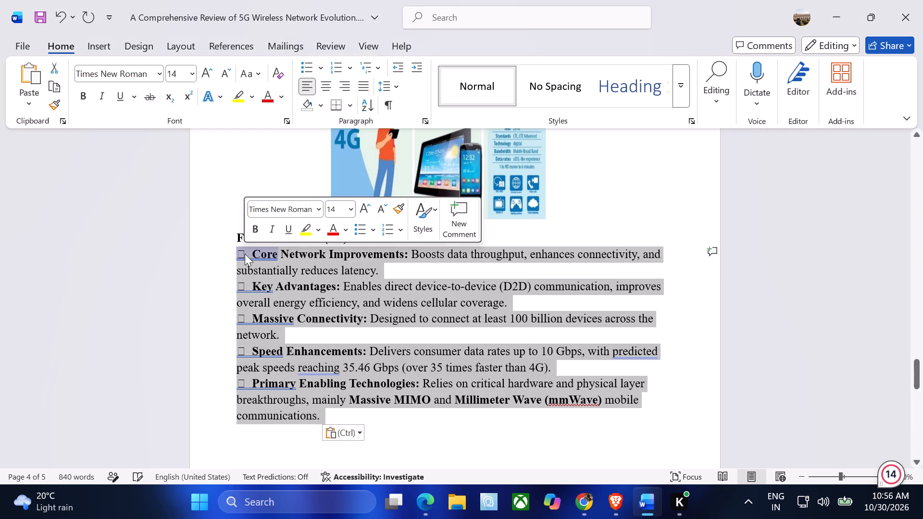
left_click(384, 230)
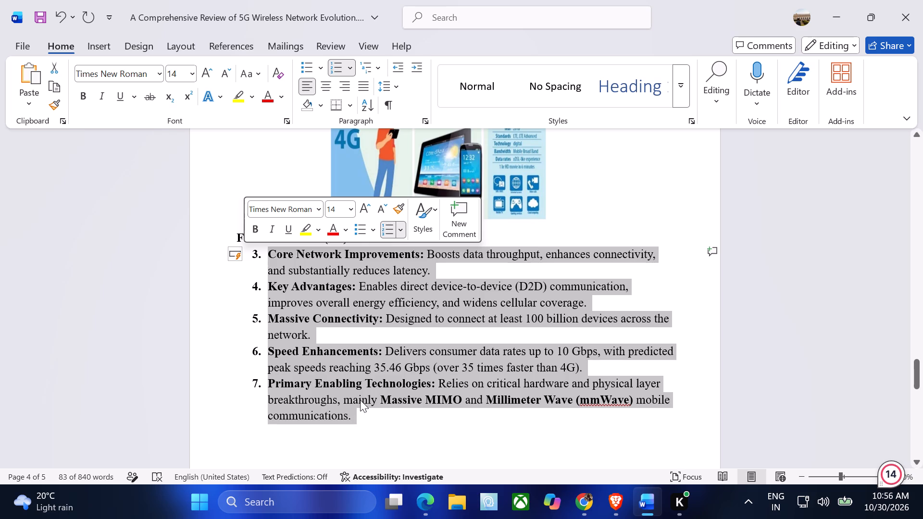
left_click(360, 400)
Correct the generation label in the "Third Generation" heading to 3G.
scroll(354, 281, "up", 1)
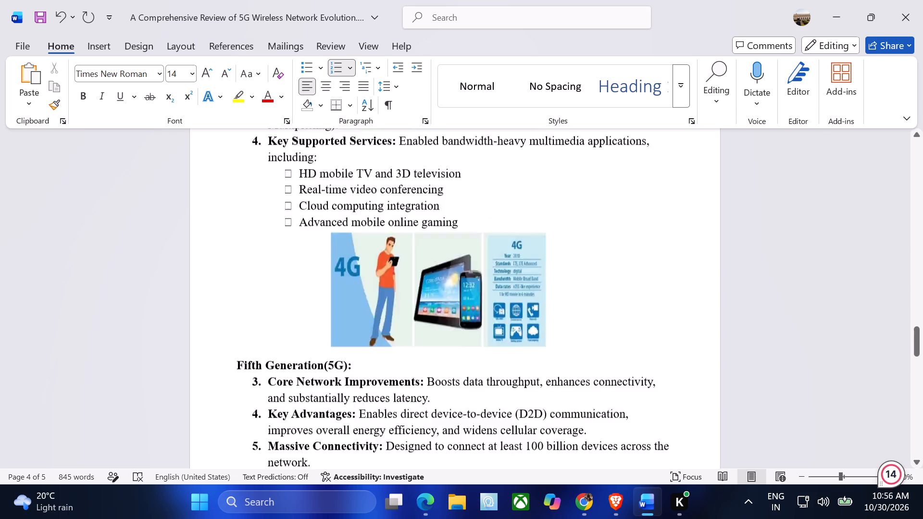
scroll(354, 281, "up", 1)
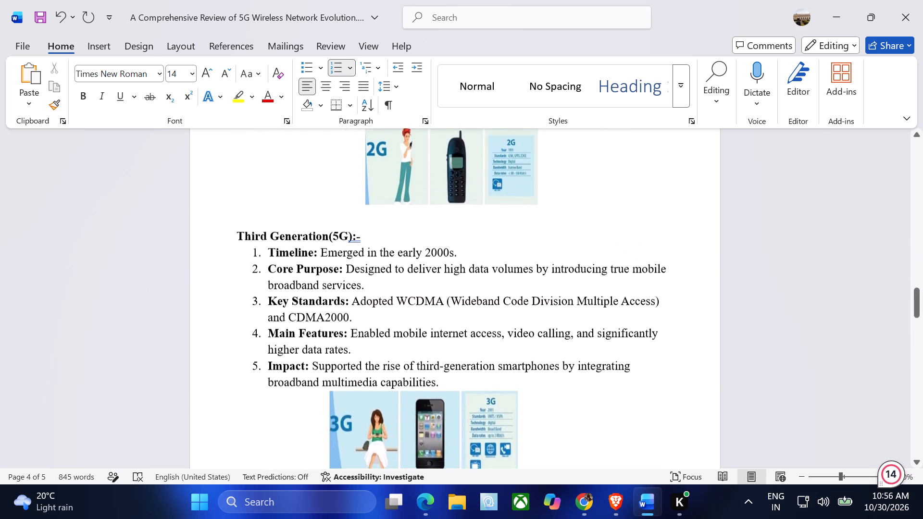
scroll(354, 281, "up", 2)
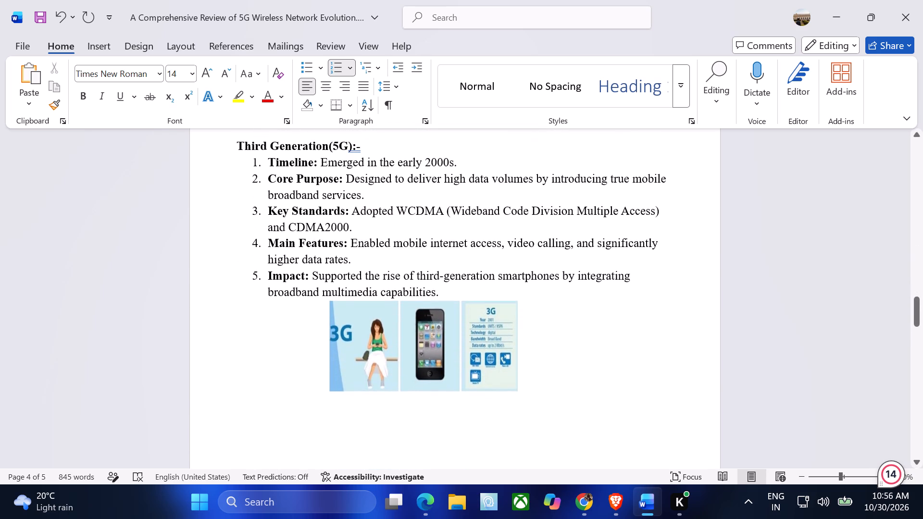
scroll(354, 281, "up", 2)
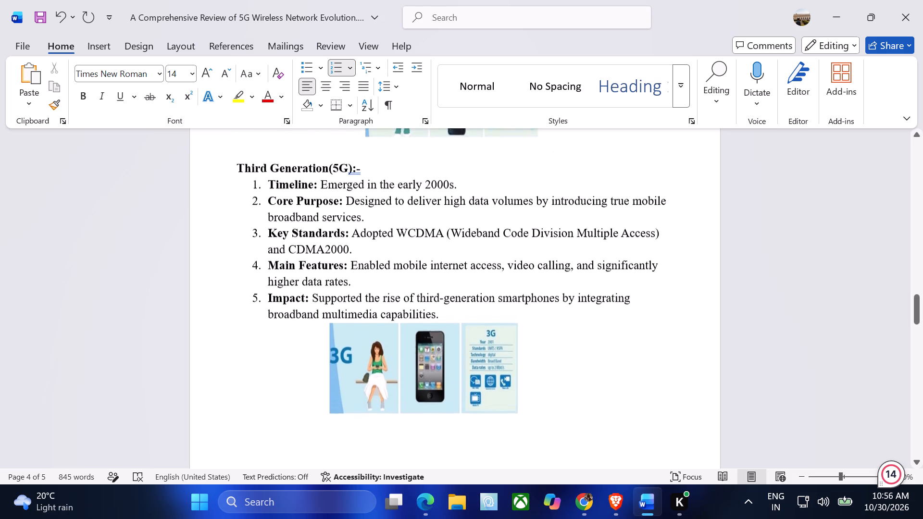
scroll(354, 281, "up", 1)
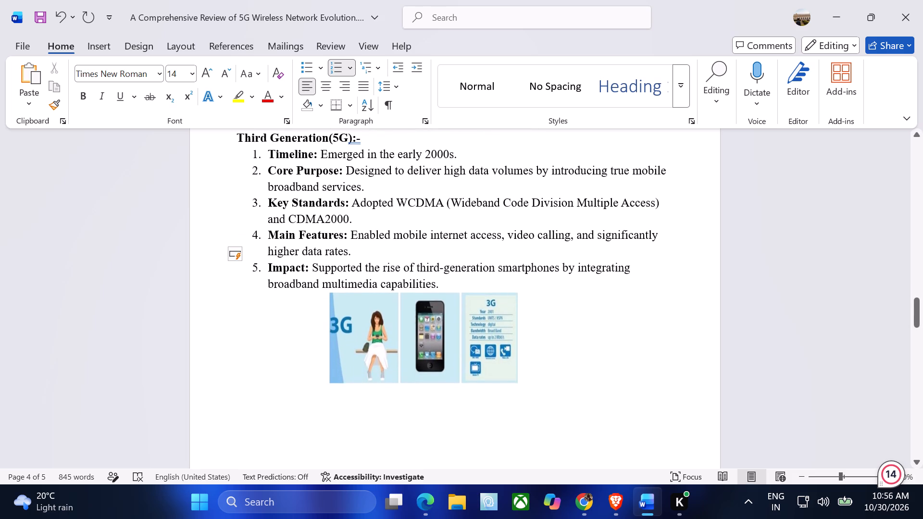
scroll(354, 281, "up", 3)
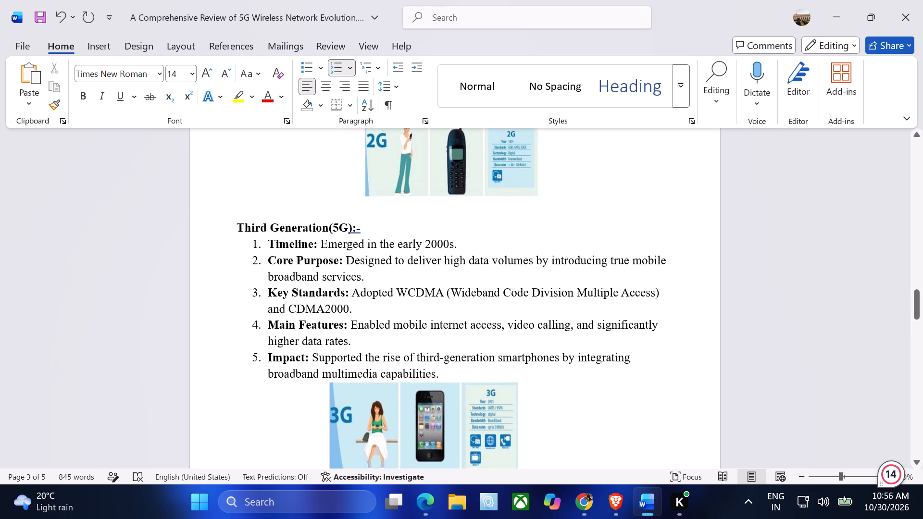
scroll(354, 281, "up", 1)
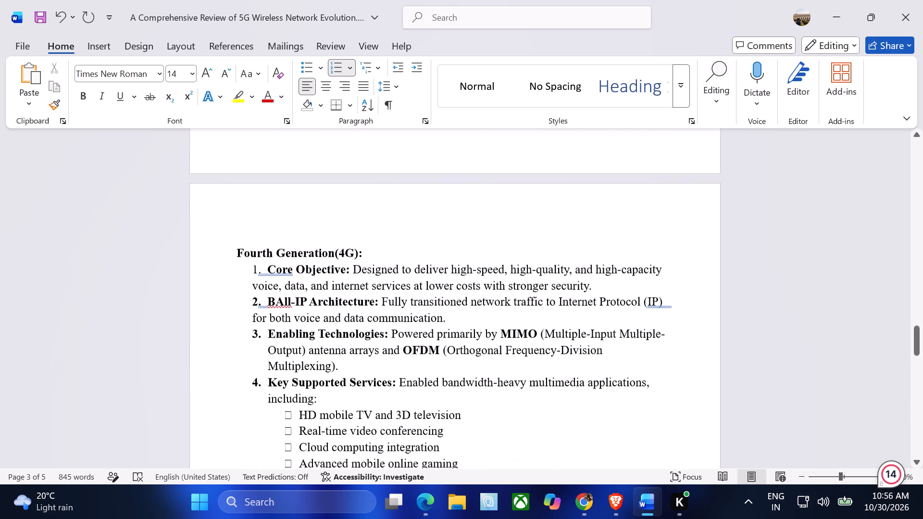
scroll(354, 281, "up", 1)
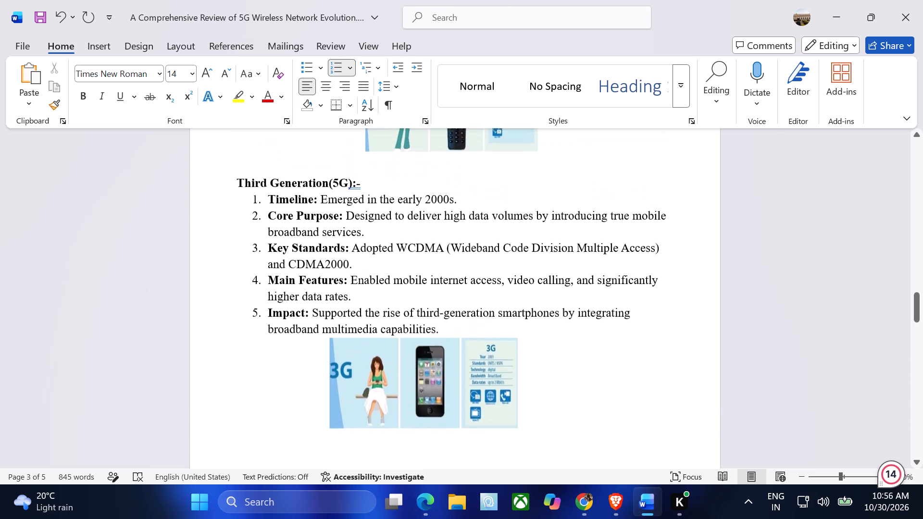
scroll(354, 281, "up", 1)
left_click(341, 249)
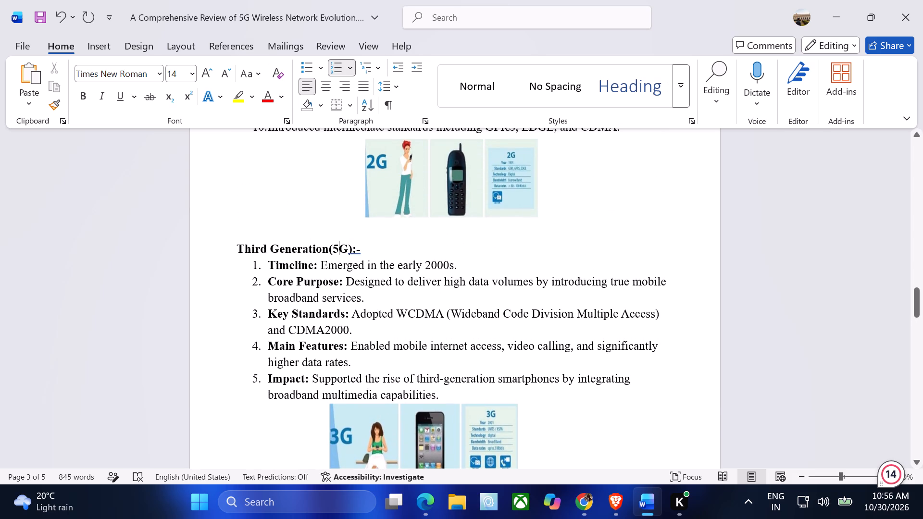
key("BackSpace")
key("shift+numbersign")
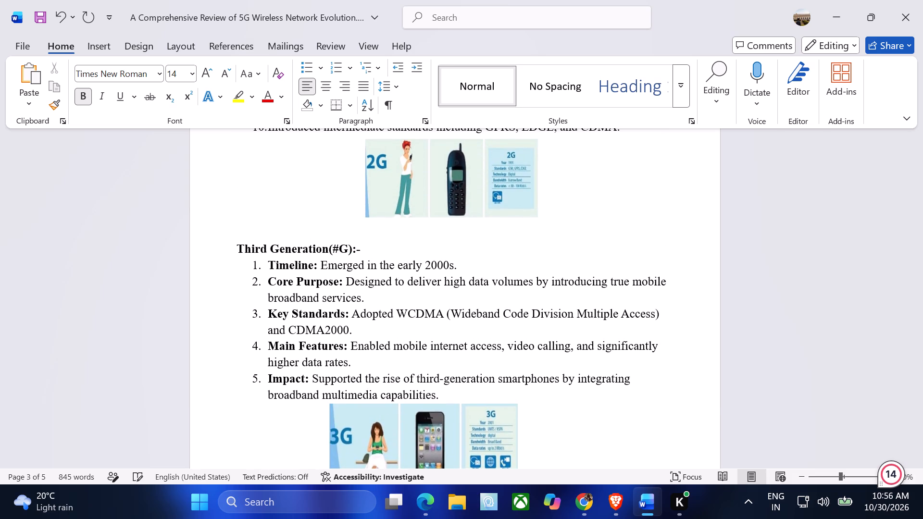
key("BackSpace")
key("3")
Change the Fifth Generation(5G) list's numbering so that it starts at 1.
scroll(341, 249, "down", 1)
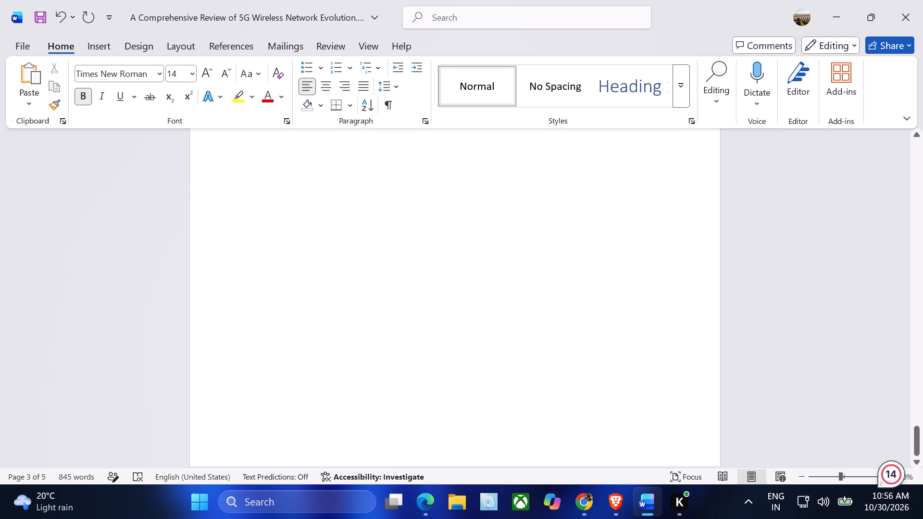
scroll(341, 249, "down", 1)
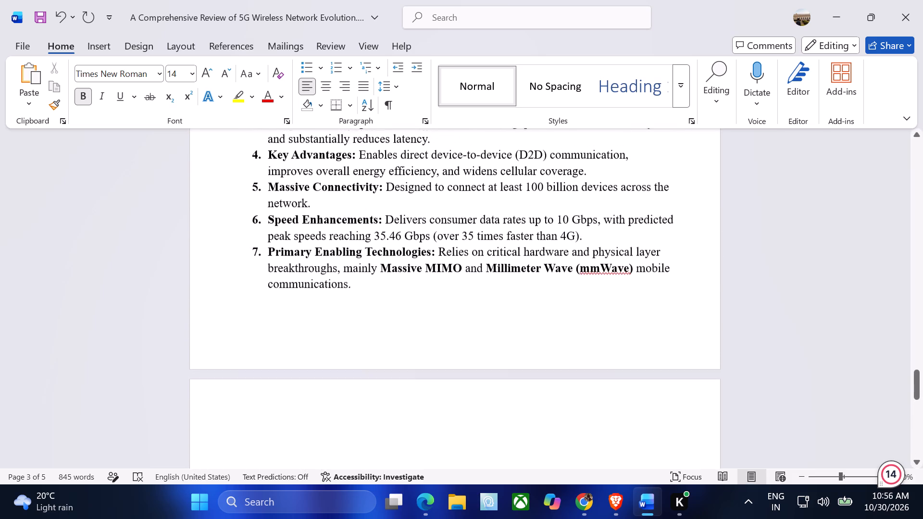
scroll(341, 249, "down", 2)
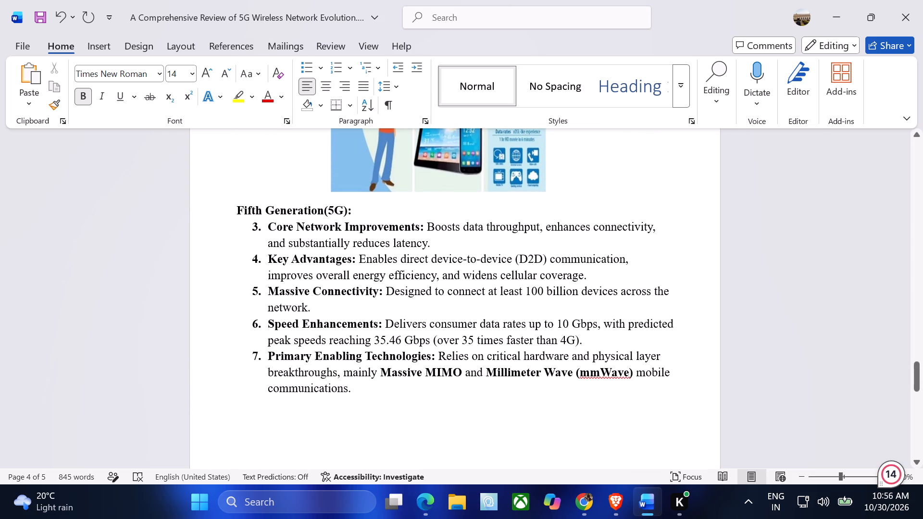
left_click(259, 226)
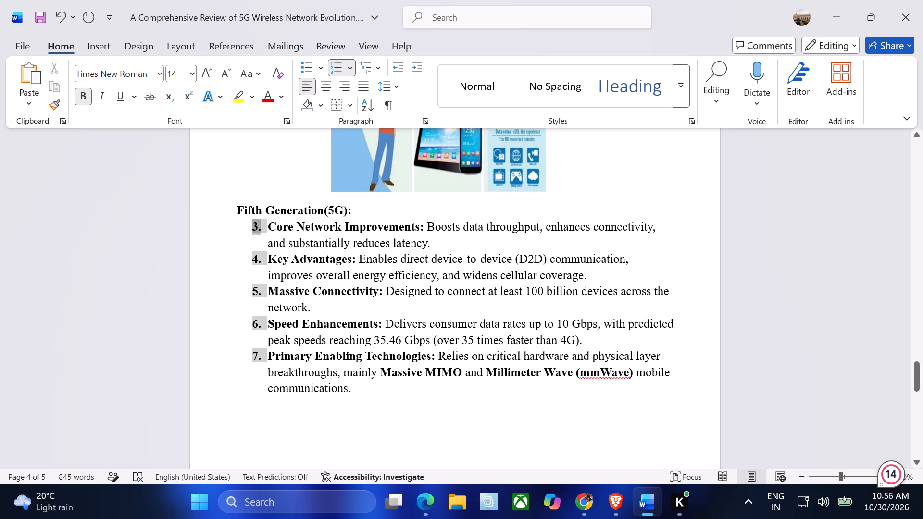
key("BackSpace")
type("1")
key("space")
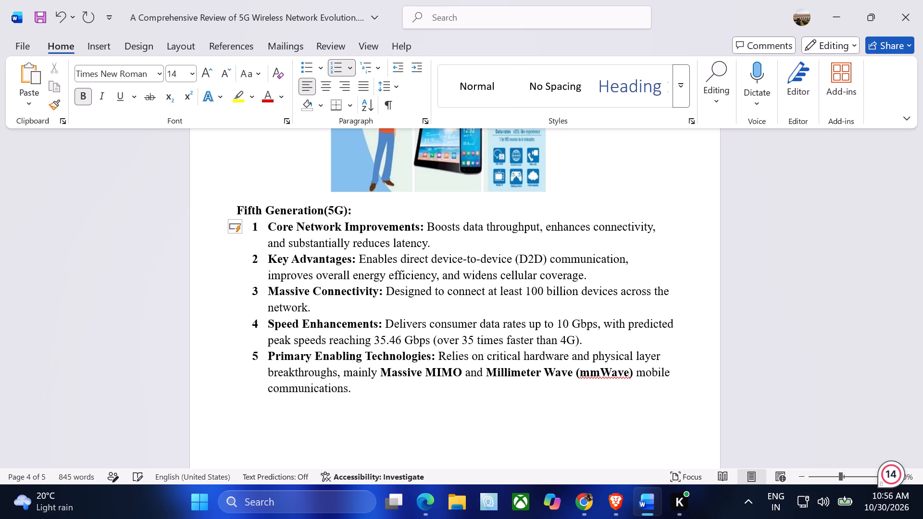
Replace the automatic list number of the "Core Network Improvements" point with a manual "1.".
key("Down")
key("Down")
key("Left")
key("Up")
key("Left")
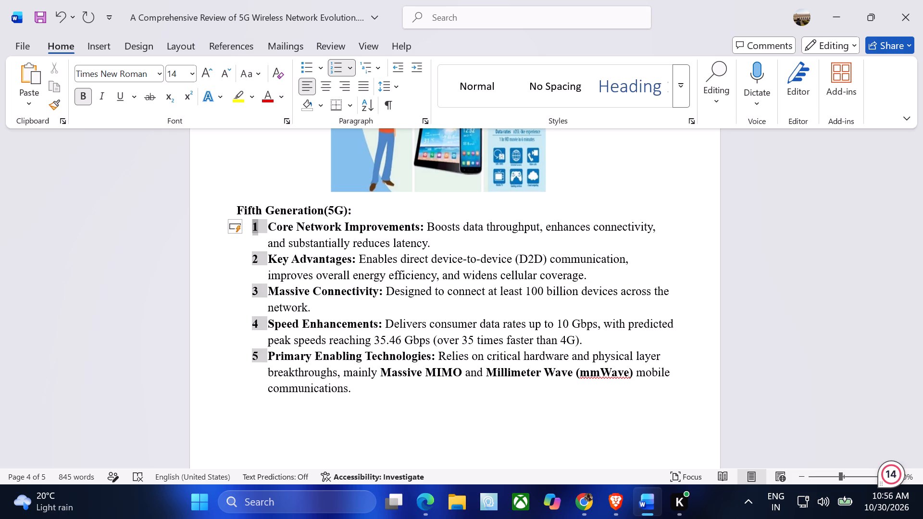
key("period")
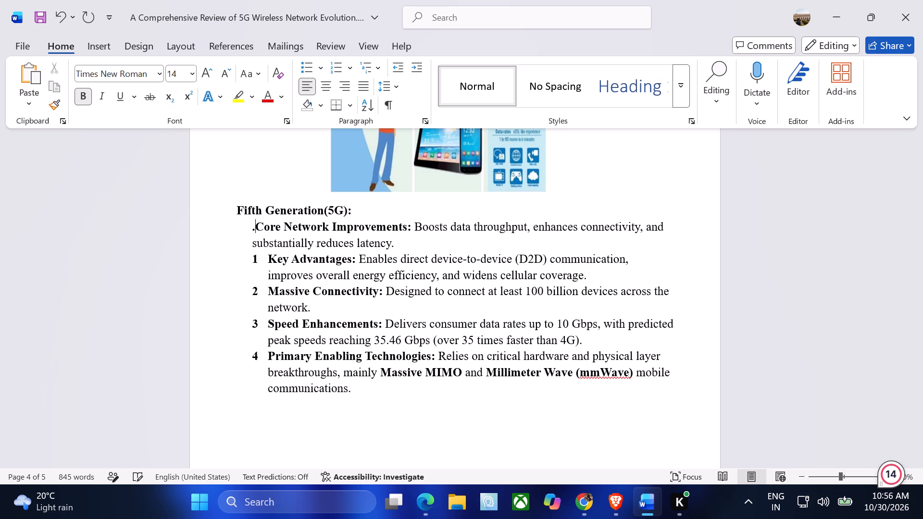
key("backslash")
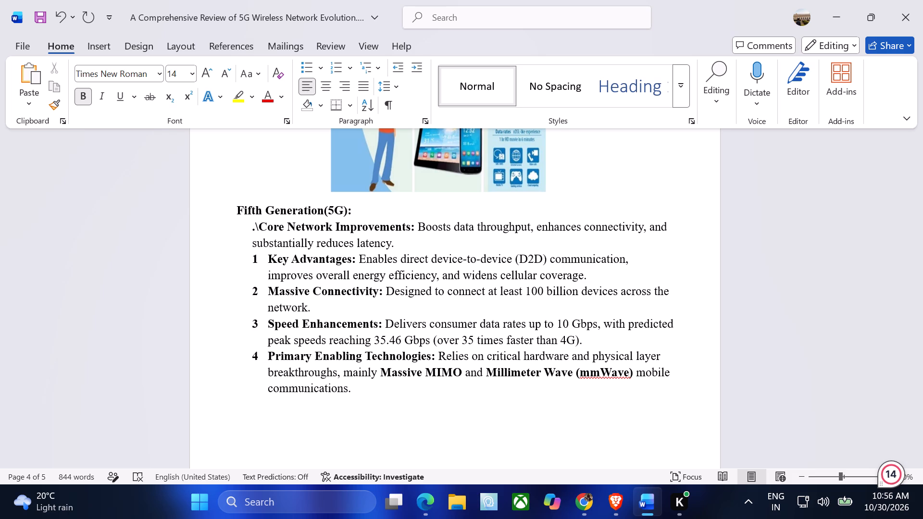
key("BackSpace")
key("Left")
key("1")
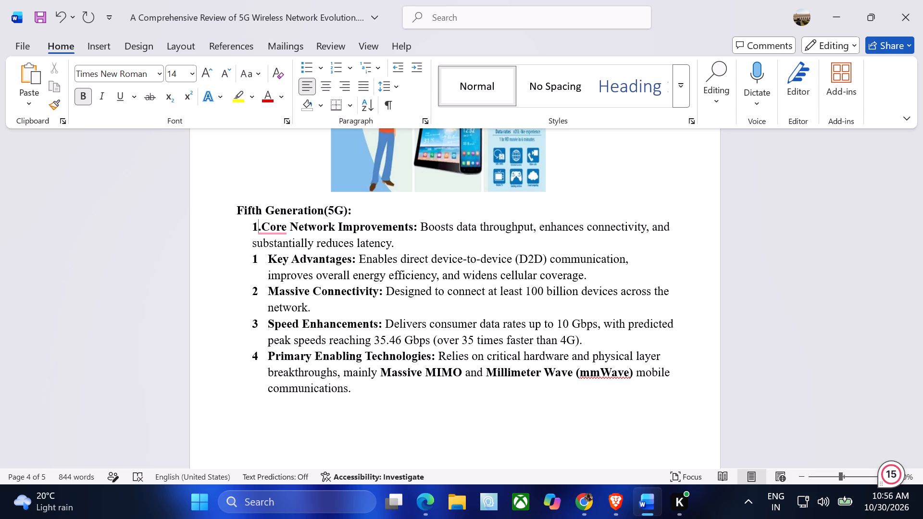
Replace the automatic list number of the "Key Advantages" point with a manual "2.".
key("Down")
key("Down")
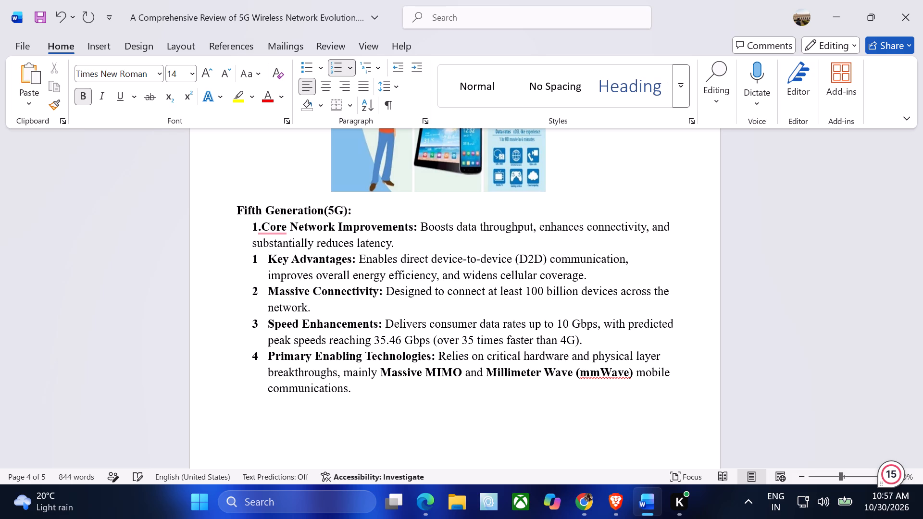
key("Left")
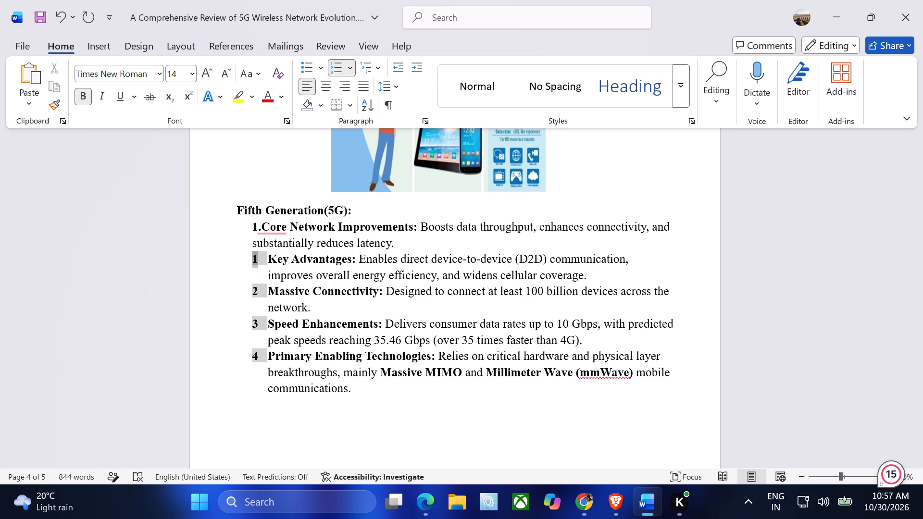
key("period")
key("Left")
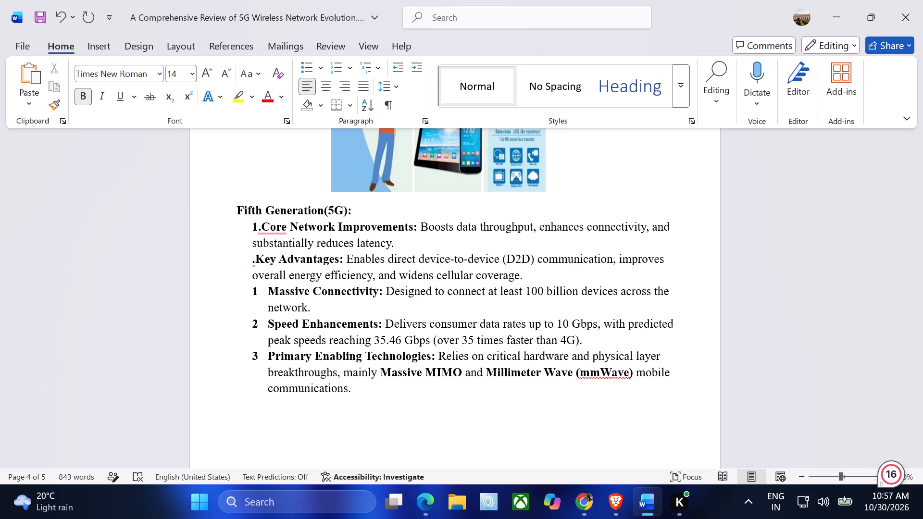
key("2")
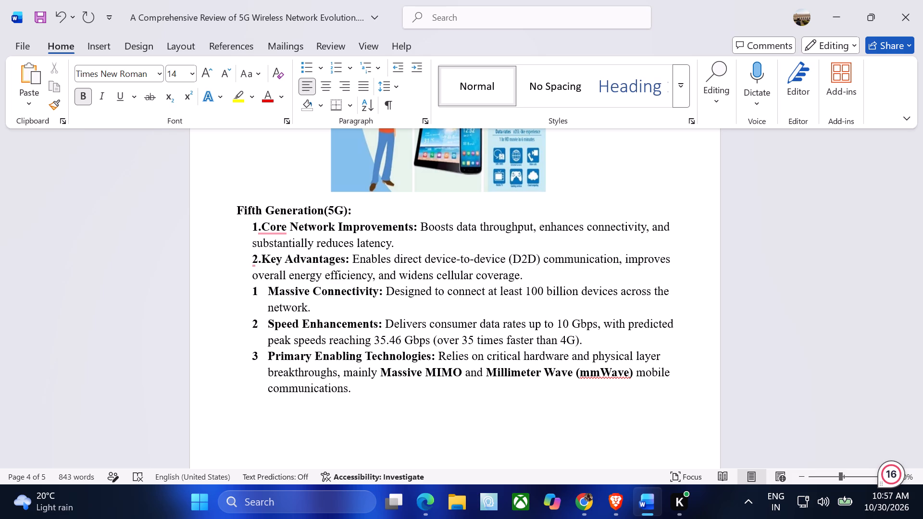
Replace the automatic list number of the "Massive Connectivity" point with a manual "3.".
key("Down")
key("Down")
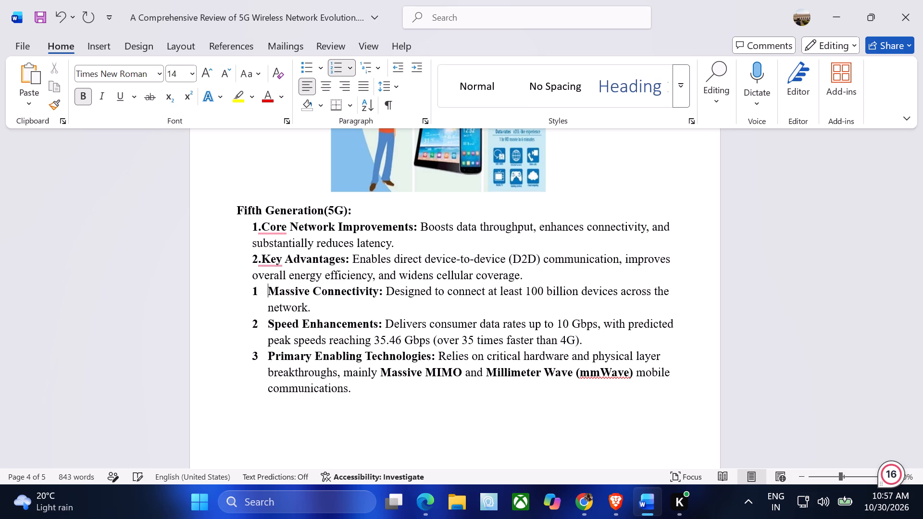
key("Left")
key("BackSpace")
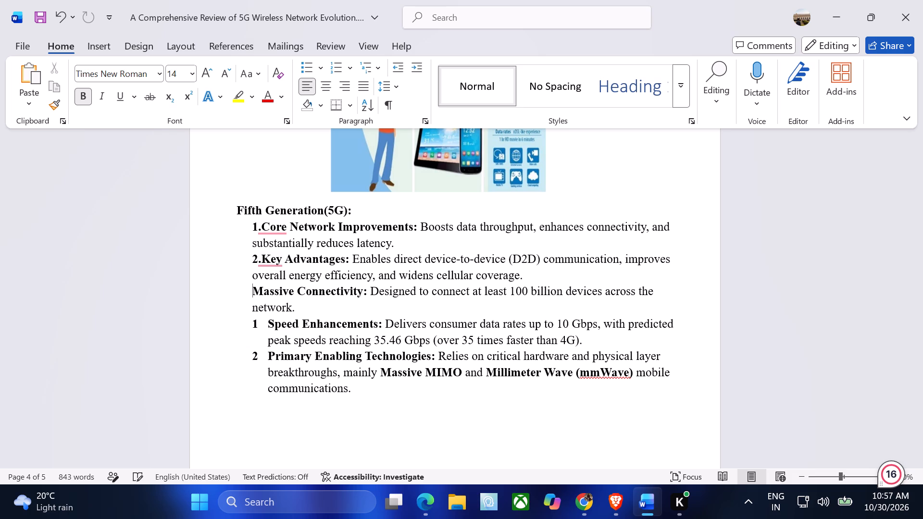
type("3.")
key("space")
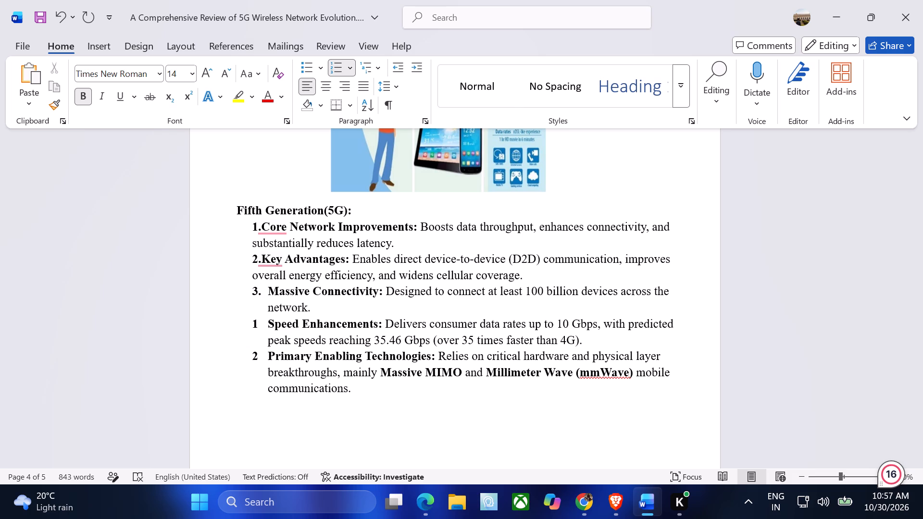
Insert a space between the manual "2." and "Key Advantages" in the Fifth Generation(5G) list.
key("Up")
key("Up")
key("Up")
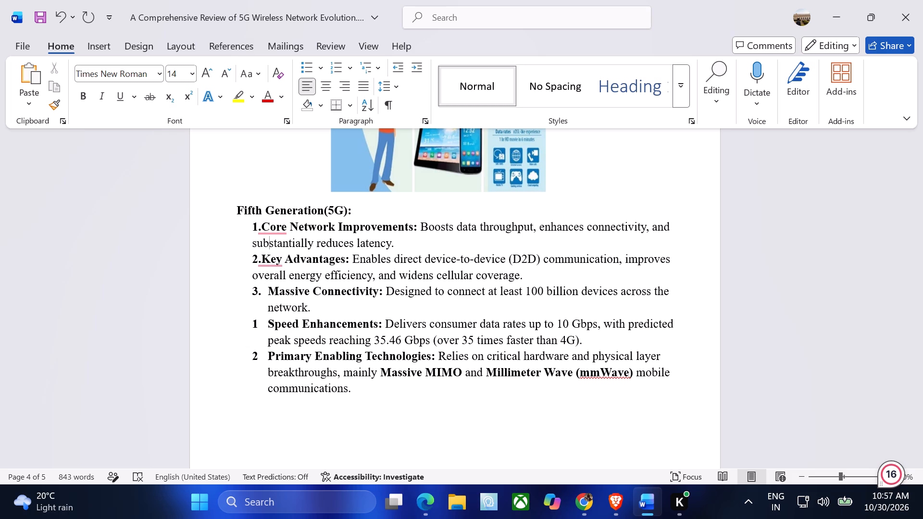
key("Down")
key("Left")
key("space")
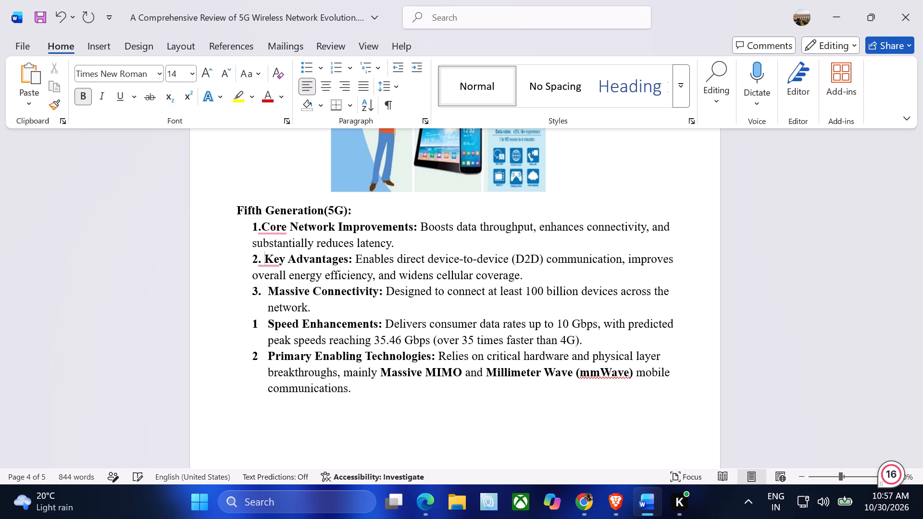
Undo the manual numbering edits in the Fifth Generation(5G) list, back to the automatic numbers on all five points.
key("ctrl+z")
key("ctrl+z")
key("ctrl+z")
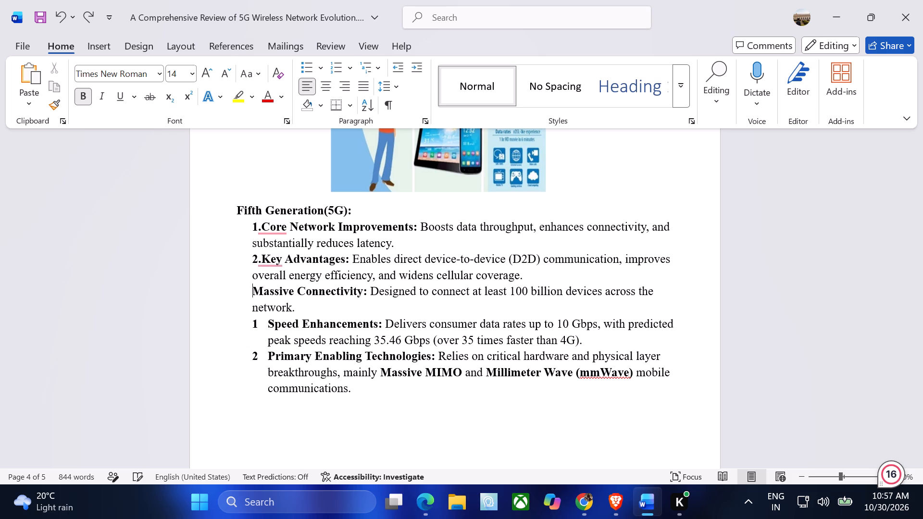
key("ctrl+z")
key("ctrl+z")
key("ctrl+z")
key("ctrl+z")
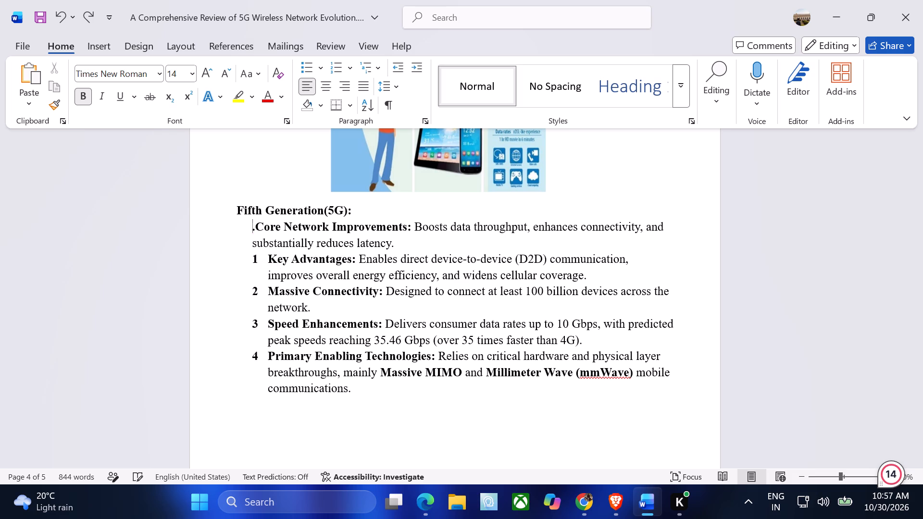
key("ctrl+z")
key("ctrl+z")
key("ctrl+z")
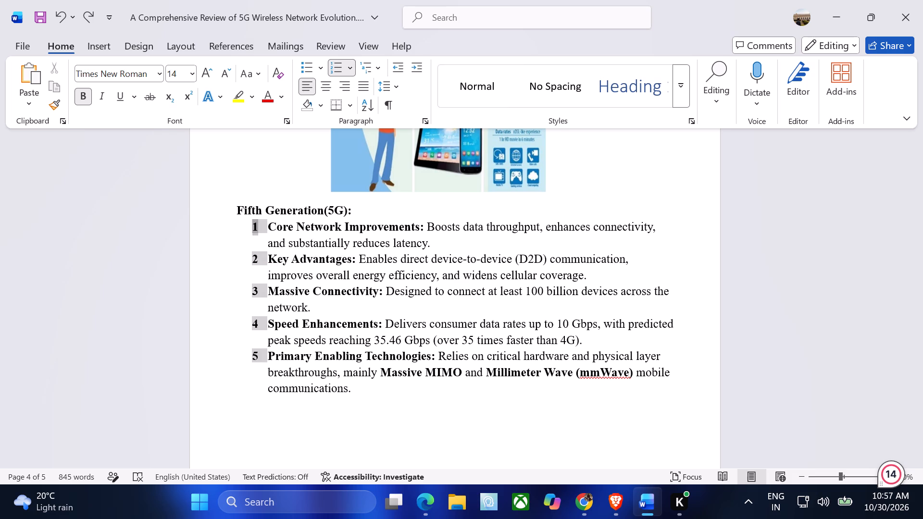
Renumber the "Core Network Improvements" point as "1." followed by a space, so the Fifth Generation(5G) list uses numbers with periods.
key("1")
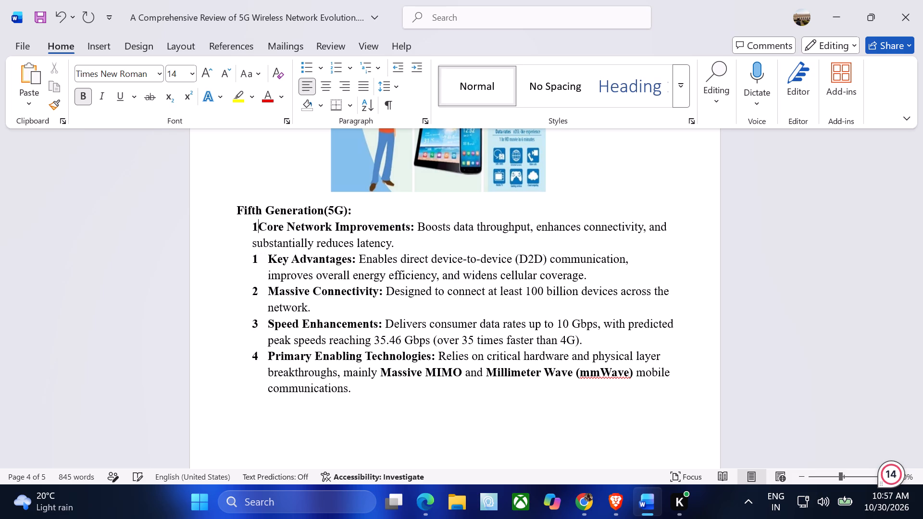
type(".")
key("space")
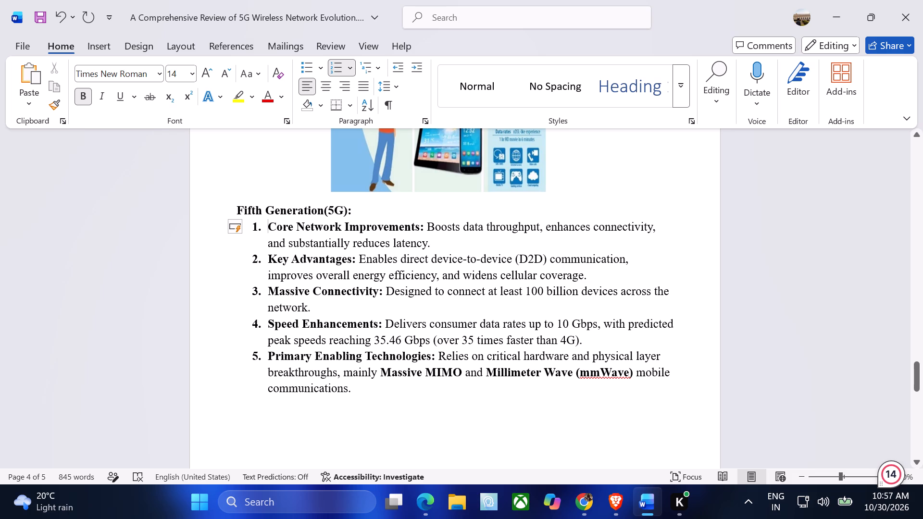
Add an empty numbered item after the "Primary Enabling Technologies" point in the Fifth Generation(5G) list.
scroll(357, 273, "down", 2)
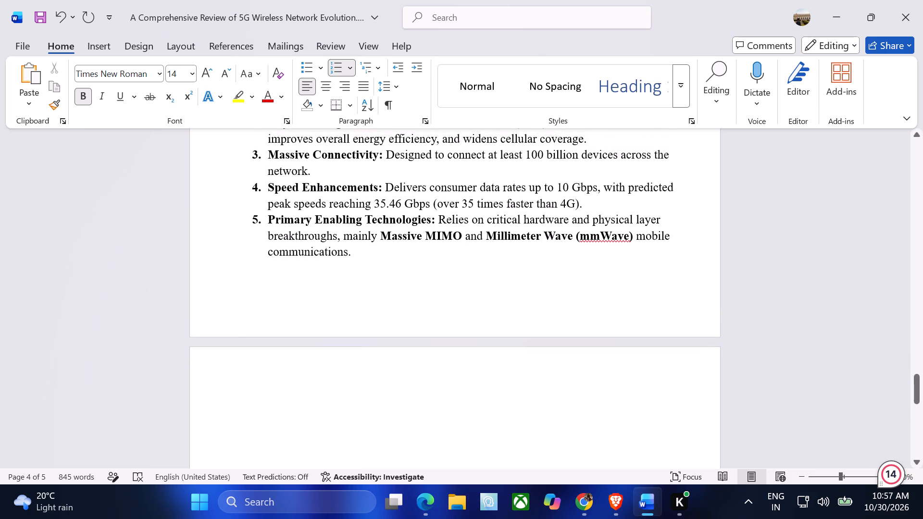
scroll(357, 273, "down", 1)
left_click(360, 233)
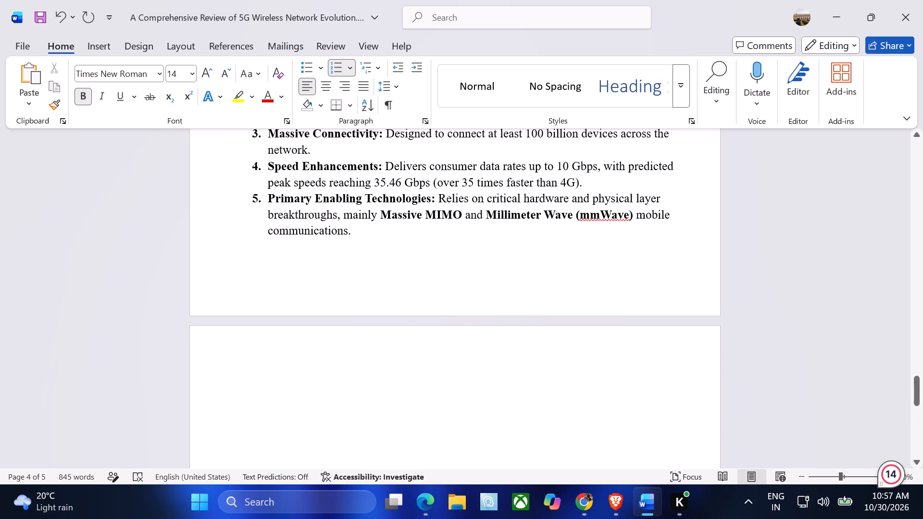
key("Return")
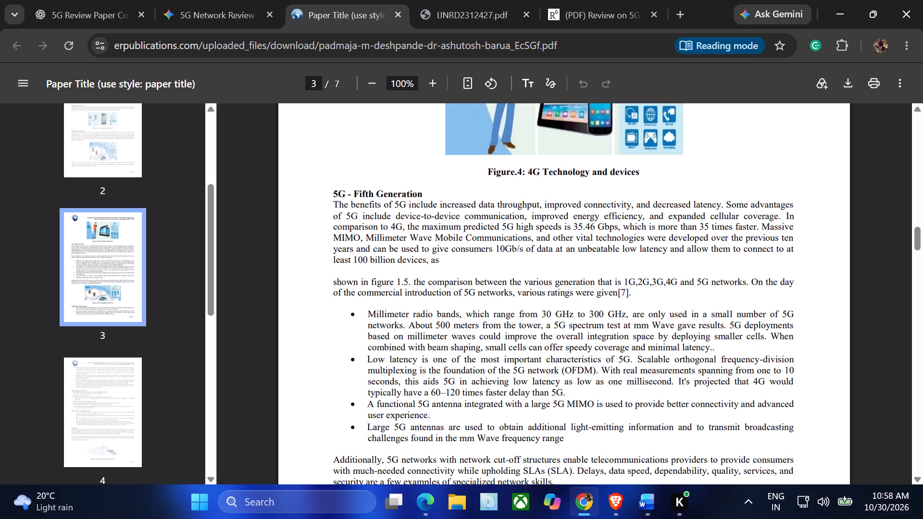
scroll(486, 310, "down", 1)
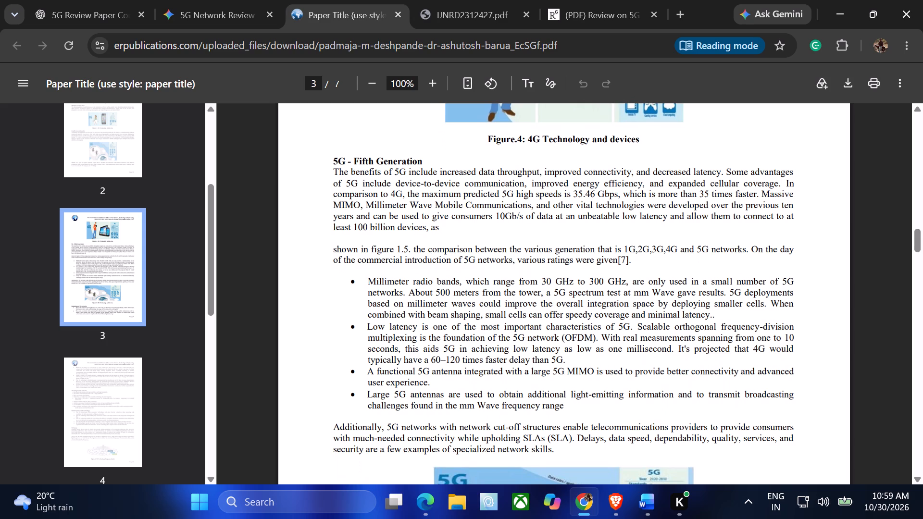
scroll(405, 292, "down", 1)
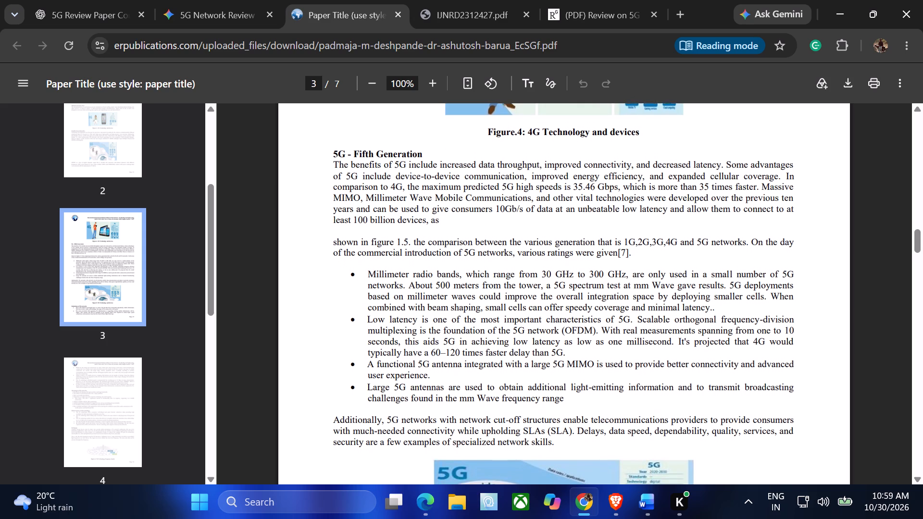
scroll(405, 292, "down", 2)
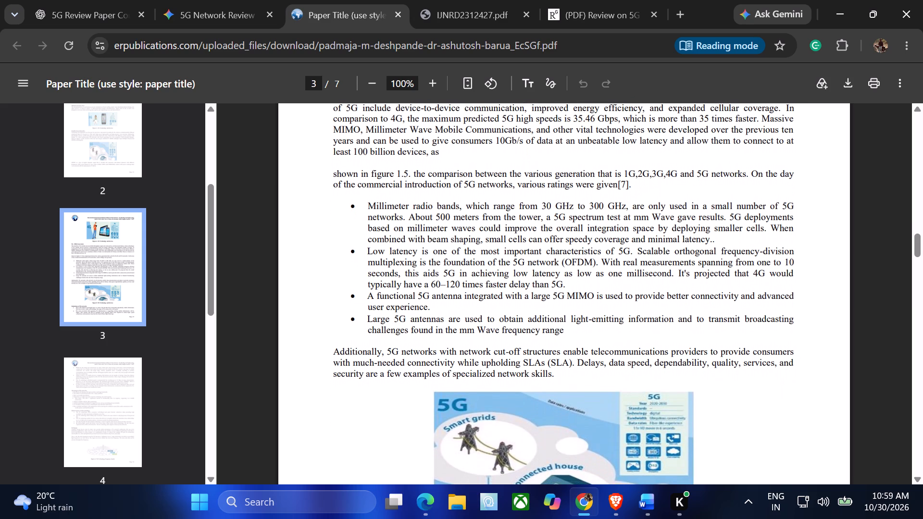
scroll(405, 292, "down", 1)
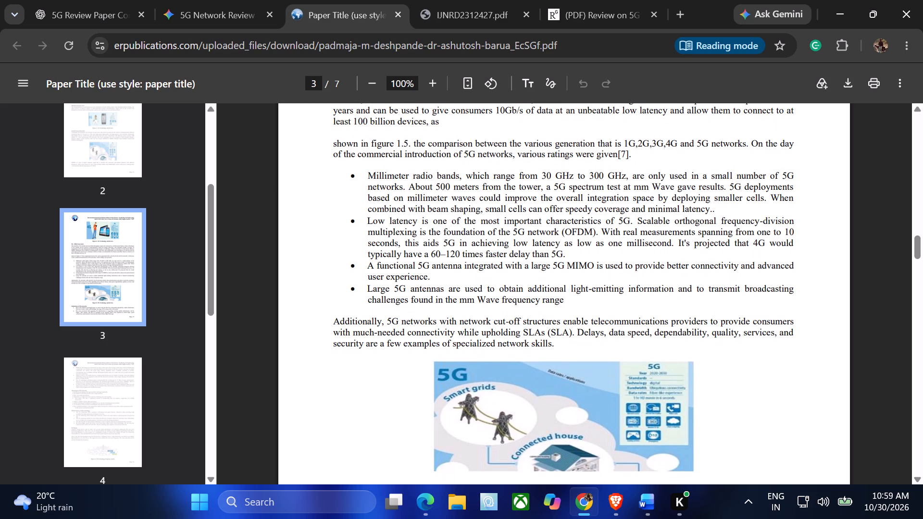
scroll(405, 292, "down", 1)
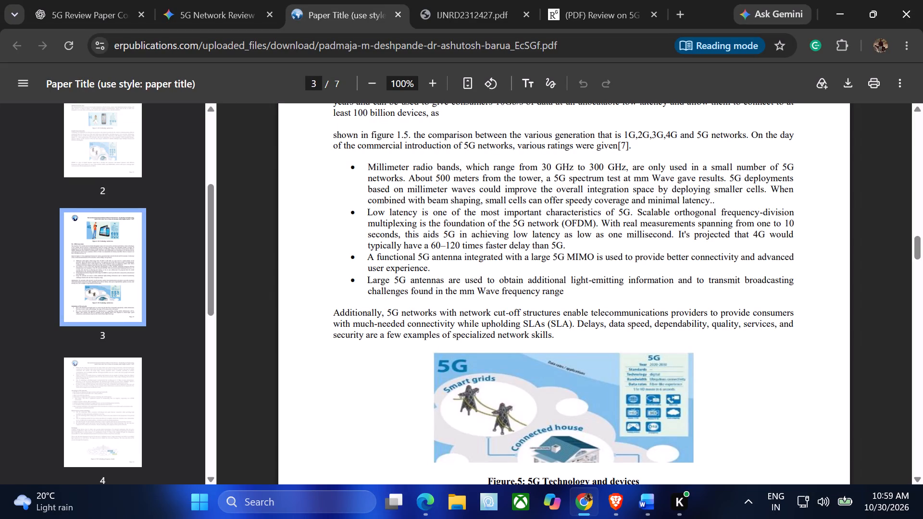
scroll(521, 264, "up", 1)
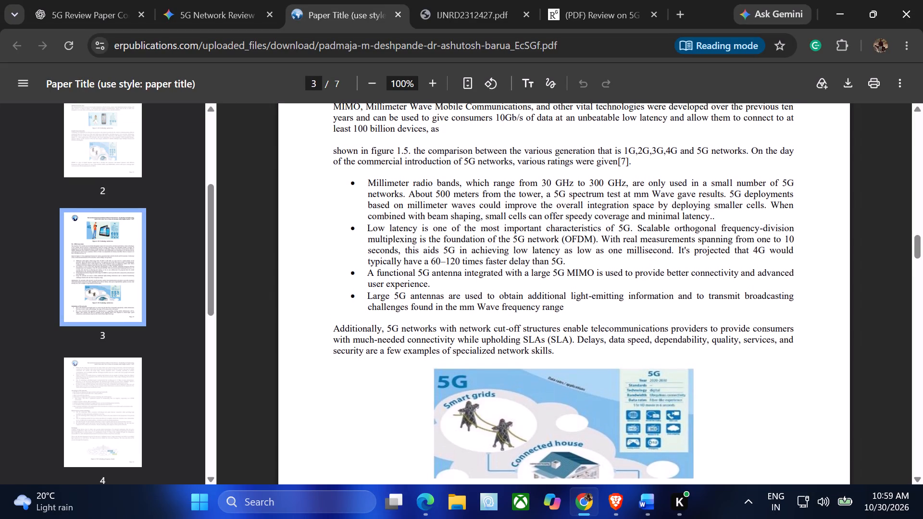
scroll(521, 264, "up", 2)
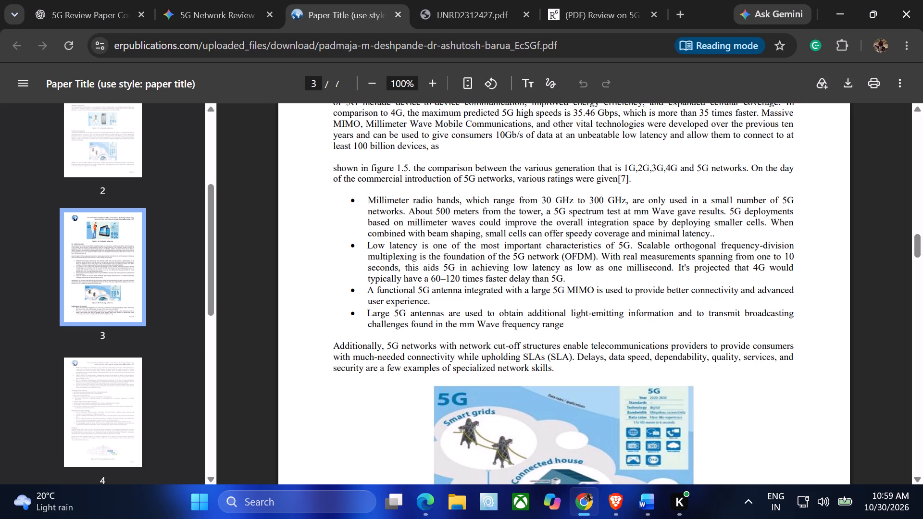
left_click_drag(564, 327, 370, 202)
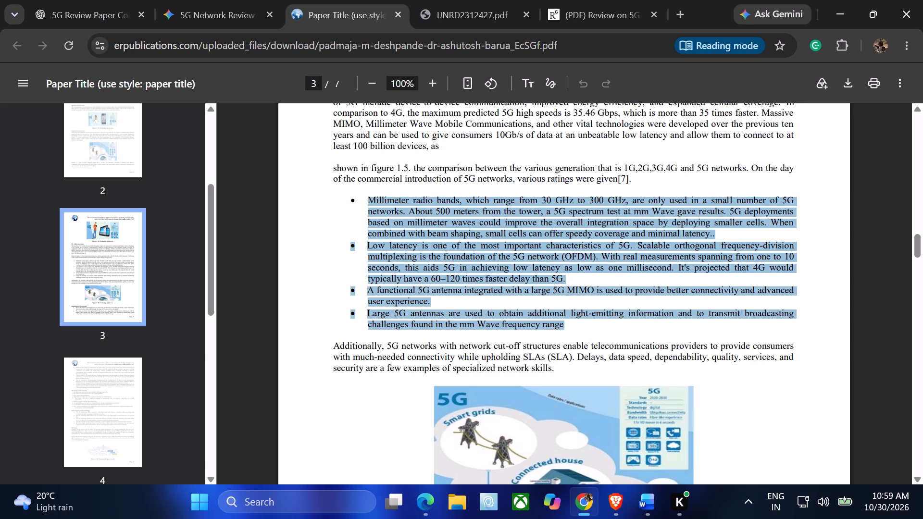
left_click_drag(370, 202, 364, 199)
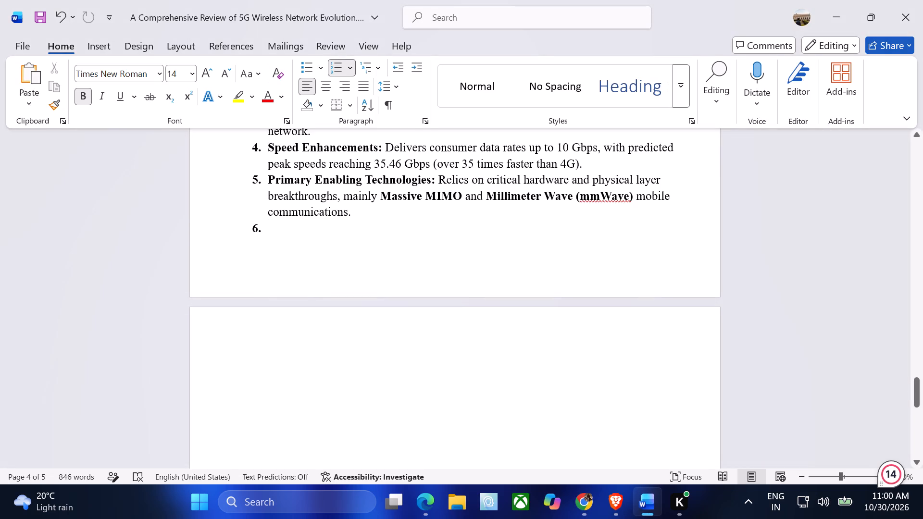
key("BackSpace")
key("BackSpace")
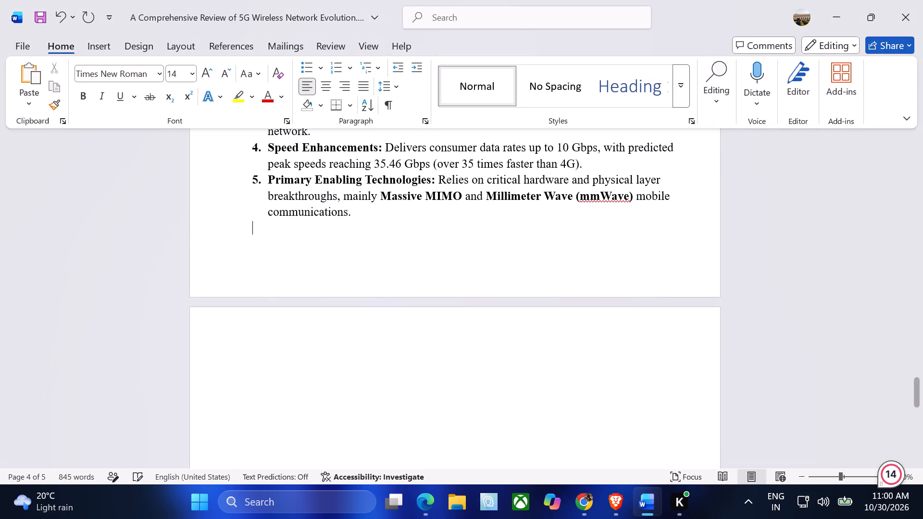
key("ctrl+v")
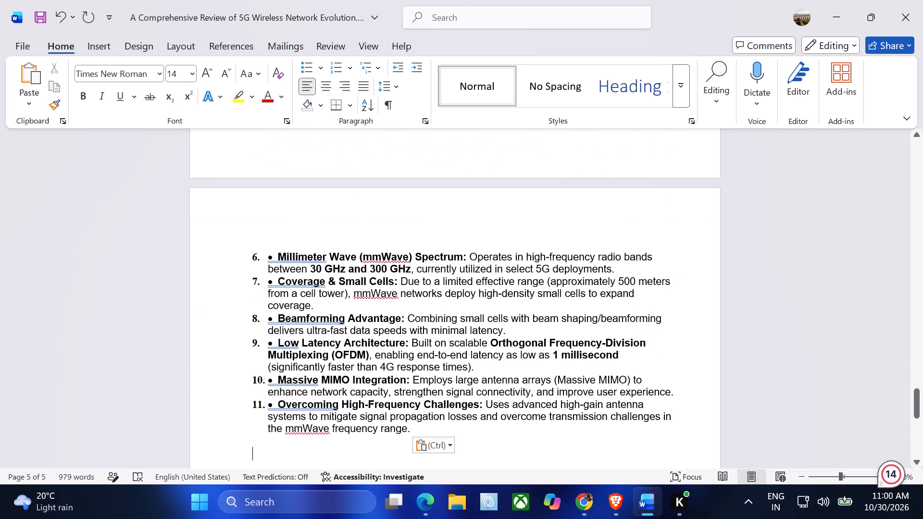
Remove the stray bullet symbol and spaces before "Millimeter Wave (mmWave) Spectrum" in the numbered 5G list.
left_click(251, 256)
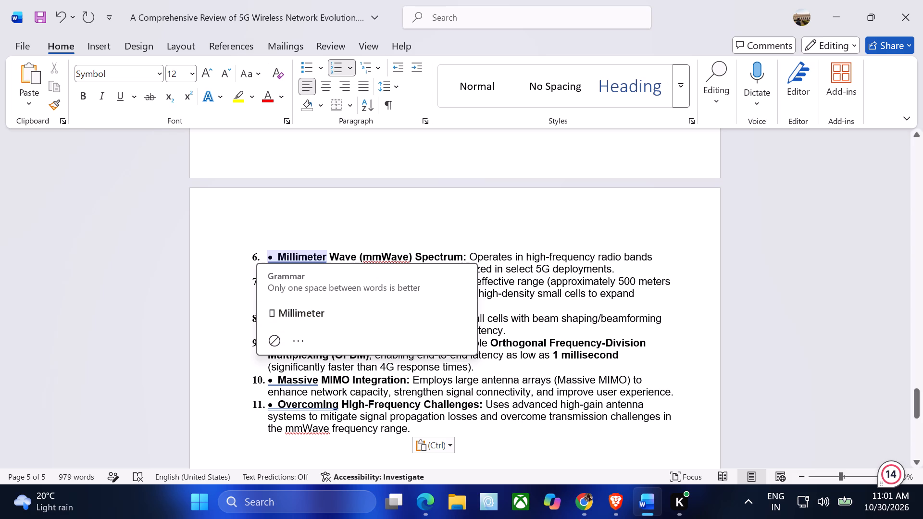
left_click(224, 404)
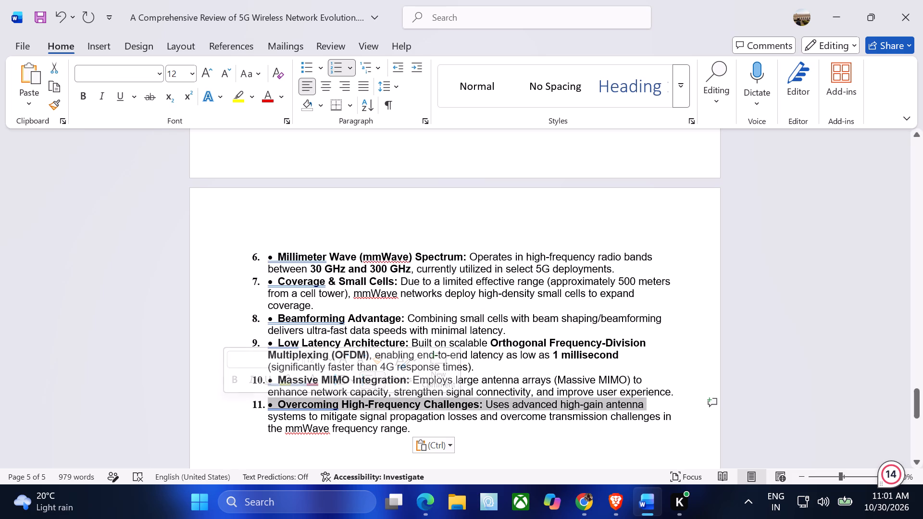
left_click(281, 259)
key("BackSpace")
key("BackSpace")
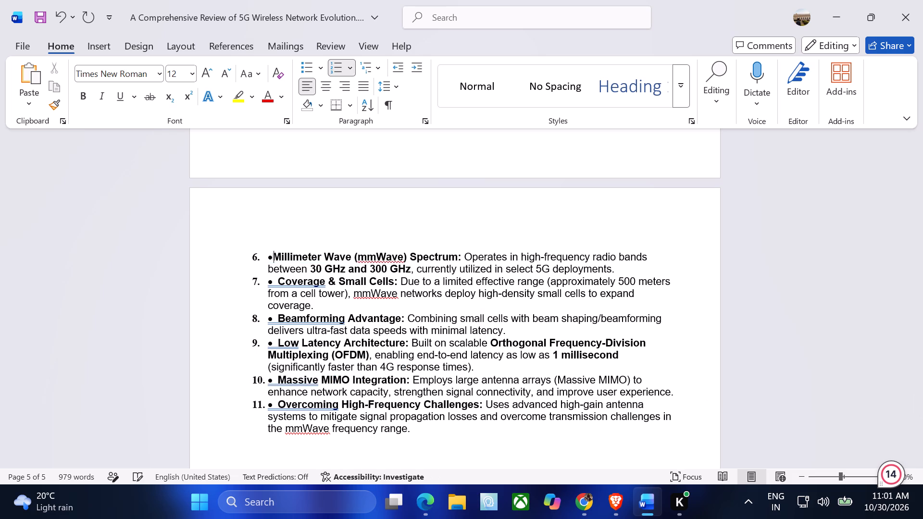
key("BackSpace")
Remove the stray bullet symbol and spaces before "Coverage & Small Cells", keeping it as a numbered item.
key("Down")
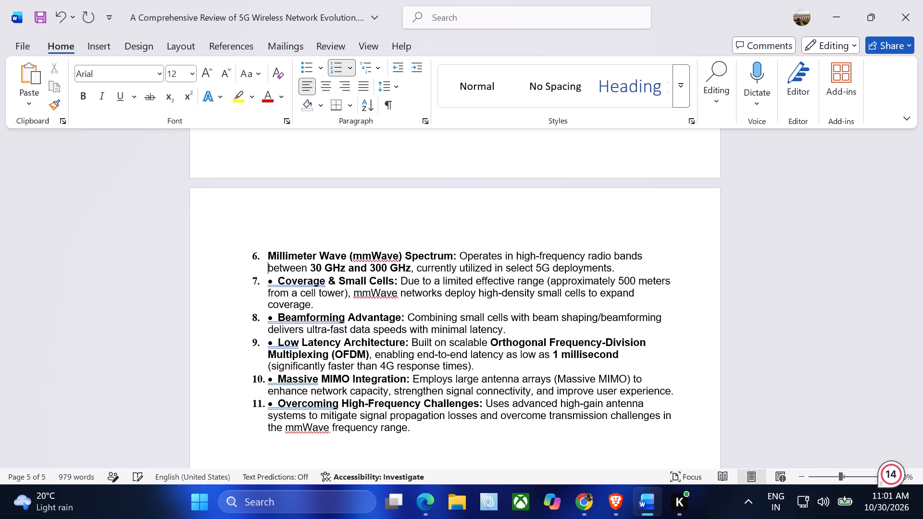
key("Down")
key("Right")
key("BackSpace")
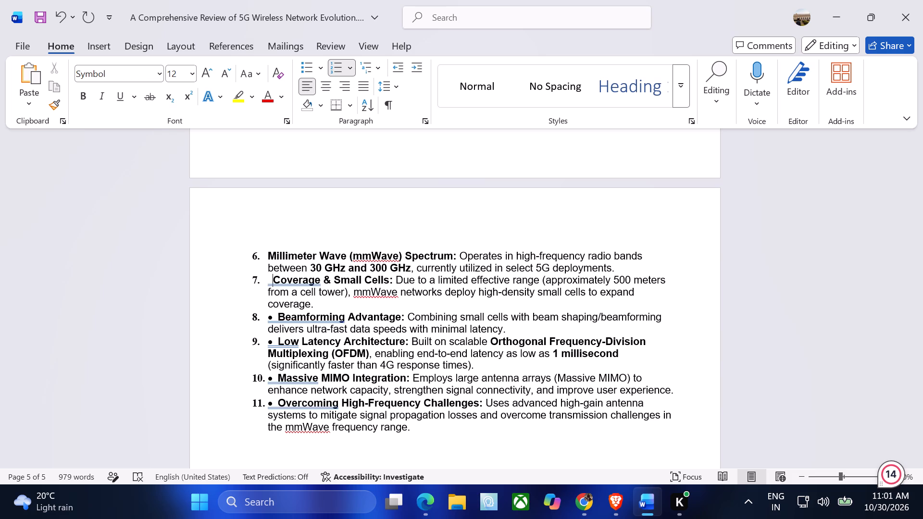
key("BackSpace")
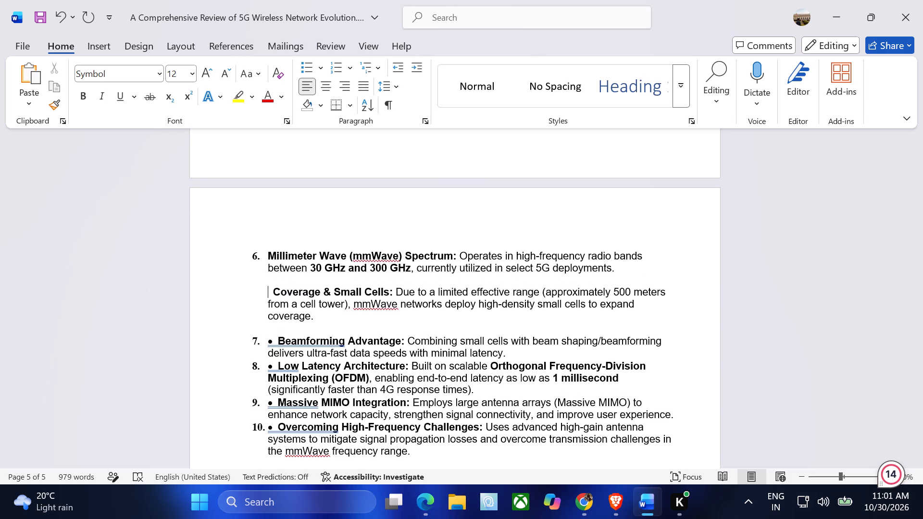
key("ctrl+z")
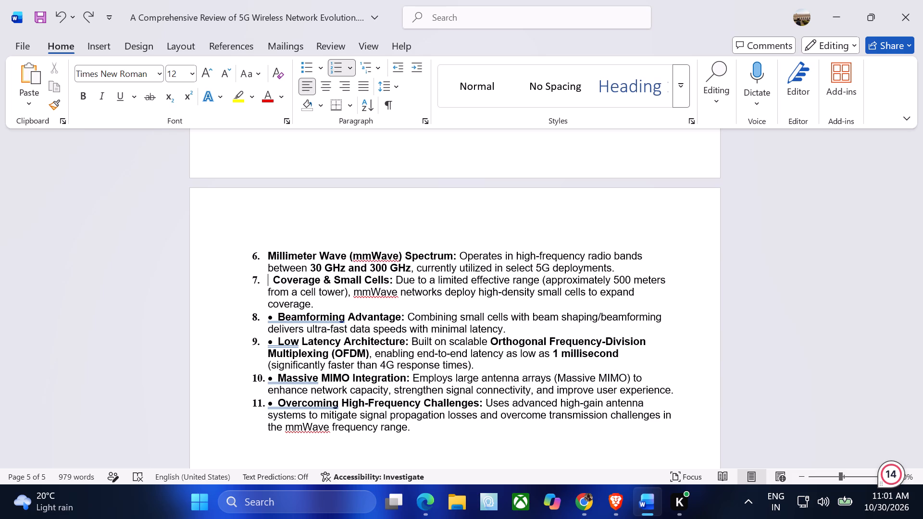
key("Right")
key("Right")
key("BackSpace")
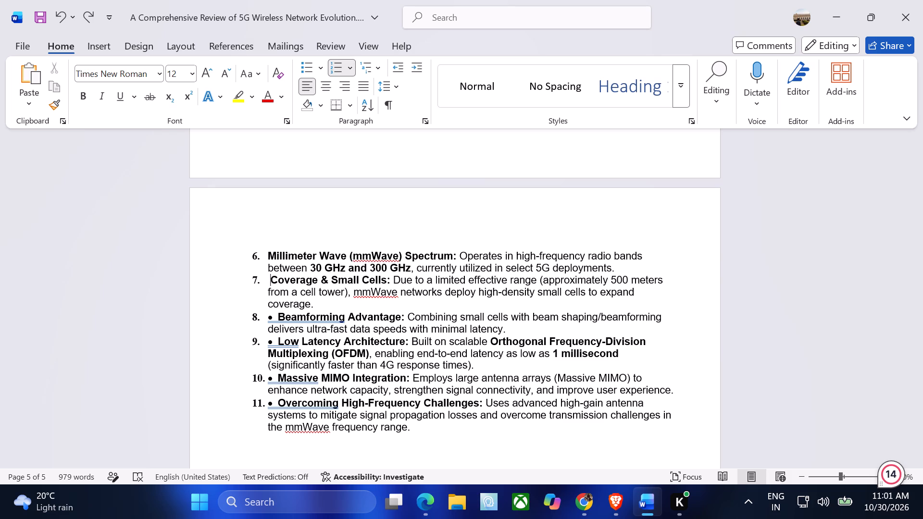
key("BackSpace")
Remove the stray bullet symbol and spaces before "Beamforming Advantage" in the numbered 5G list.
key("Down")
key("Down")
key("Down")
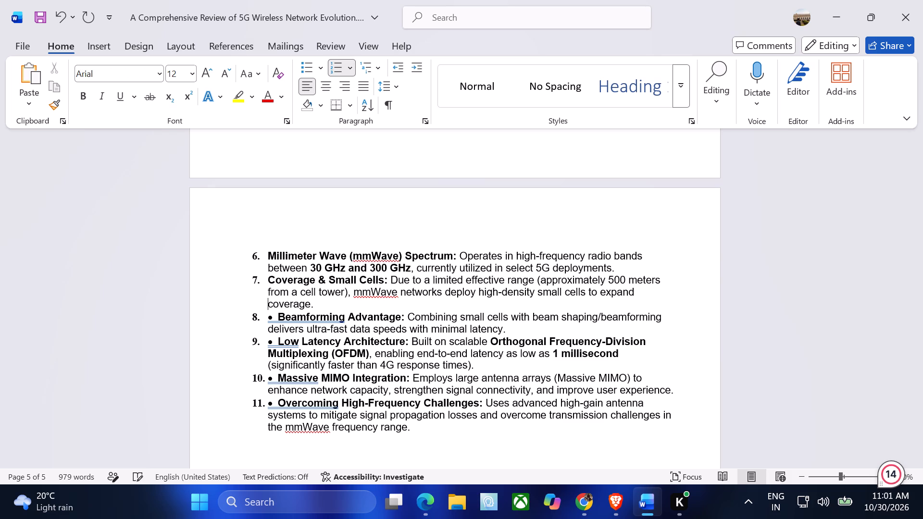
key("Right")
key("Right")
key("Right")
key("BackSpace")
key("BackSpace")
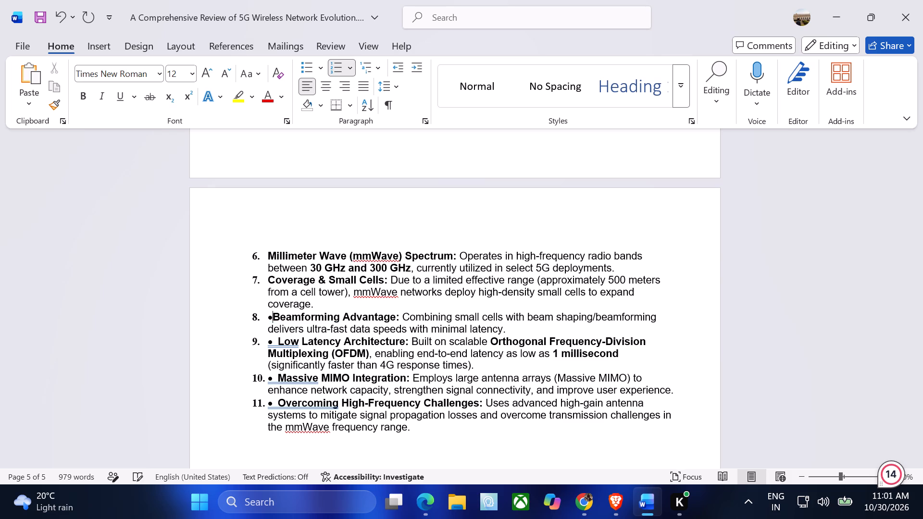
key("BackSpace")
Remove the stray bullet symbol and spaces before "Low Latency Architecture" in the numbered 5G list.
key("Down")
key("Down")
key("Right")
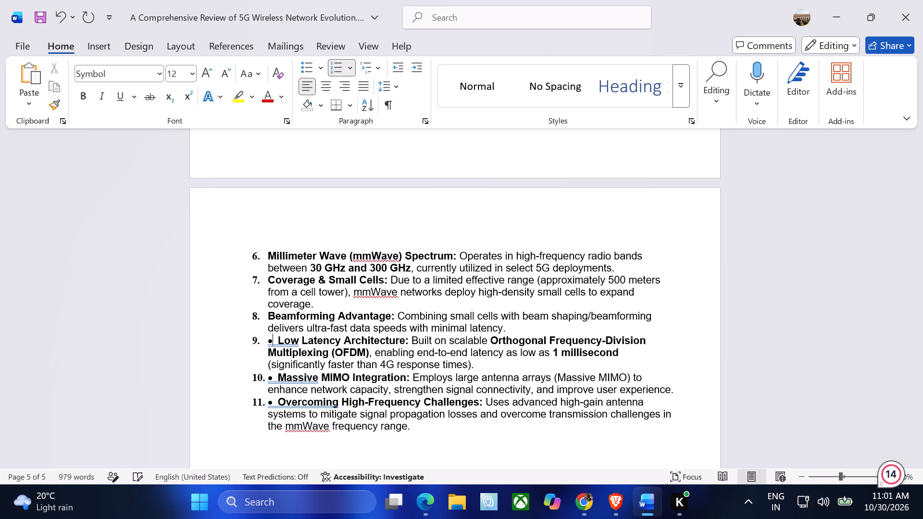
key("Right")
key("Right")
key("BackSpace")
key("BackSpace")
key("BackSpace")
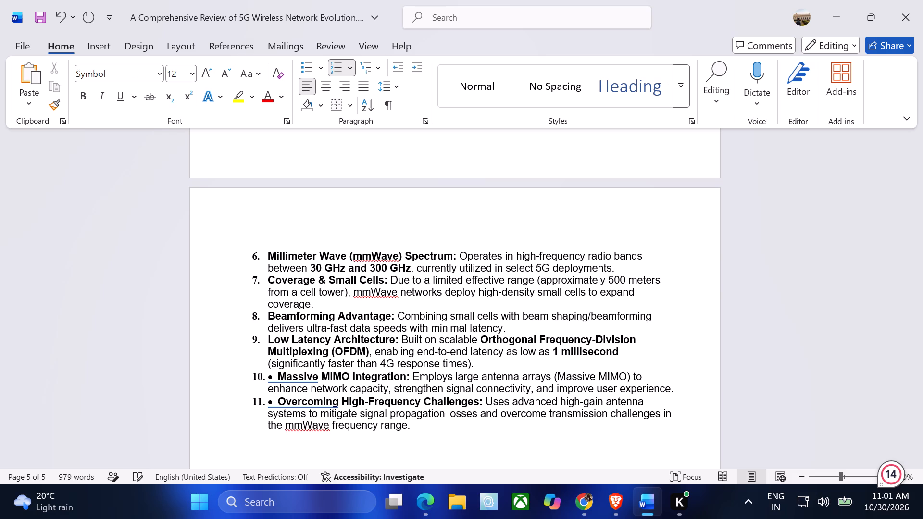
Remove the stray bullet symbol and spaces before "Massive MIMO Integration" in the numbered 5G list.
key("Down")
key("Down")
key("Down")
key("Down")
key("Up")
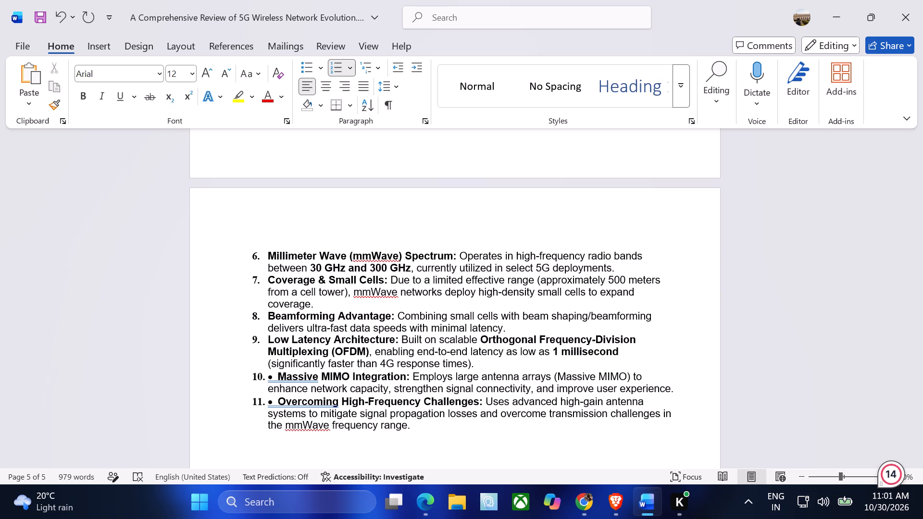
key("Right")
key("Right")
key("Right")
key("BackSpace")
key("BackSpace")
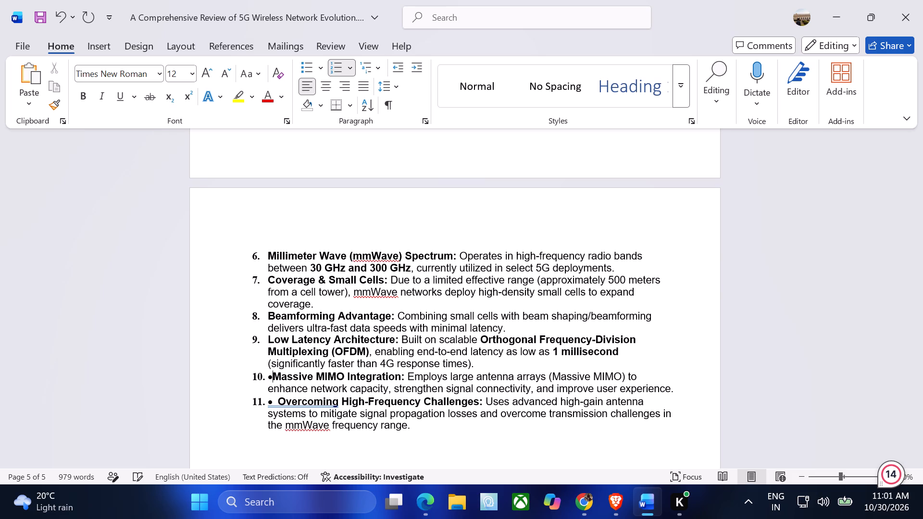
key("BackSpace")
Remove the stray bullet symbol and spaces before "Overcoming High-Frequency Challenges" in the numbered 5G list.
key("Down")
key("Down")
key("Right")
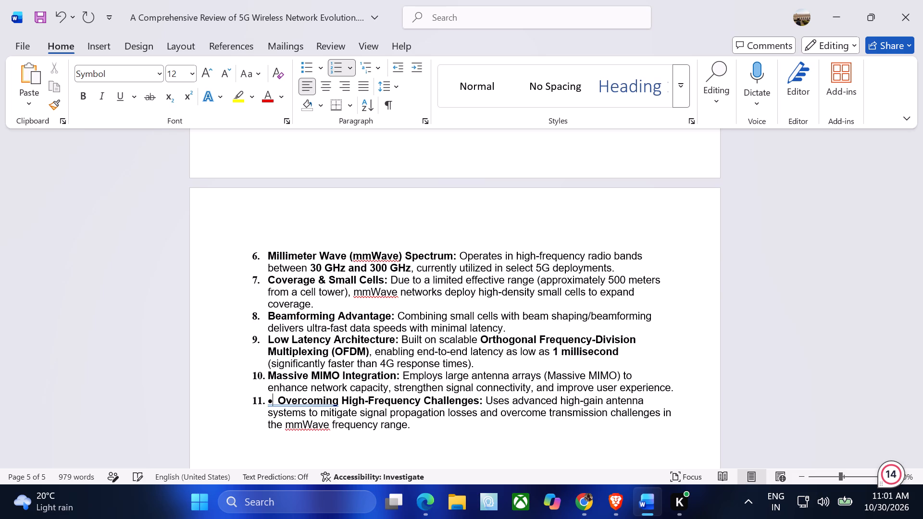
key("Right")
key("Right")
key("BackSpace")
key("BackSpace")
key("BackSpace")
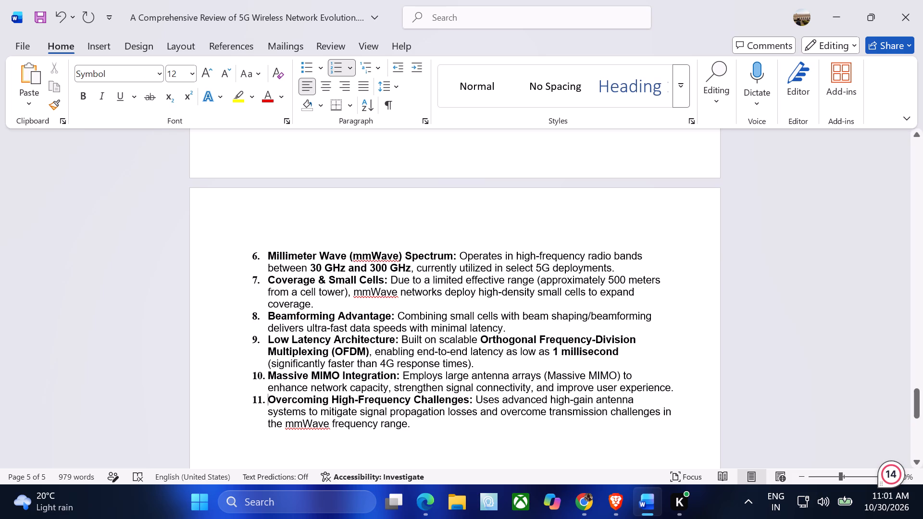
Set the font size of 5G list items 6 to 11 to 14.
left_click(251, 255)
left_click(251, 255)
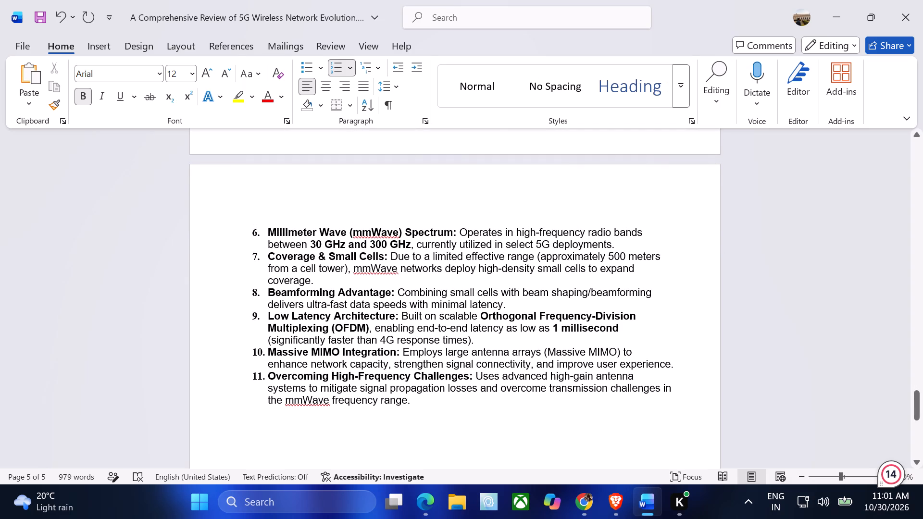
left_click_drag(415, 400, 295, 242)
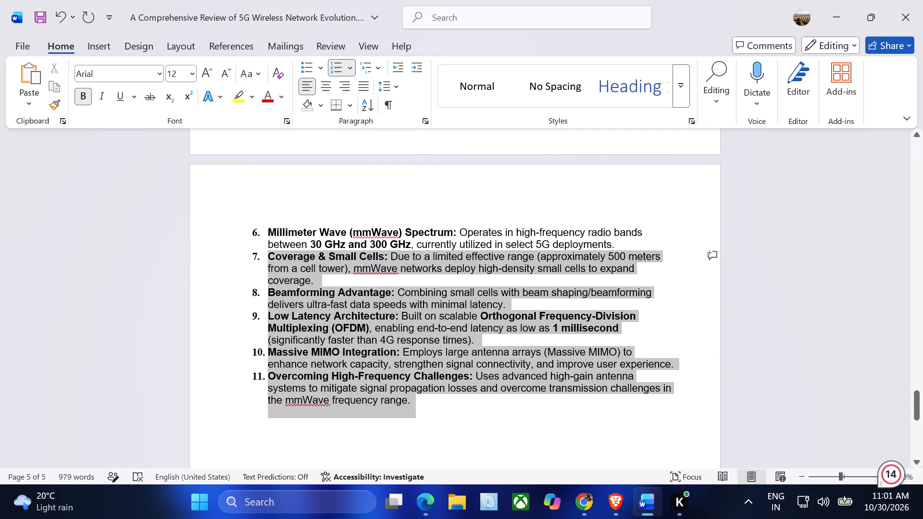
left_click_drag(295, 242, 277, 234)
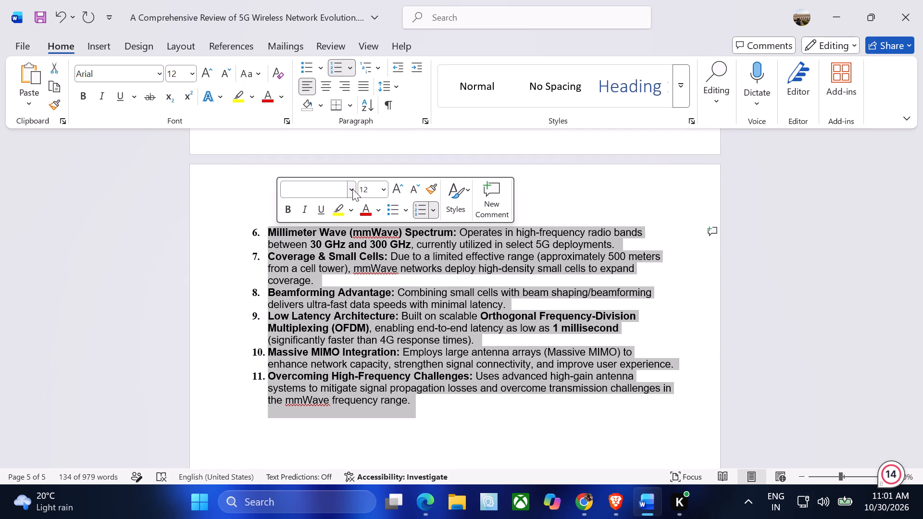
left_click(381, 191)
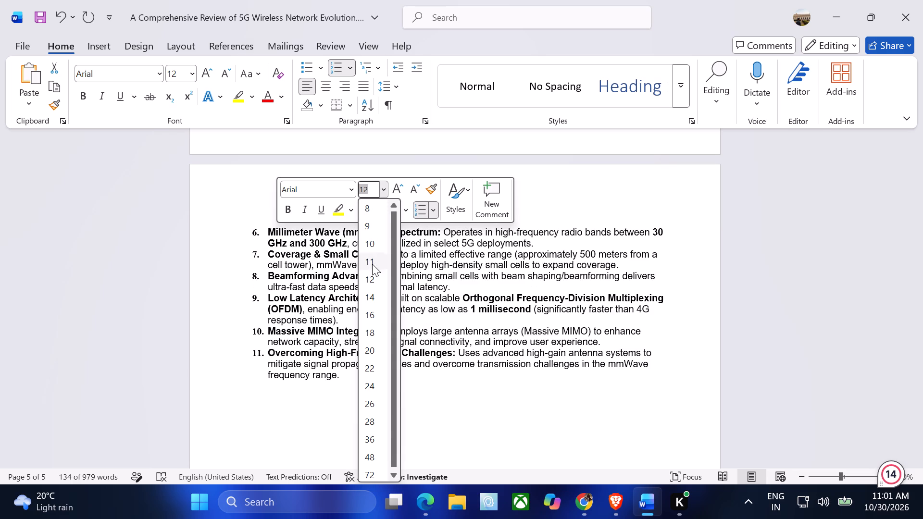
left_click(374, 291)
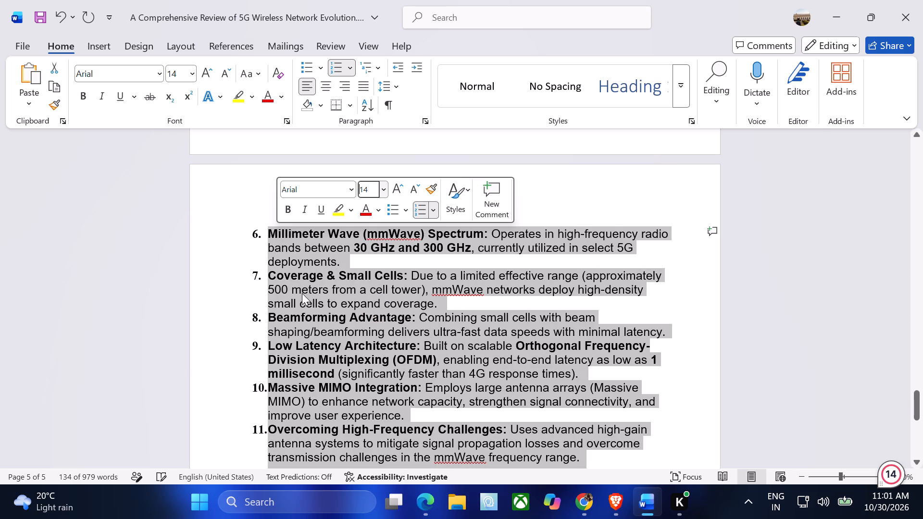
left_click(206, 306)
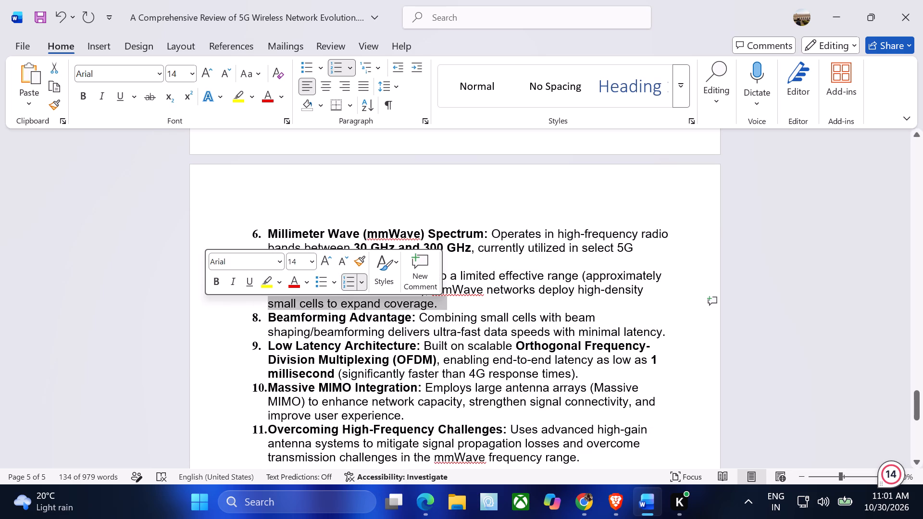
left_click(510, 333)
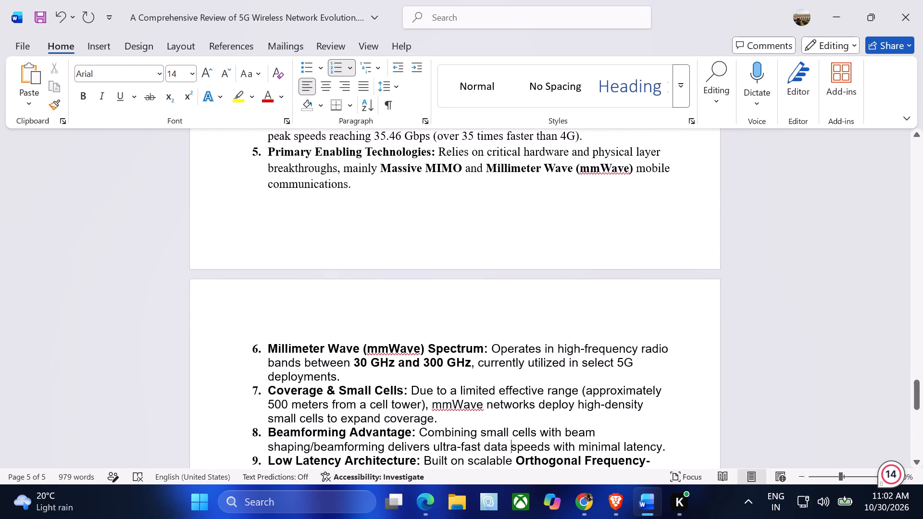
Change the font of 5G list items 6 to 11 to Times New Roman, matching items 1 to 5.
left_click(362, 172)
scroll(363, 342, "down", 1)
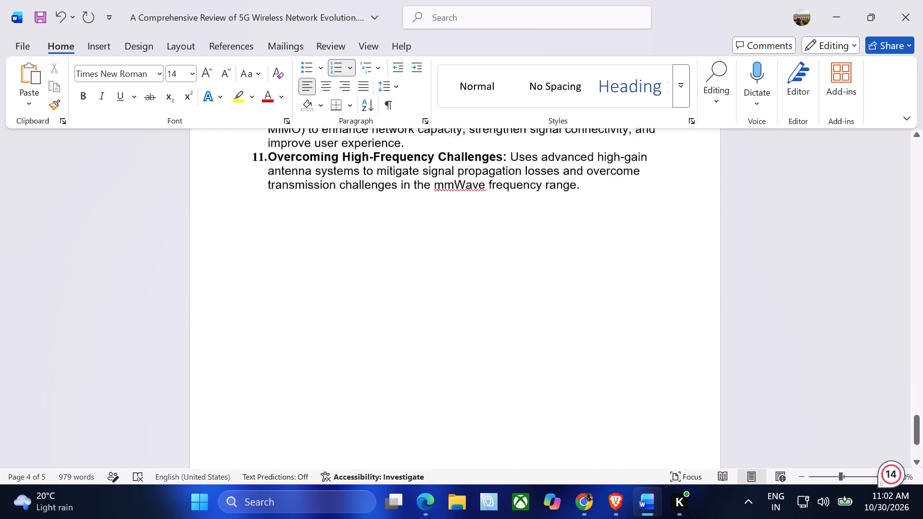
scroll(363, 342, "down", 2)
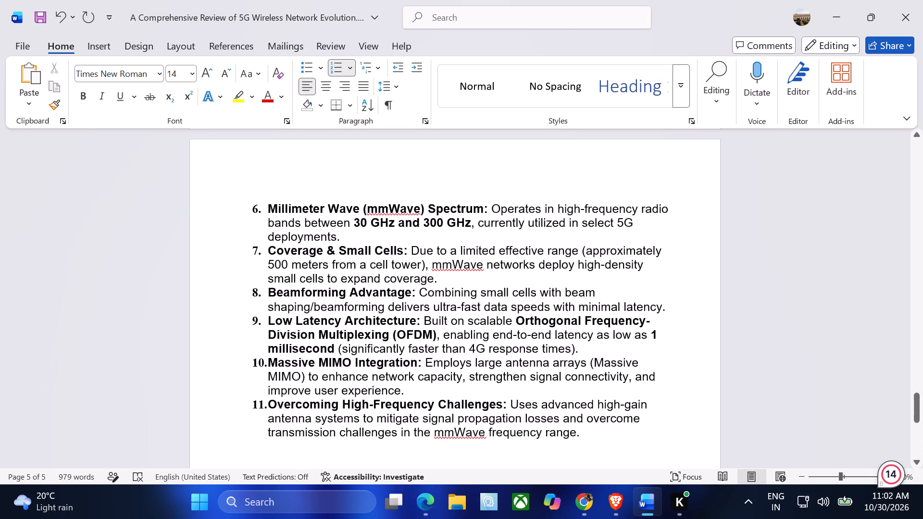
left_click_drag(584, 434, 269, 208)
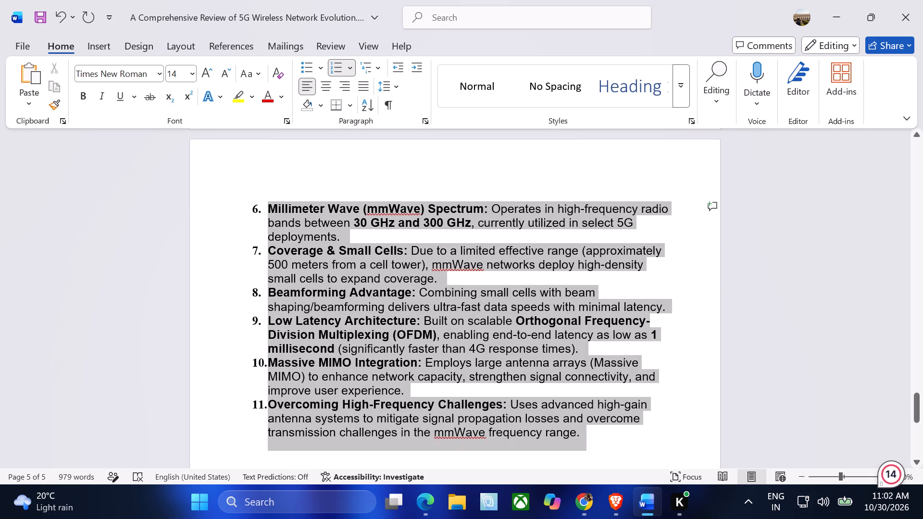
left_click_drag(269, 208, 269, 207)
left_click(344, 161)
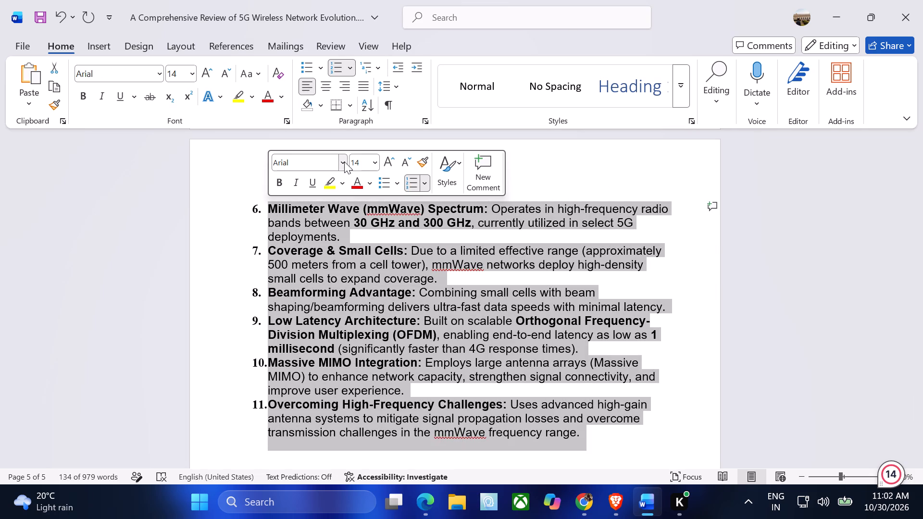
left_click(323, 267)
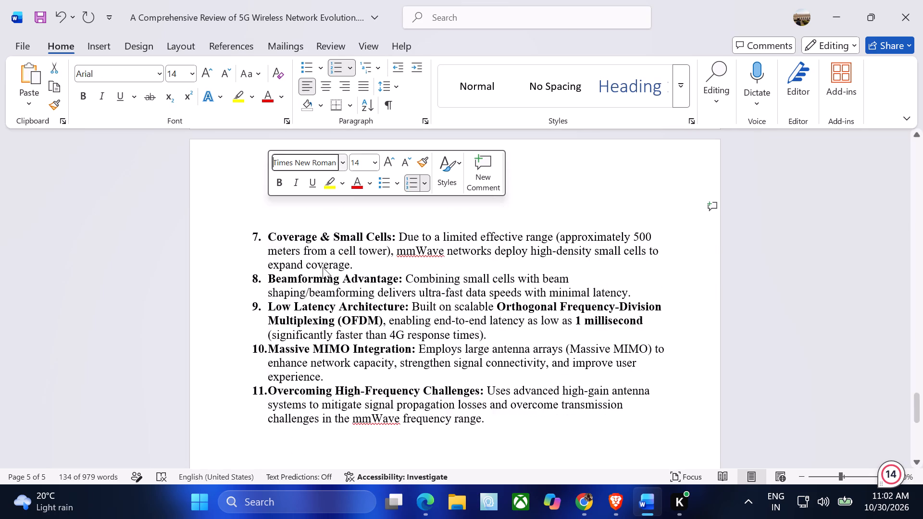
left_click(560, 432)
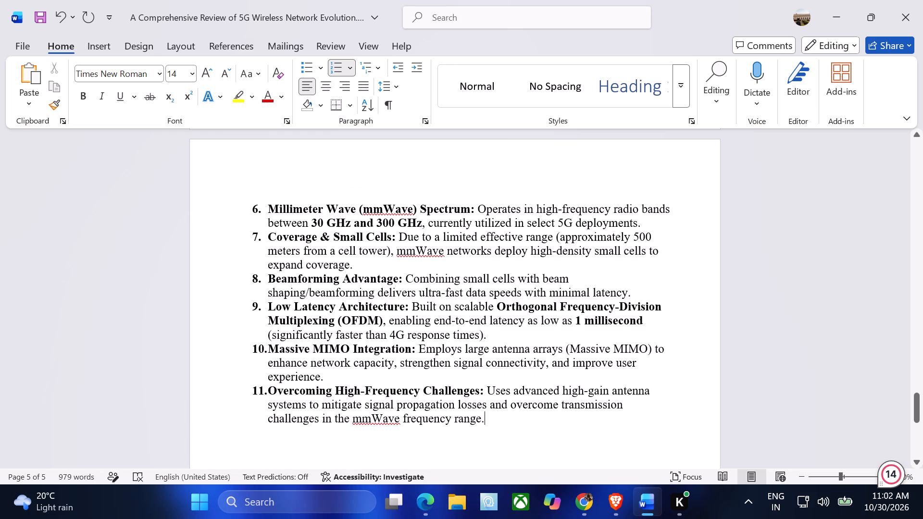
Review the layout of the earlier generation sections and the full Fifth Generation(5G) list.
scroll(492, 276, "down", 1)
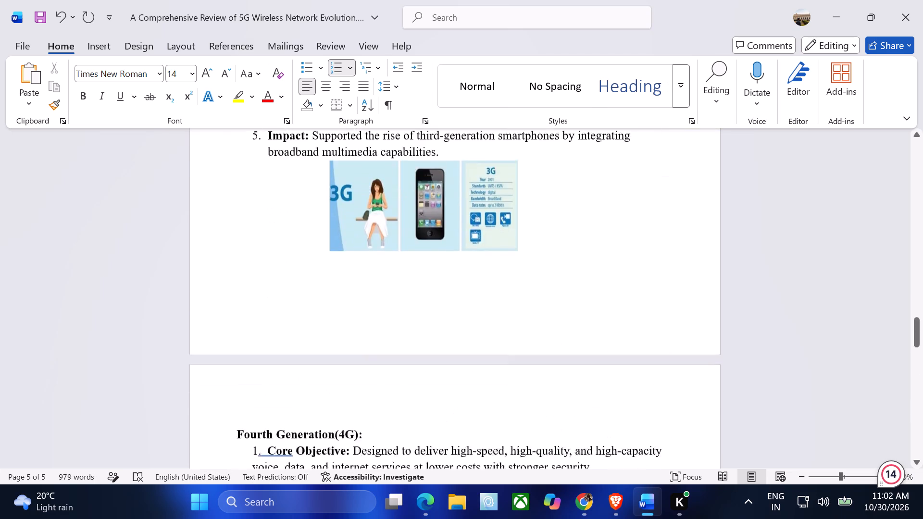
scroll(492, 276, "down", 1)
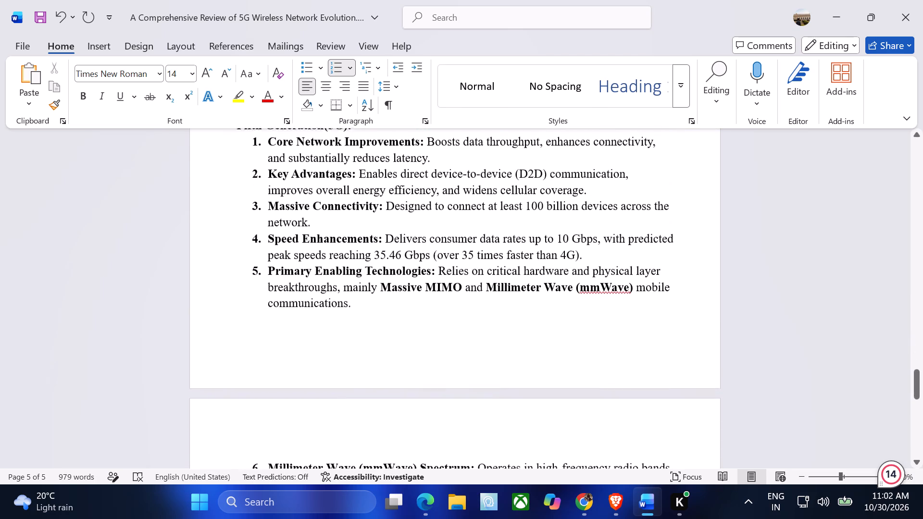
scroll(492, 276, "down", 1)
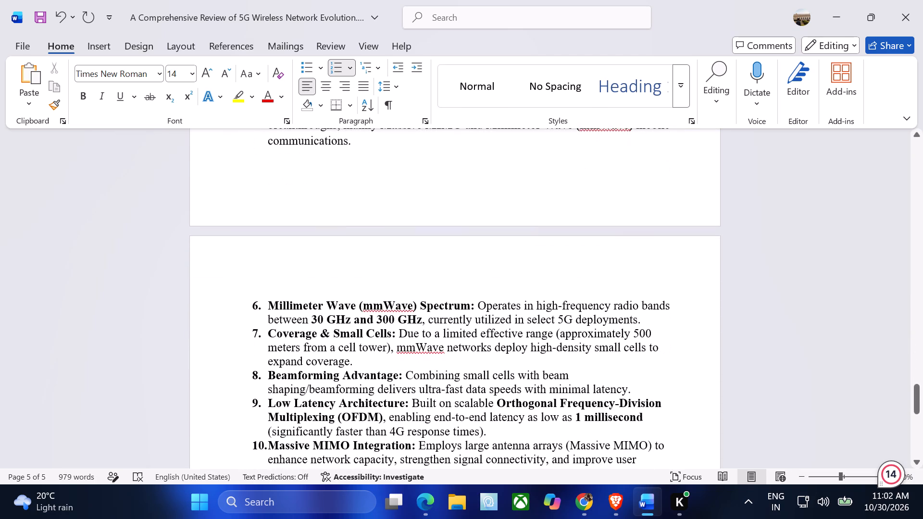
scroll(492, 276, "down", 1)
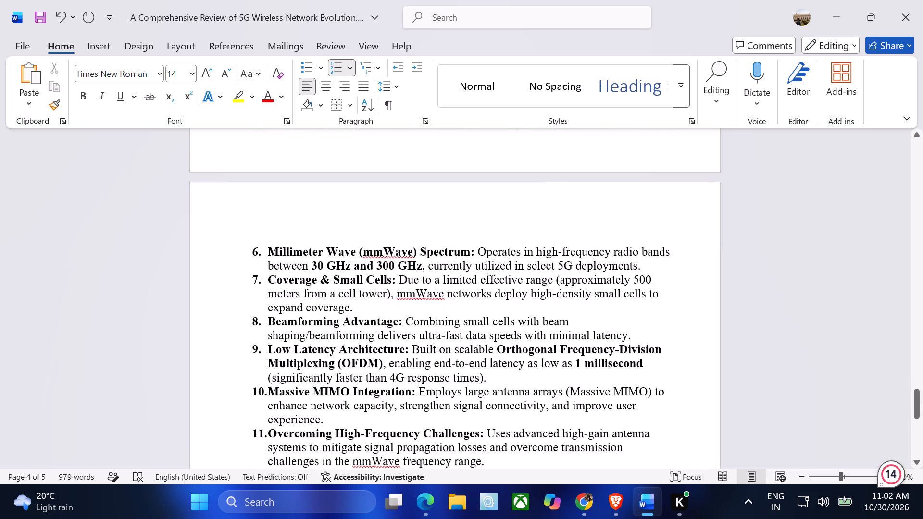
scroll(492, 276, "down", 3)
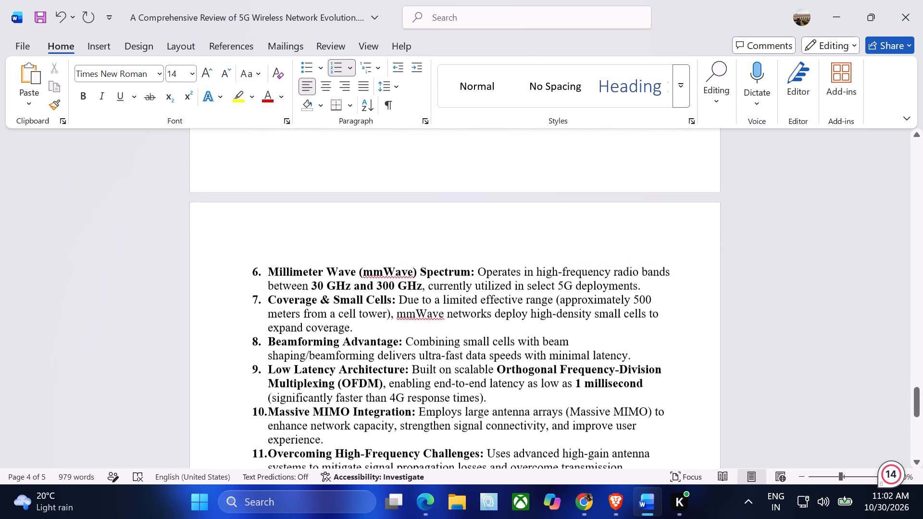
scroll(492, 276, "down", 2)
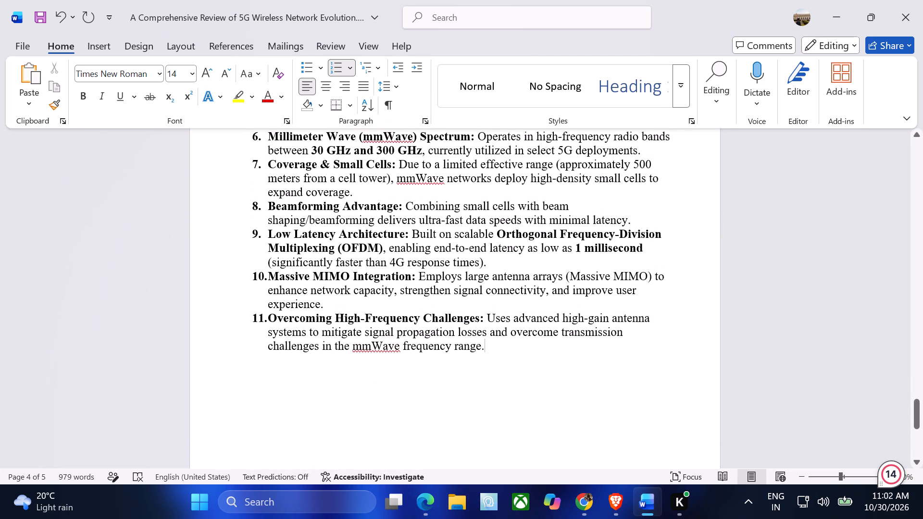
scroll(492, 276, "down", 1)
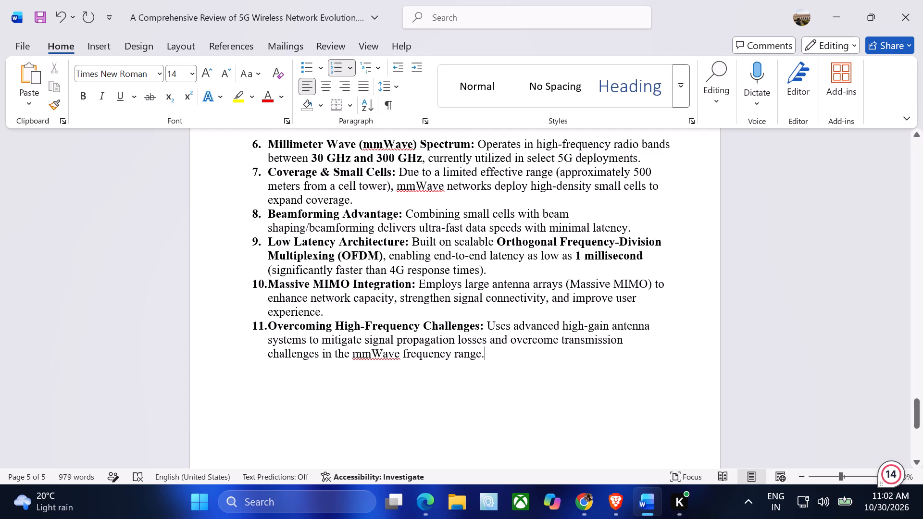
End the numbered 5G list after item 11 and start an unnumbered blank line below it.
key("Return")
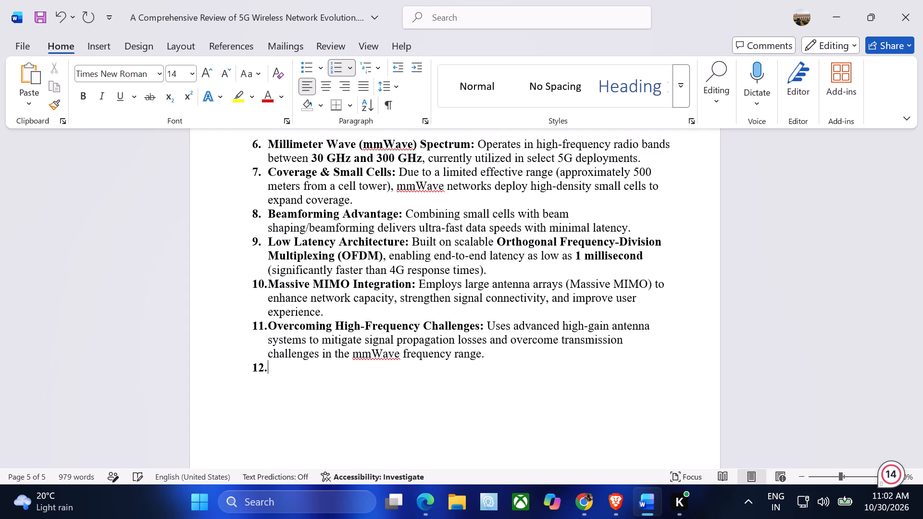
key("Return")
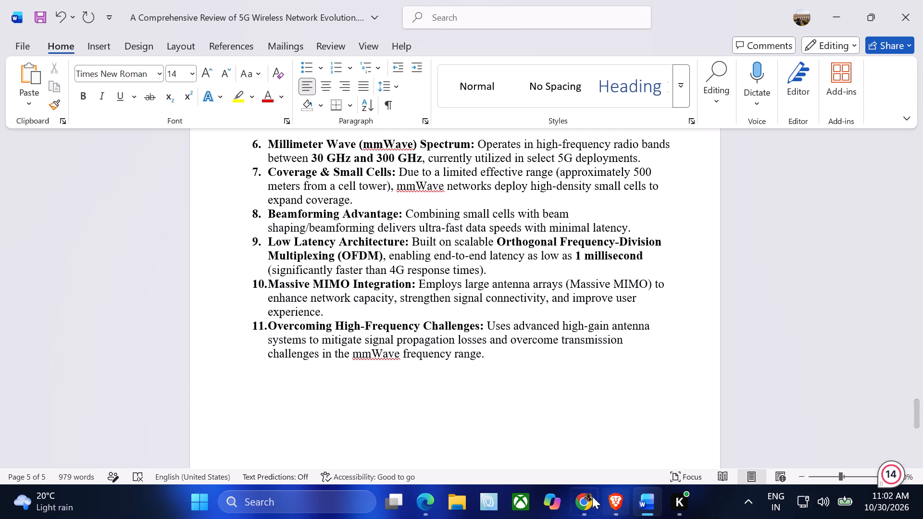
Switch to Chrome and take a screen snip of the Figure.5 5G Technology and devices image in the "Paper Title" PDF, without its caption.
left_click(581, 500)
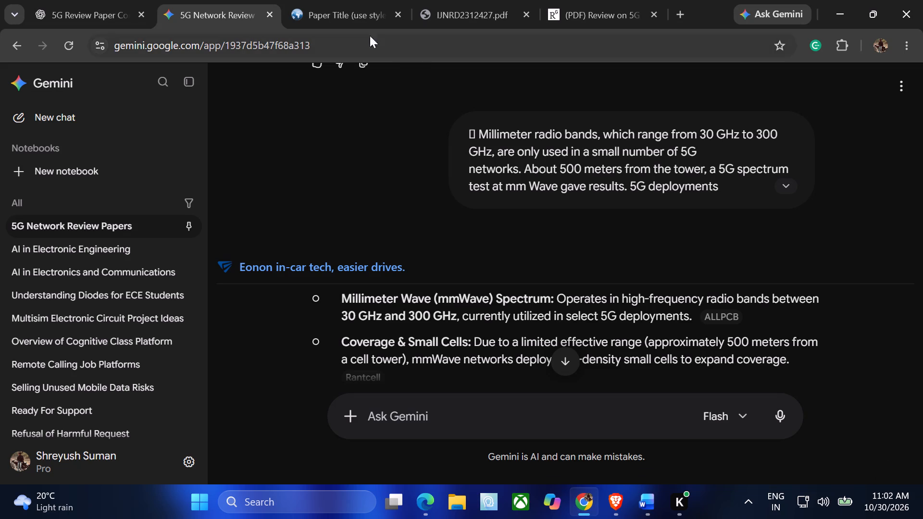
left_click(361, 29)
scroll(424, 334, "down", 1)
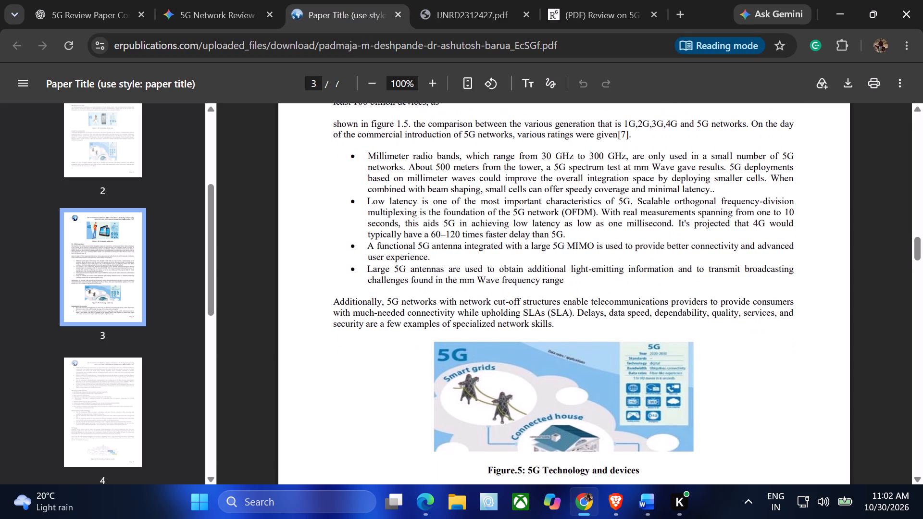
scroll(424, 334, "down", 2)
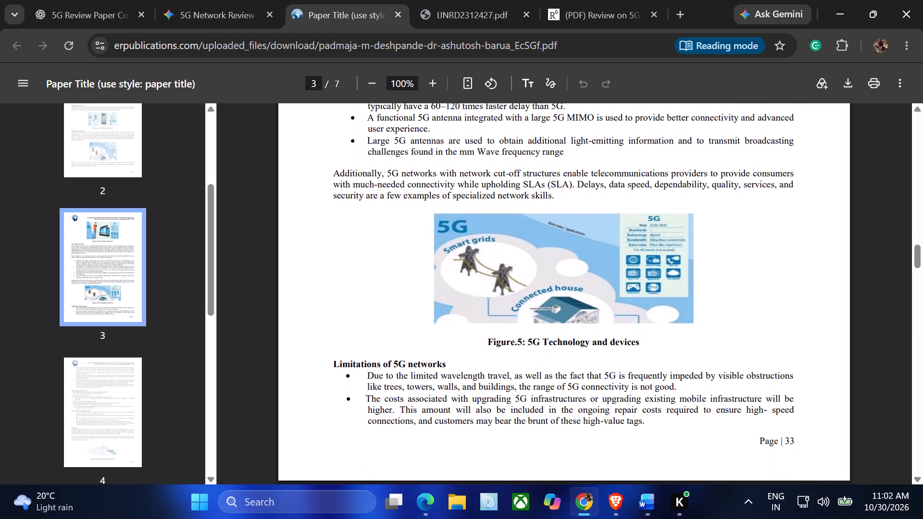
scroll(424, 334, "down", 2)
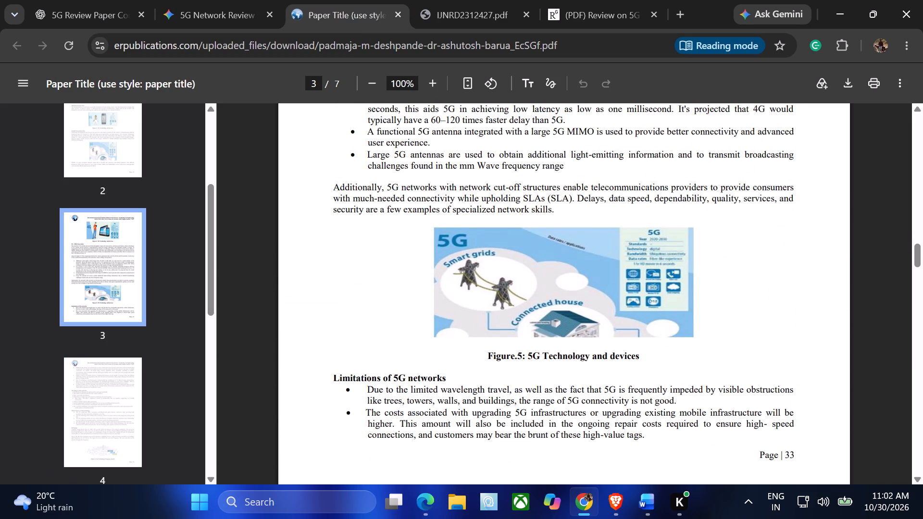
scroll(424, 334, "down", 1)
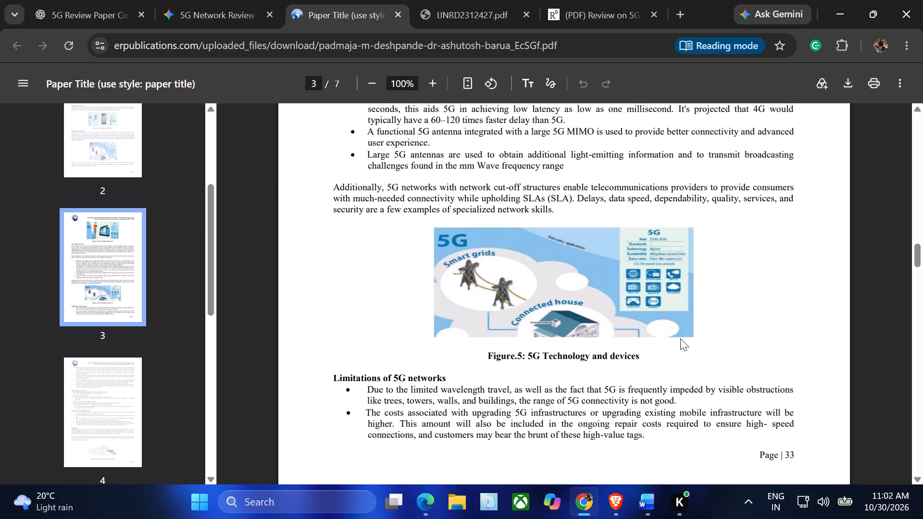
key("Print")
left_click_drag(408, 220, 706, 350)
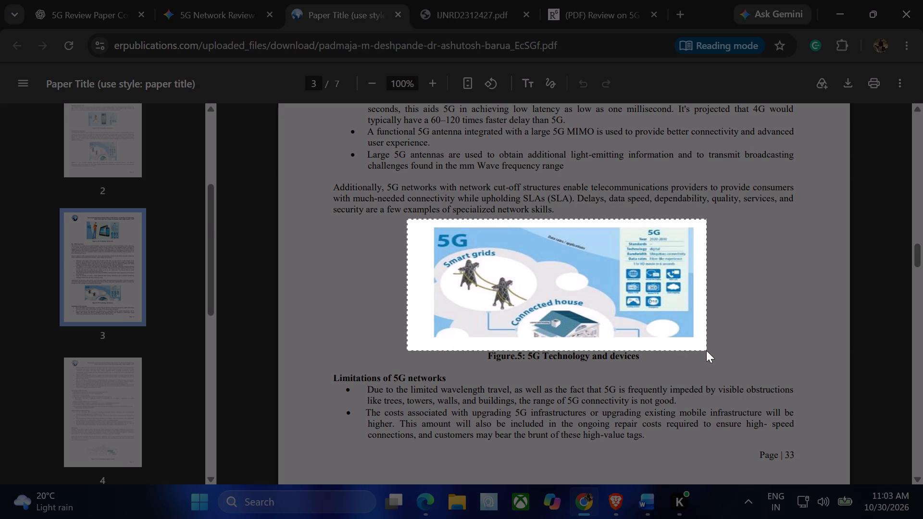
left_click_drag(706, 350, 707, 350)
left_click_drag(707, 350, 721, 346)
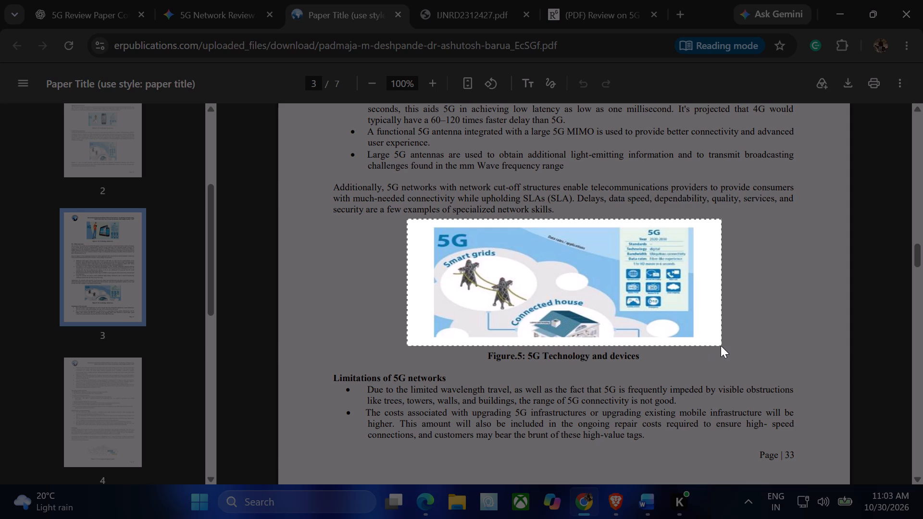
left_click_drag(721, 346, 720, 346)
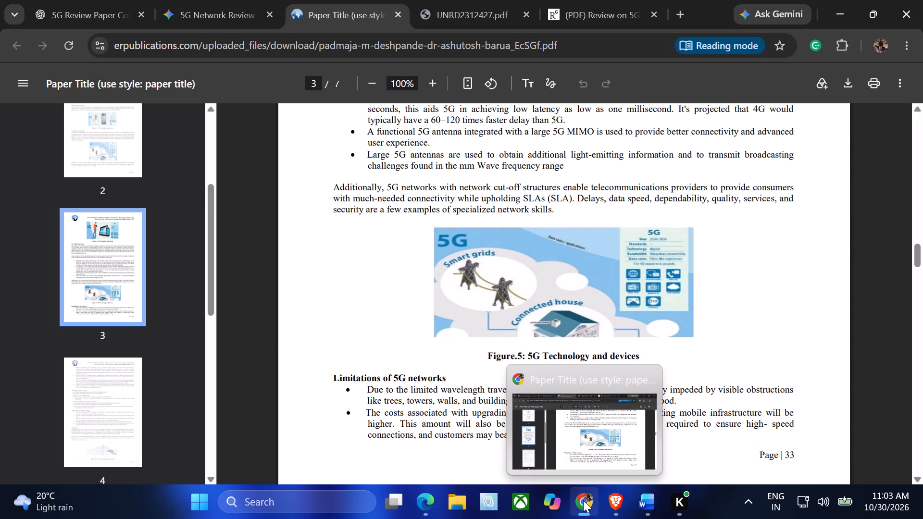
Switch to Word and paste the snipped 5G image on the blank line below item 11, indented with spaces toward the page centre.
left_click(650, 513)
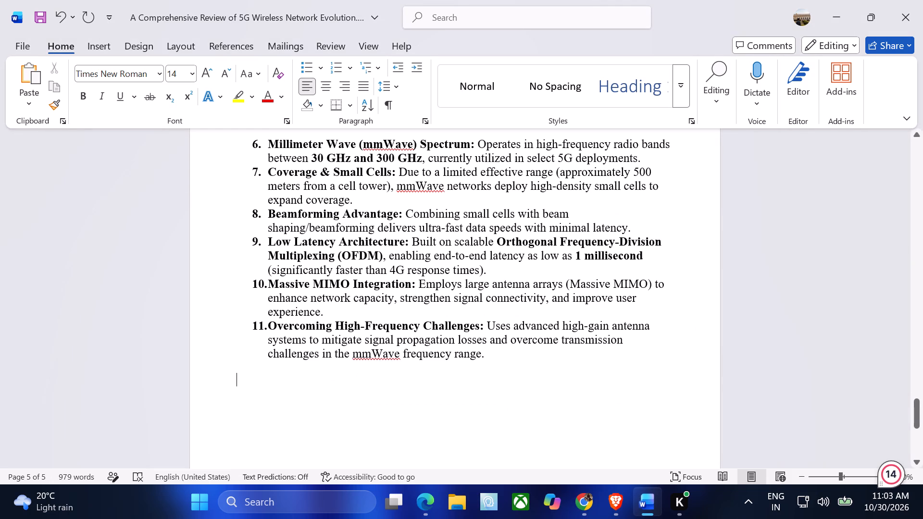
key("space")
key("space")
key("space")
key("space")
key("space")
key("space")
key("space")
key("space")
key("space")
key("space")
key("space")
key("space")
key("space")
key("space")
key("space")
key("space")
key("space")
key("space")
key("space")
key("space")
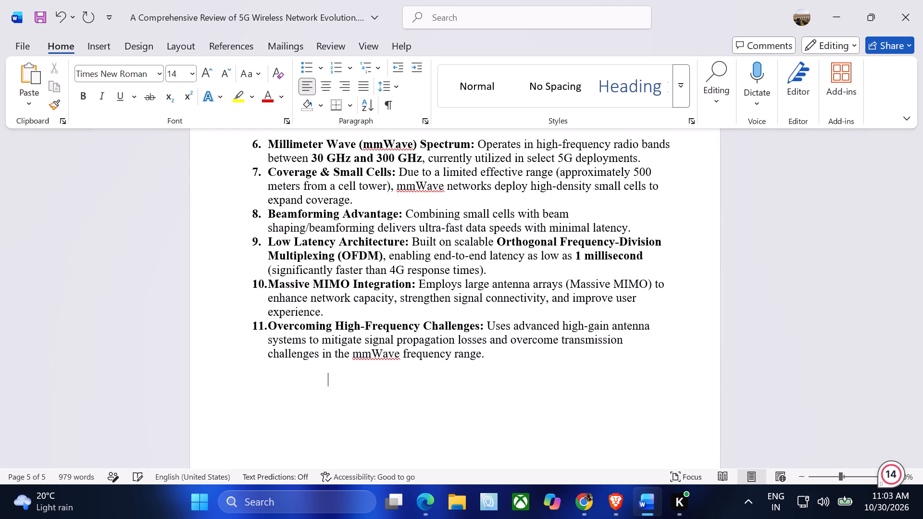
key("space")
key("space")
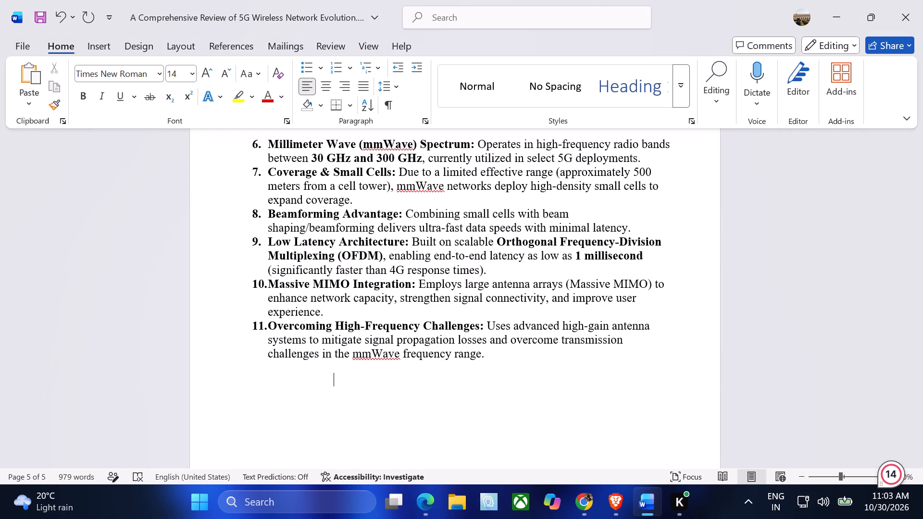
key("ctrl+v")
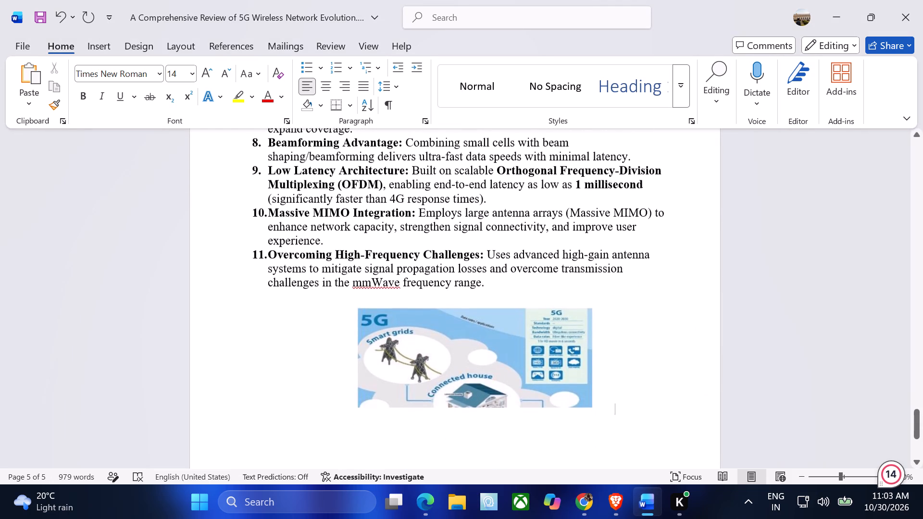
Start a new blank line below the pasted 5G figure.
key("Return")
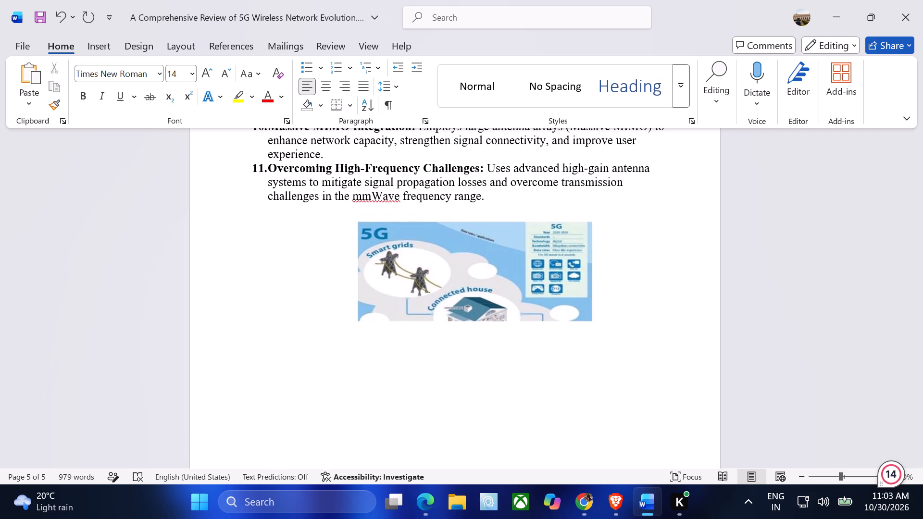
key("BackSpace")
key("Return")
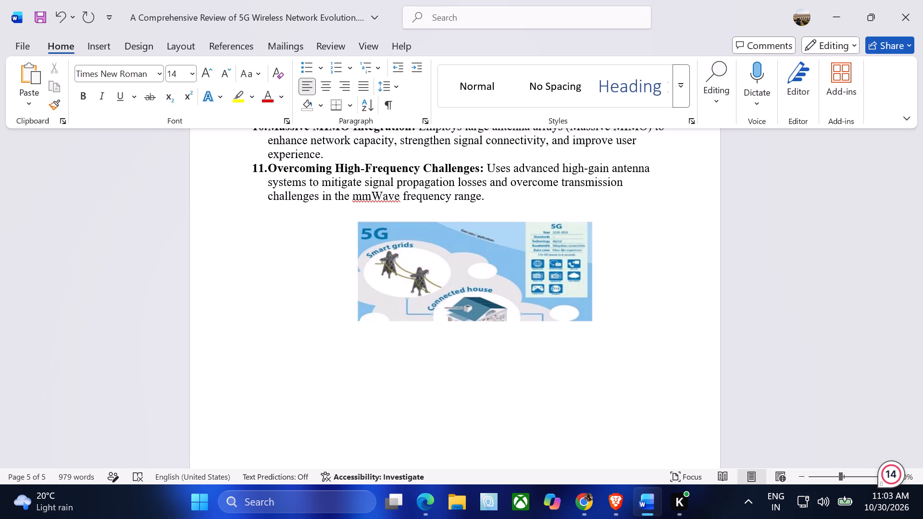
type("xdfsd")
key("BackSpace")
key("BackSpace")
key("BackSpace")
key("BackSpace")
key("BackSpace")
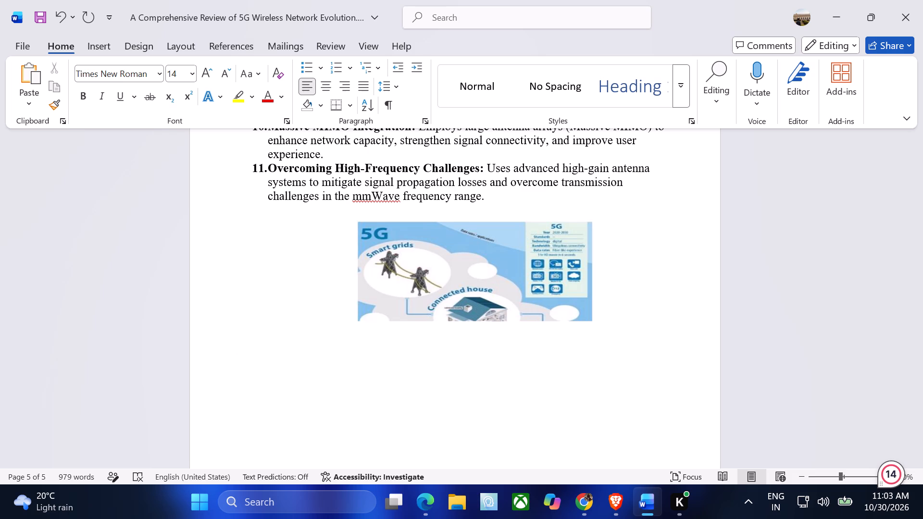
scroll(521, 362, "down", 1)
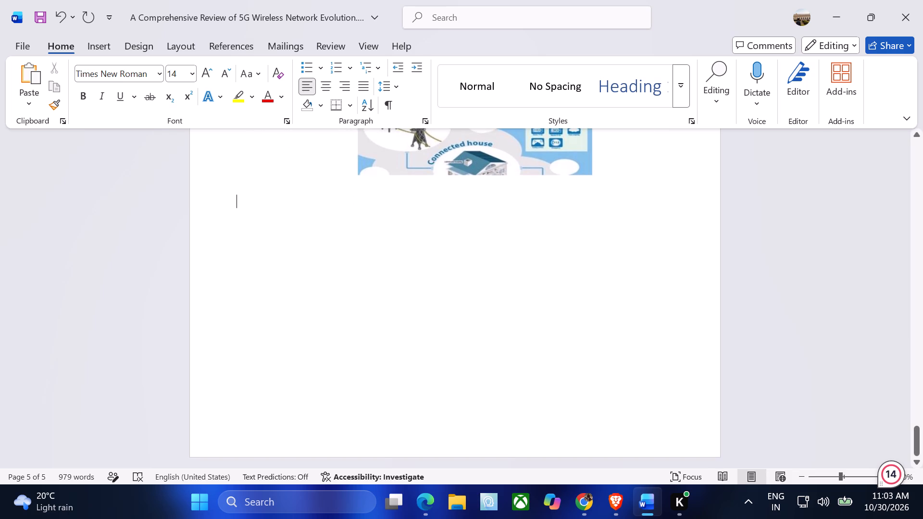
scroll(521, 362, "down", 1)
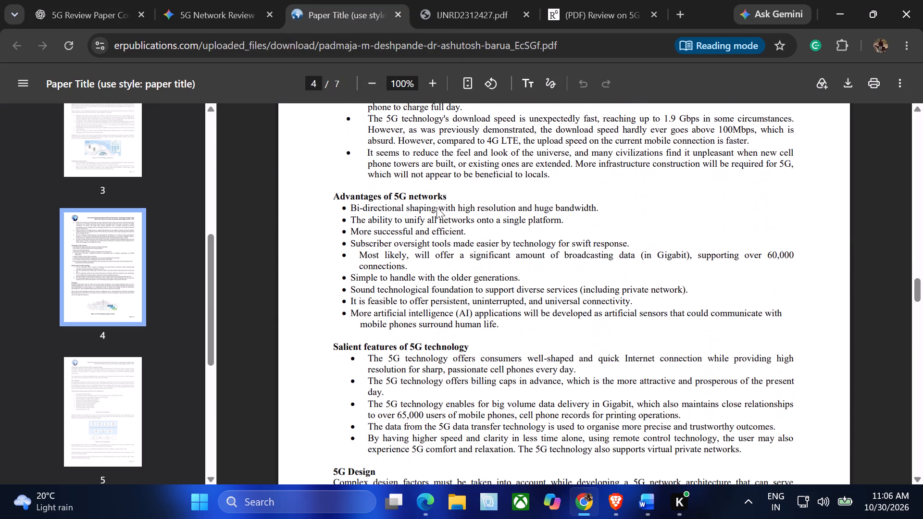
scroll(437, 207, "down", 5)
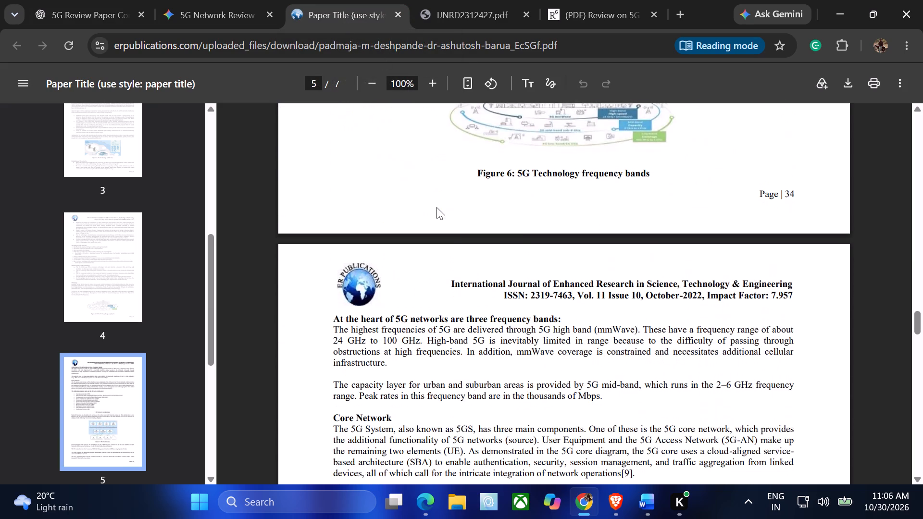
scroll(437, 207, "down", 2)
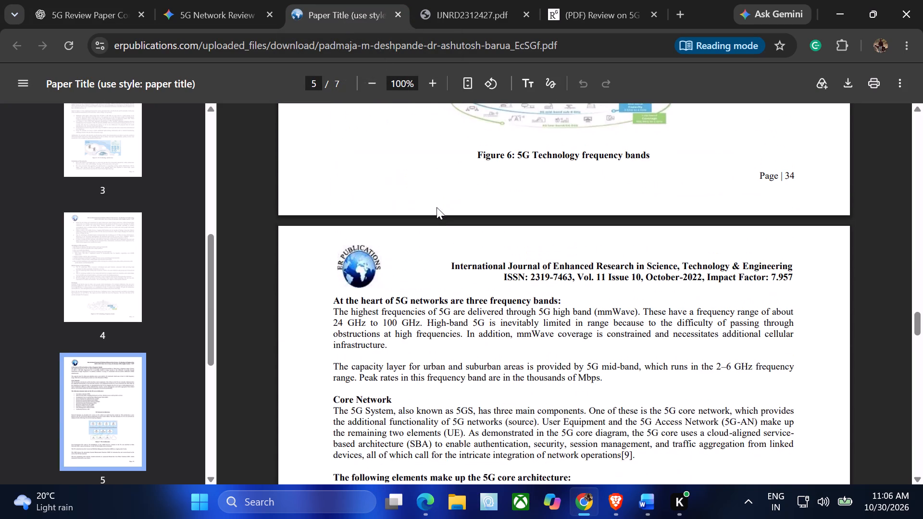
scroll(437, 207, "down", 1)
Examine the ResearchGate paper "Review on 5G Network Advanced techniques" from the multi-layer system figure through the Table 1 comparison for key-feature content.
left_click(597, 8)
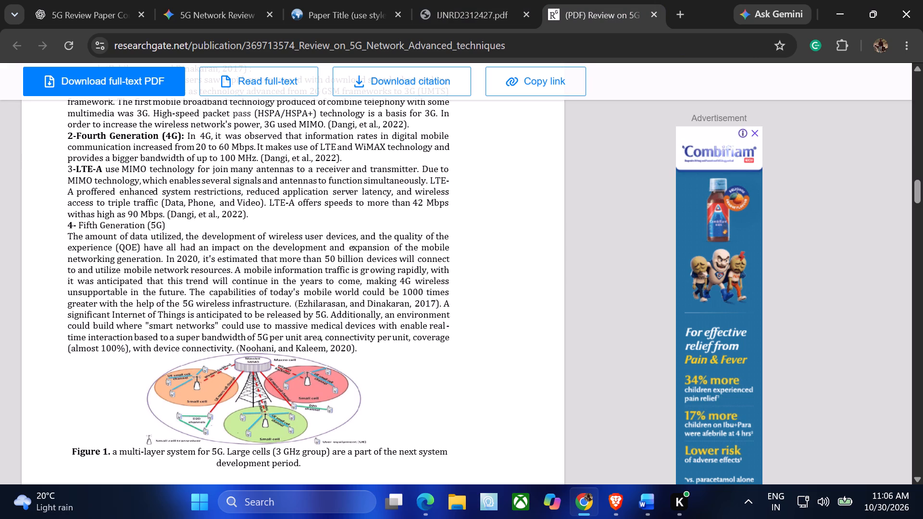
scroll(323, 264, "down", 2)
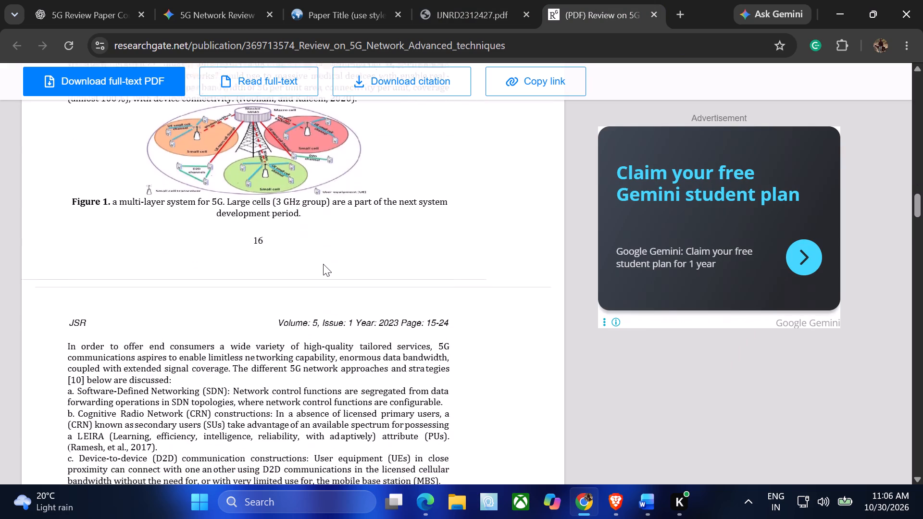
scroll(323, 264, "down", 8)
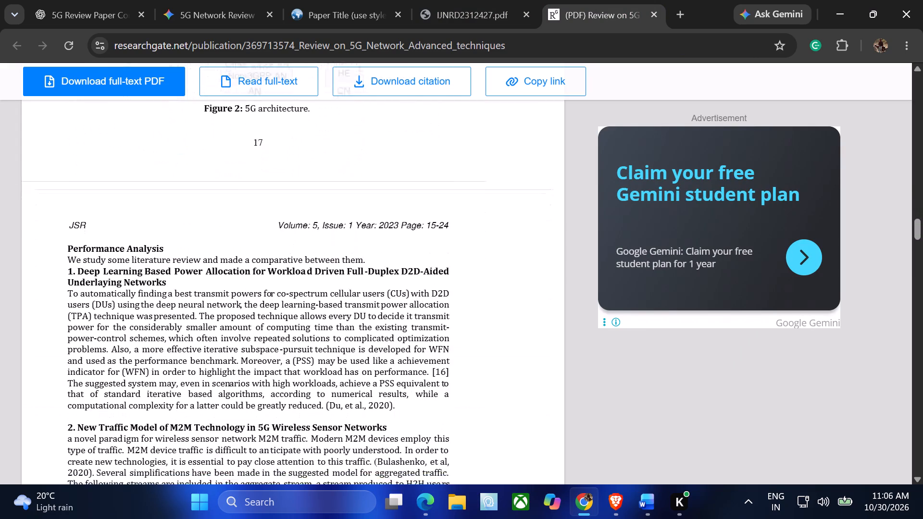
scroll(323, 264, "down", 9)
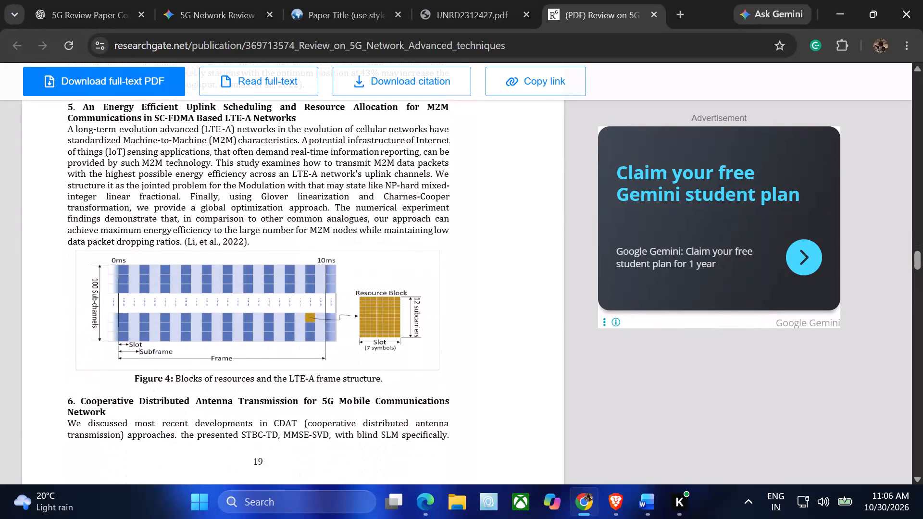
scroll(323, 264, "down", 3)
scroll(323, 264, "right", 1)
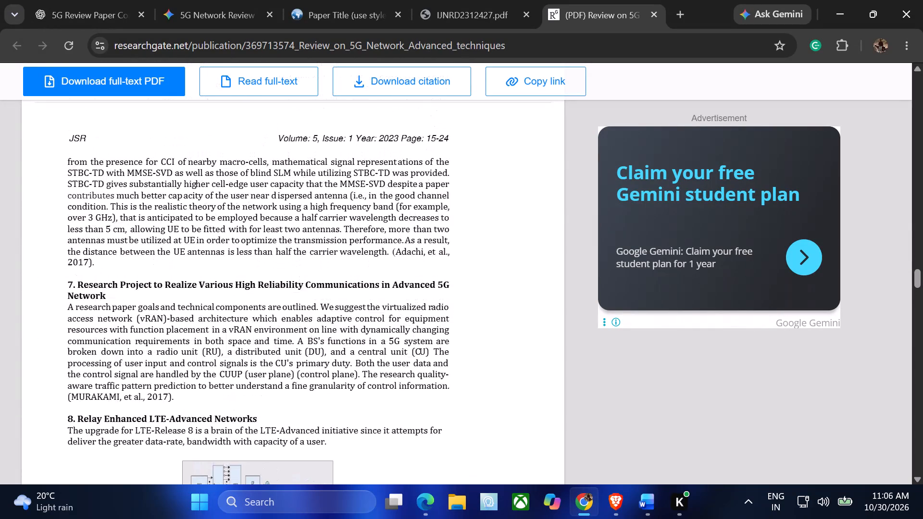
scroll(323, 264, "right", 1)
scroll(323, 264, "down", 5)
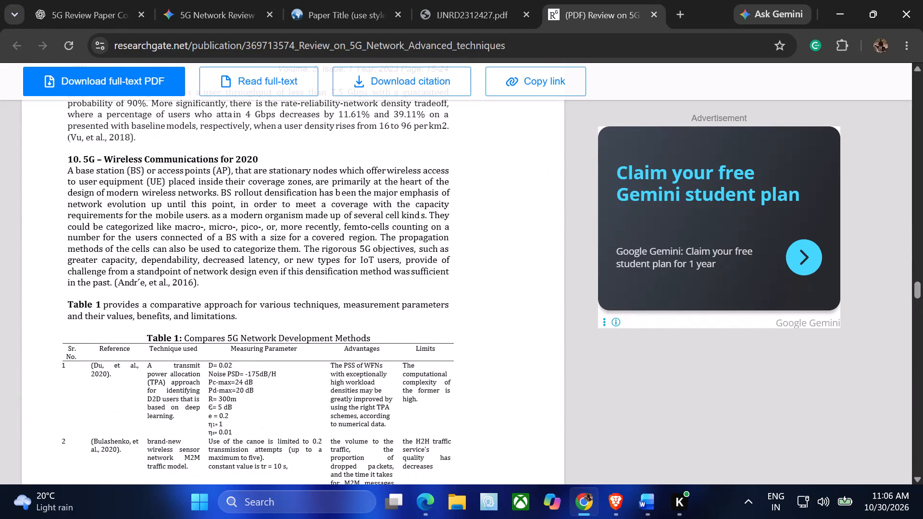
scroll(323, 264, "down", 11)
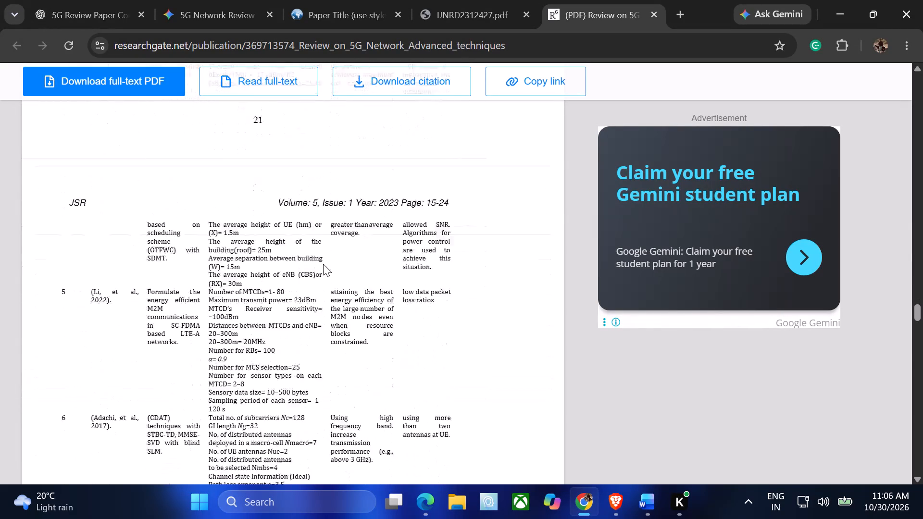
scroll(323, 264, "down", 2)
scroll(323, 264, "up", 2)
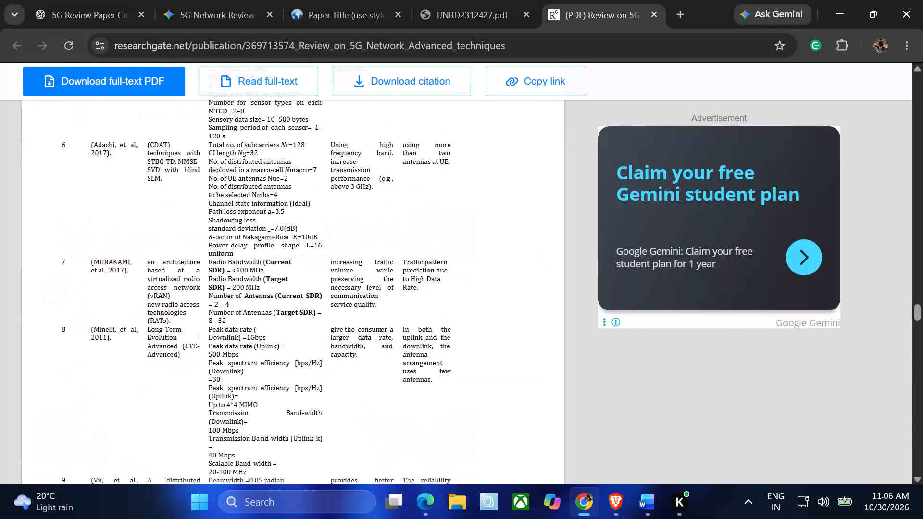
Examine the IJNRD2312427 PDF from the 5G usage design triangle through Spectrum Allocation and Frequency Bands for key-feature content.
left_click(477, 0)
scroll(325, 384, "down", 3)
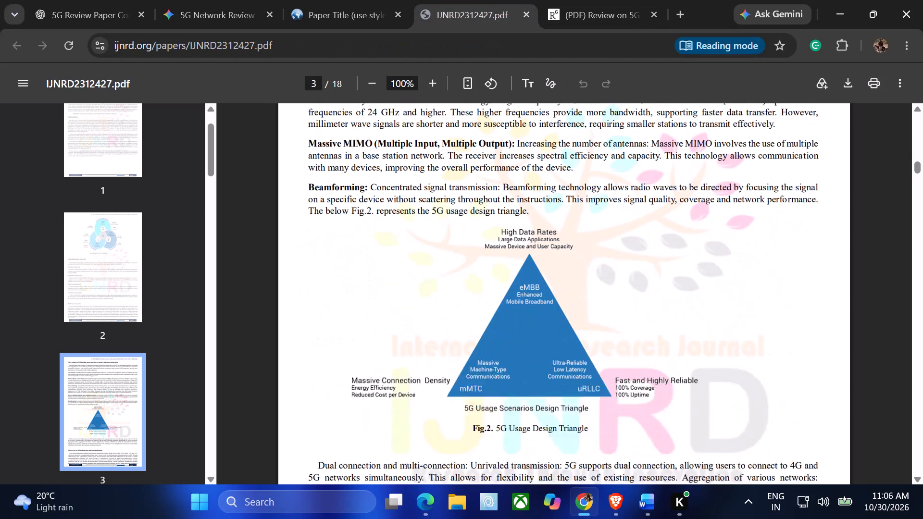
scroll(325, 384, "down", 6)
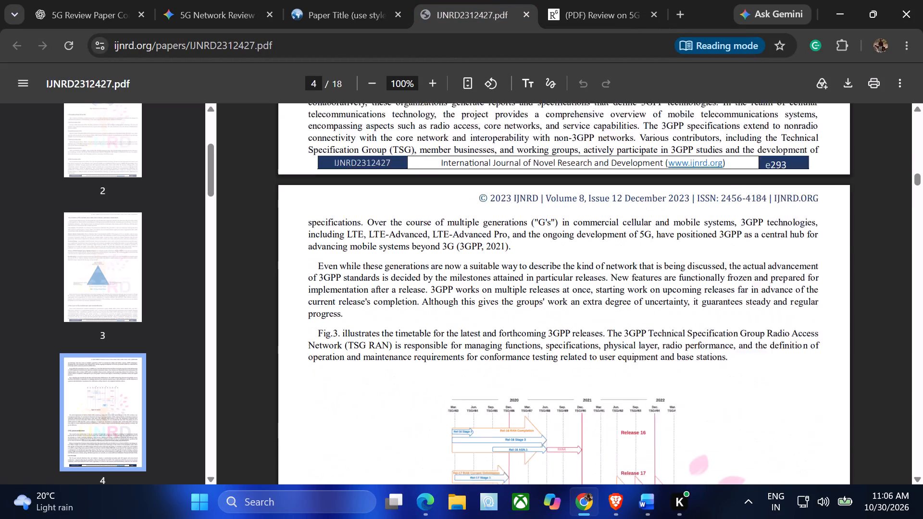
scroll(325, 384, "down", 10)
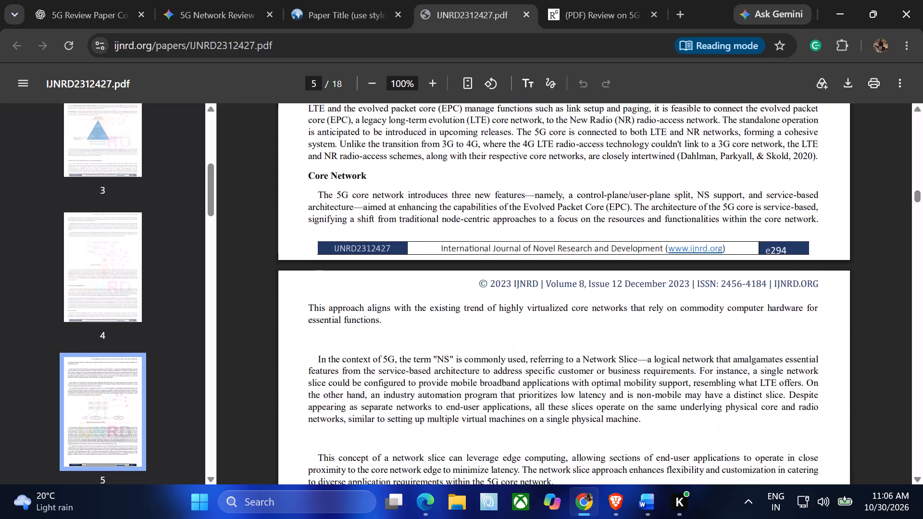
scroll(325, 384, "down", 12)
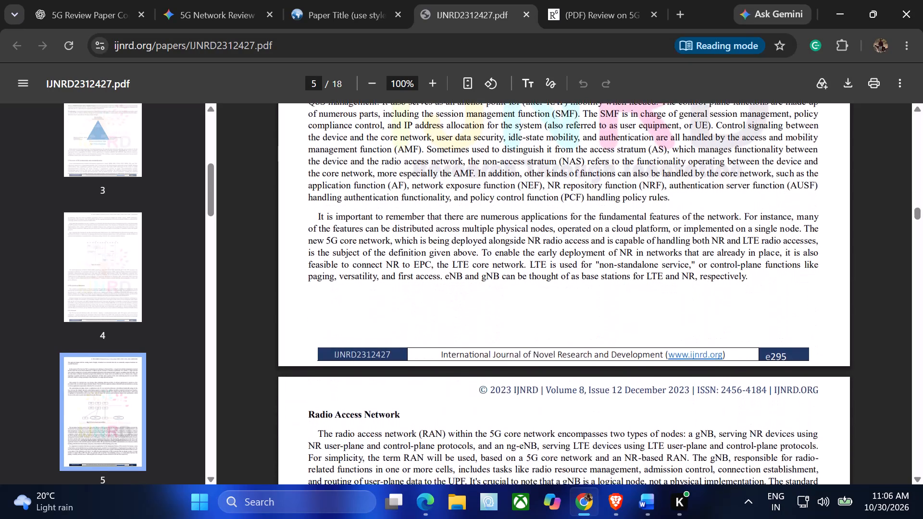
scroll(325, 384, "down", 10)
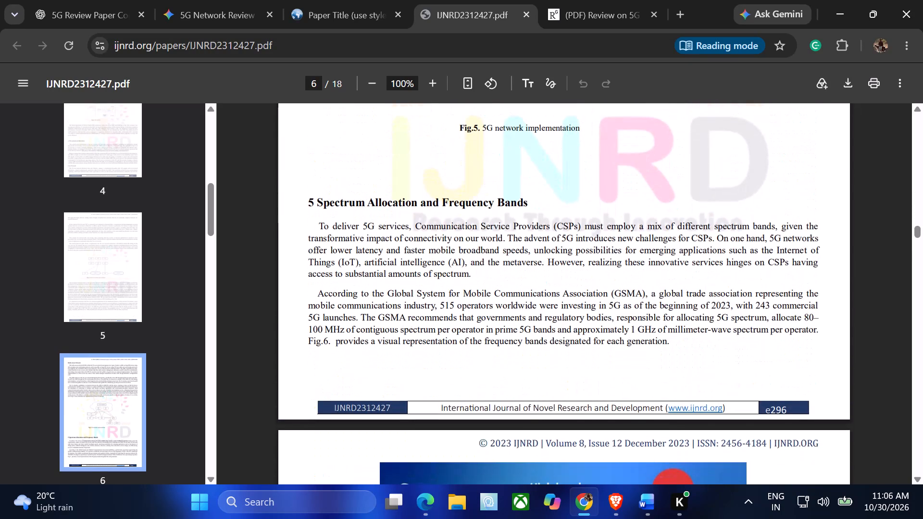
scroll(325, 384, "down", 3)
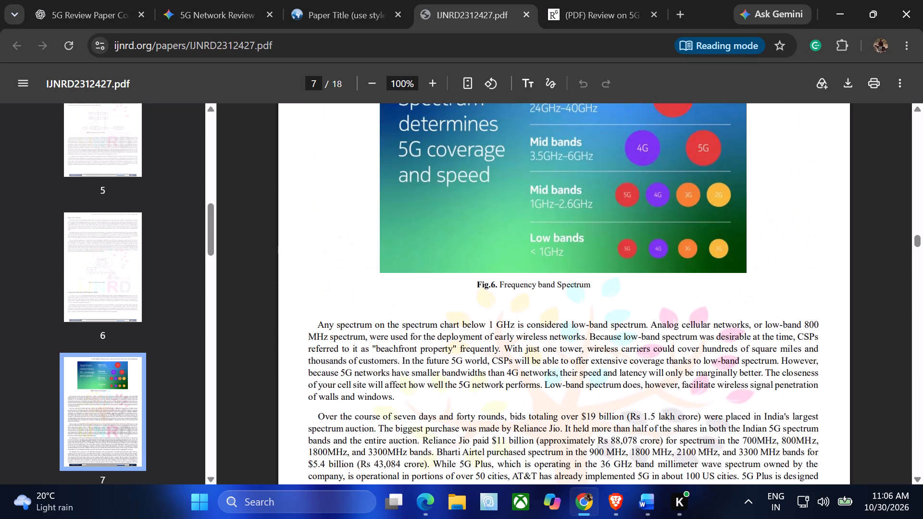
scroll(325, 384, "down", 2)
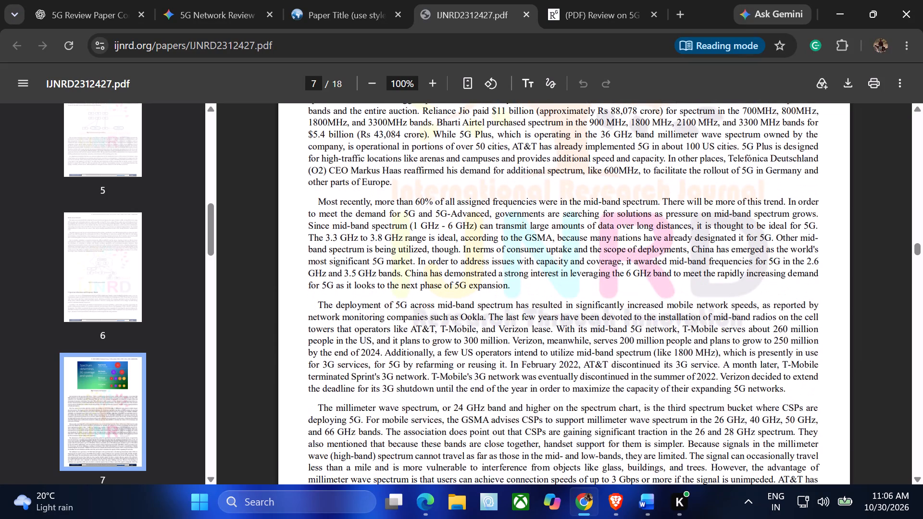
Read the Technological Enablers section of the IJNRD2312427 PDF, covering Massive MIMO, NOMA and mmWave.
scroll(325, 384, "down", 9)
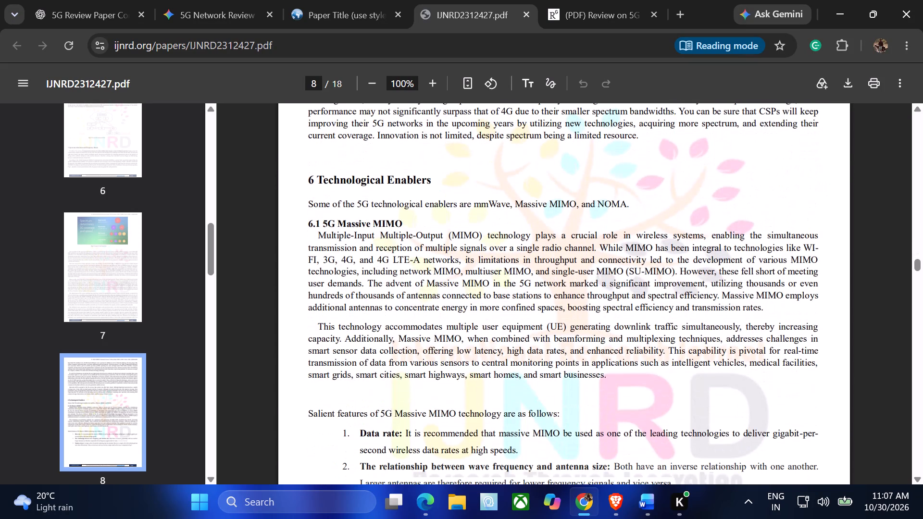
scroll(325, 384, "down", 3)
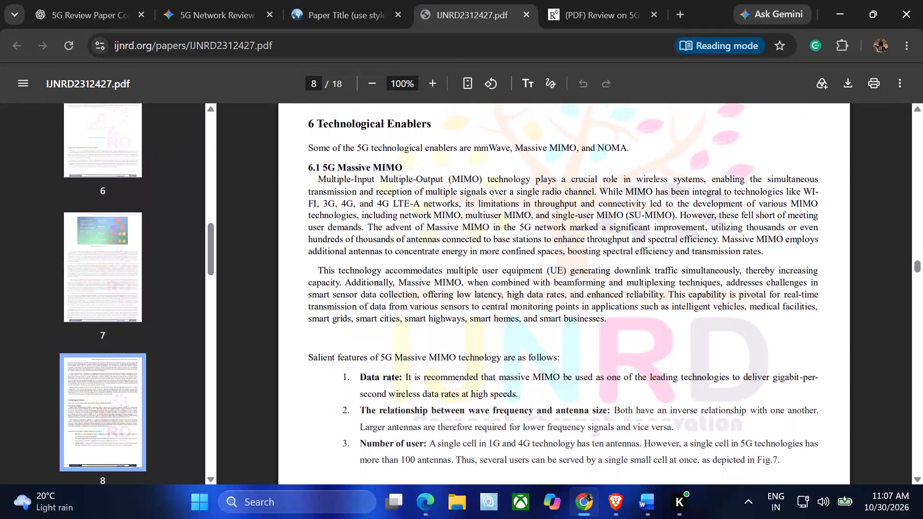
scroll(325, 384, "down", 3)
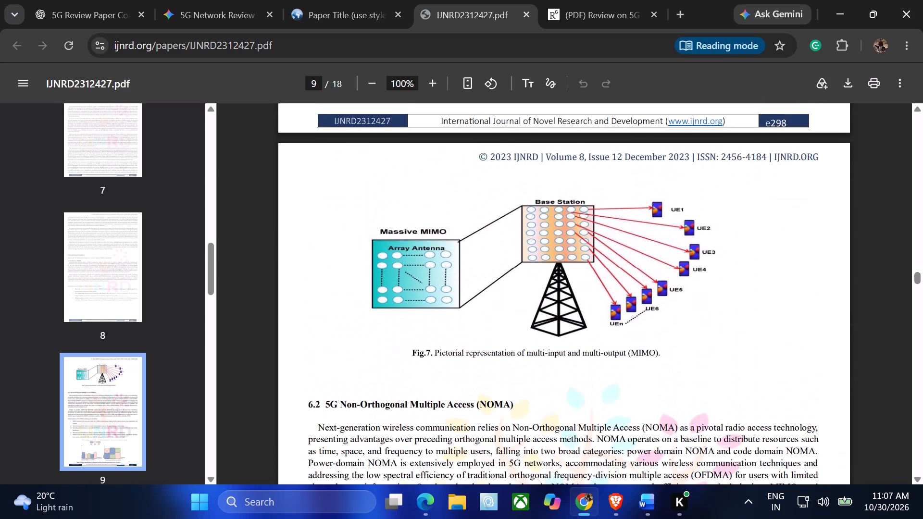
scroll(325, 384, "down", 3)
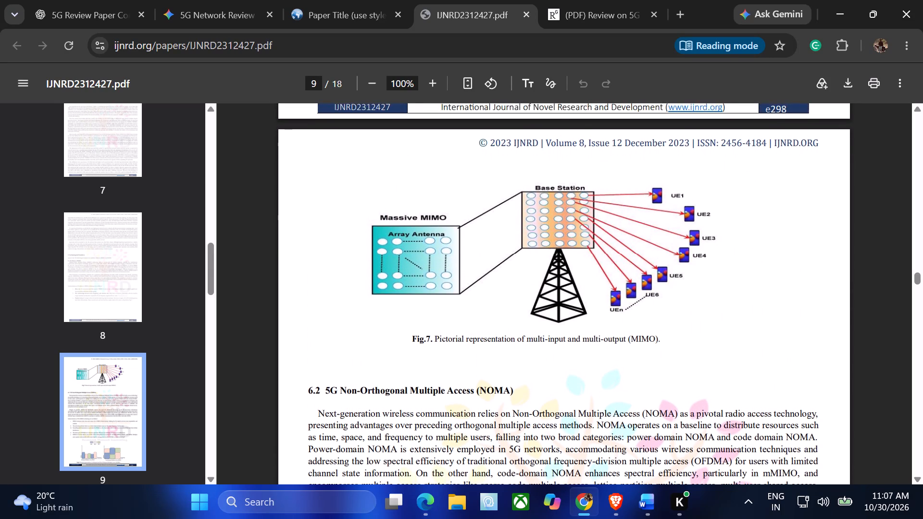
scroll(325, 384, "down", 2)
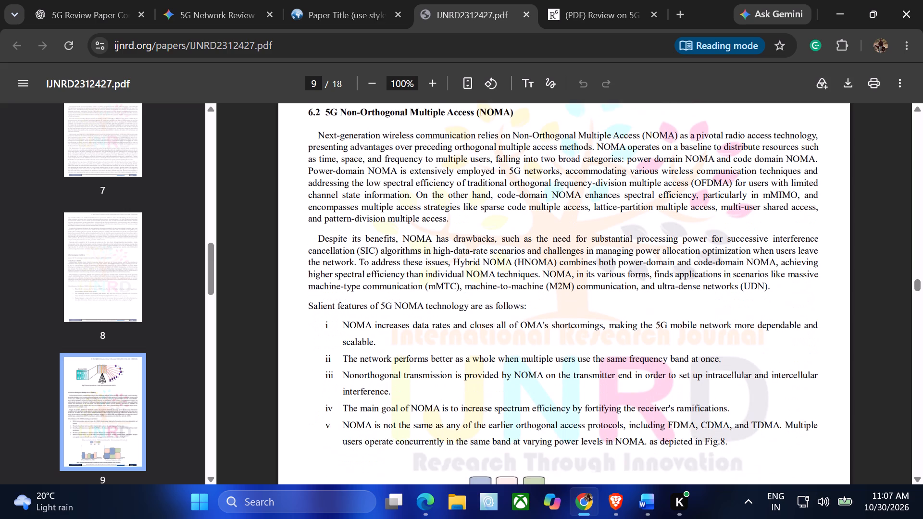
scroll(325, 384, "down", 1)
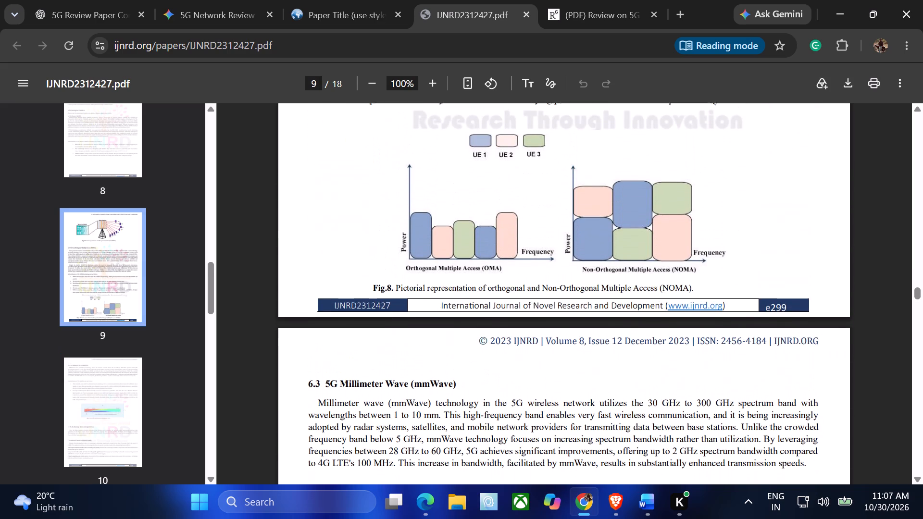
scroll(325, 384, "down", 2)
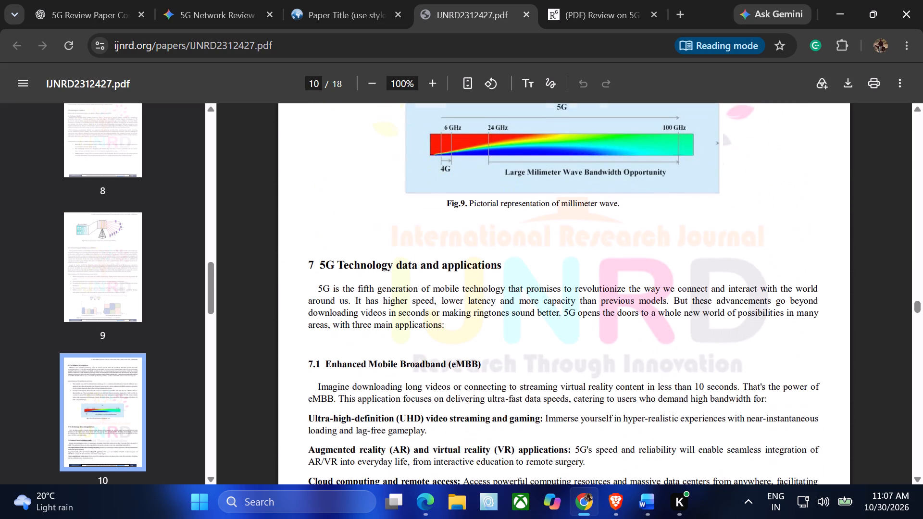
Examine the IJNRD2312427 PDF's 5G applications, challenges and generation comparison sections, then return to the "Paper Title" PDF.
scroll(325, 384, "down", 2)
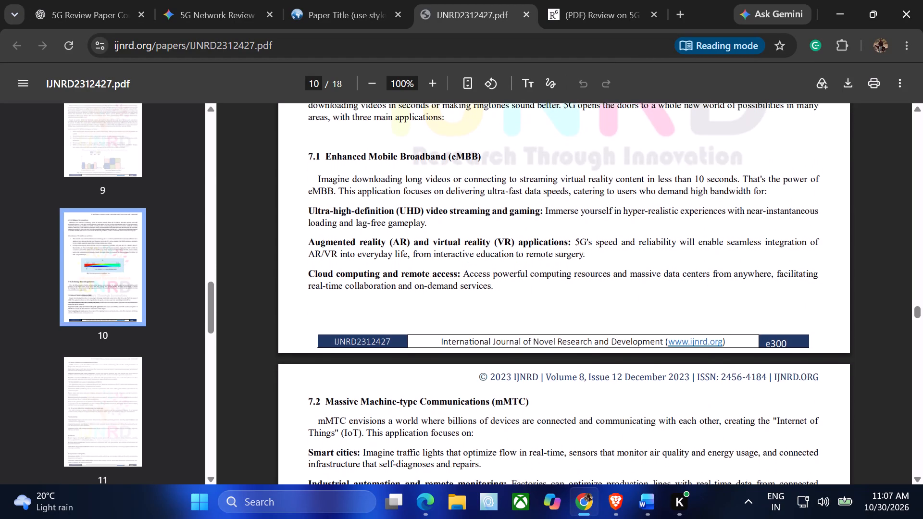
scroll(325, 384, "down", 6)
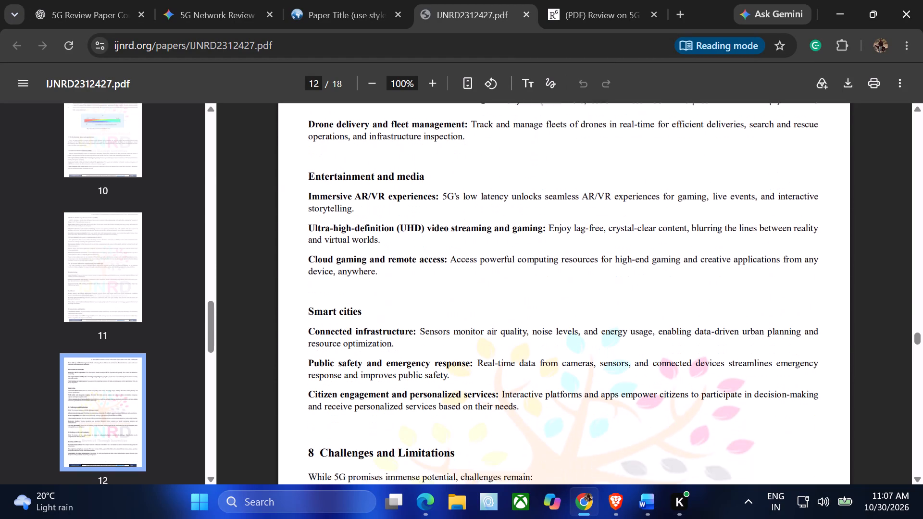
scroll(325, 384, "down", 9)
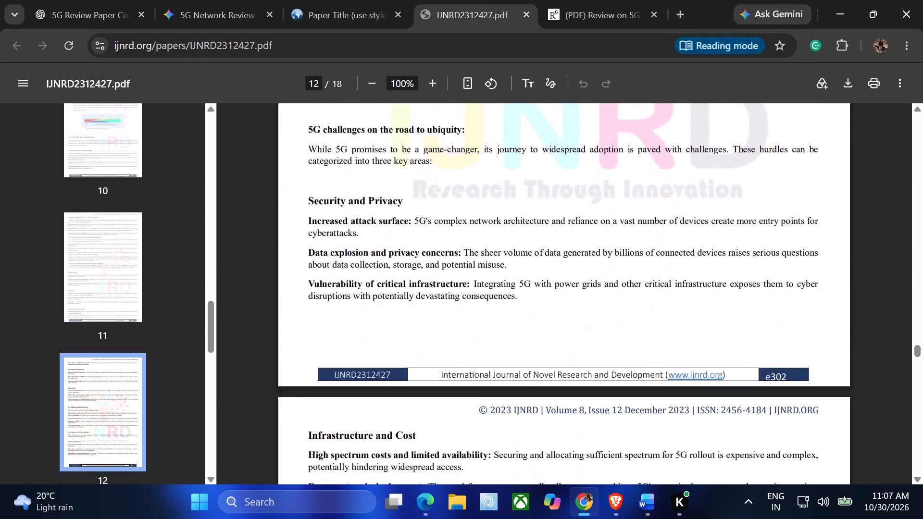
scroll(325, 384, "down", 7)
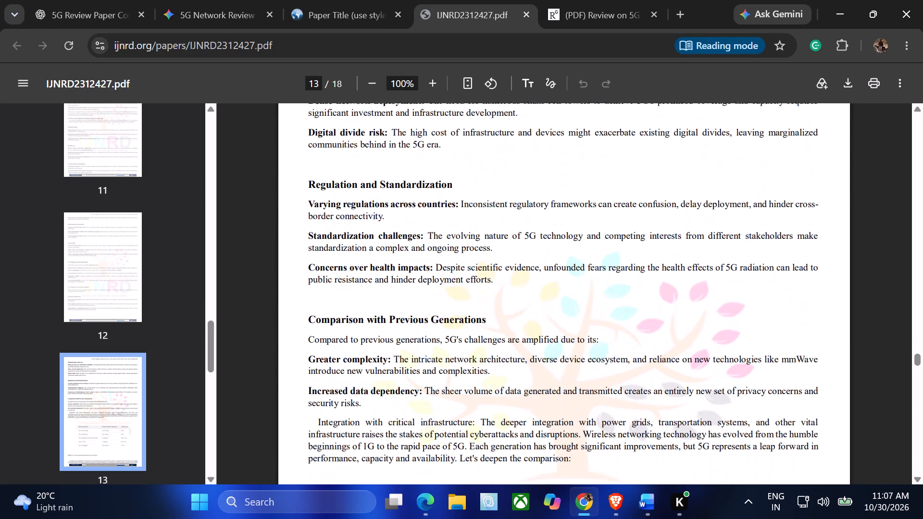
scroll(325, 384, "down", 1)
scroll(325, 384, "up", 11)
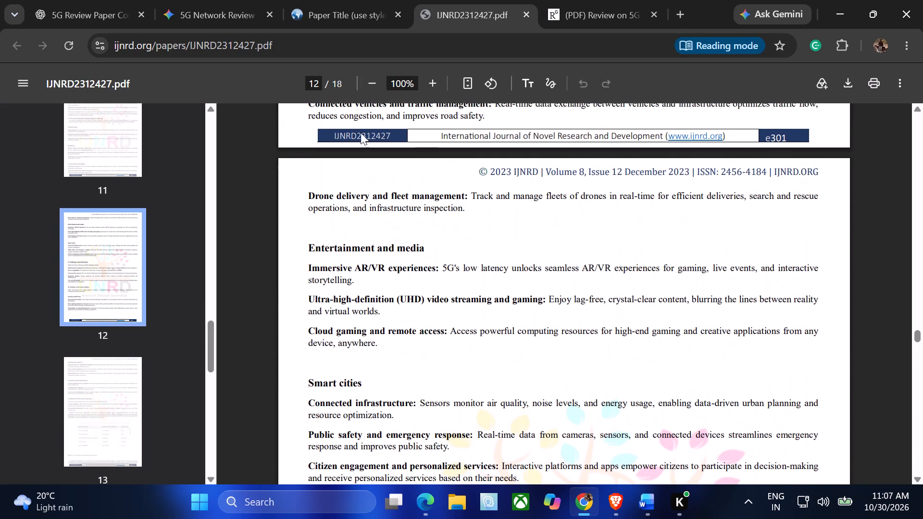
left_click(354, 0)
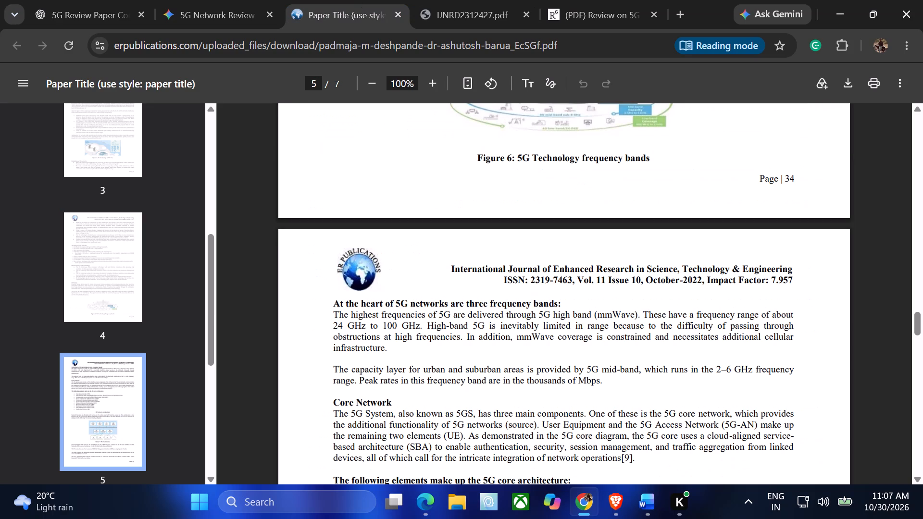
Switch to Edge, examine the AJSAT July-December 2021 PDF from the introduction through the 5G architecture sections, and close the window.
left_click(424, 486)
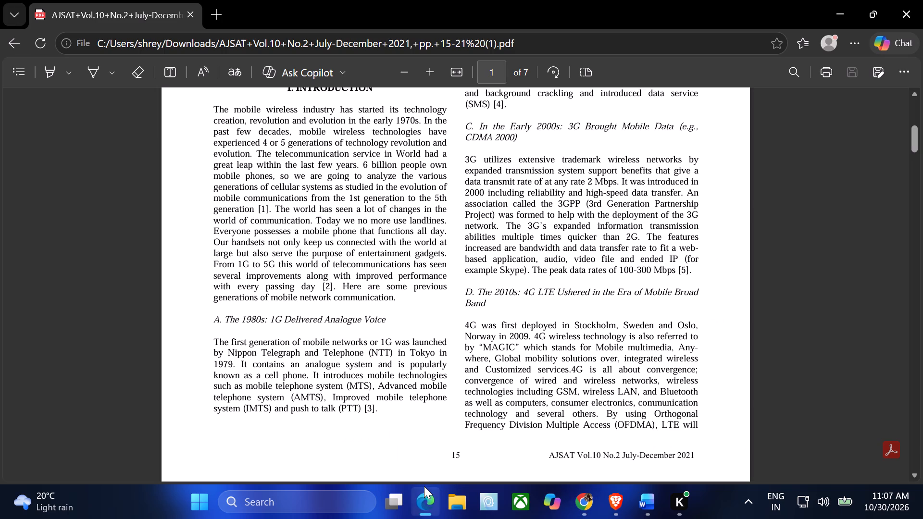
scroll(517, 331, "down", 5)
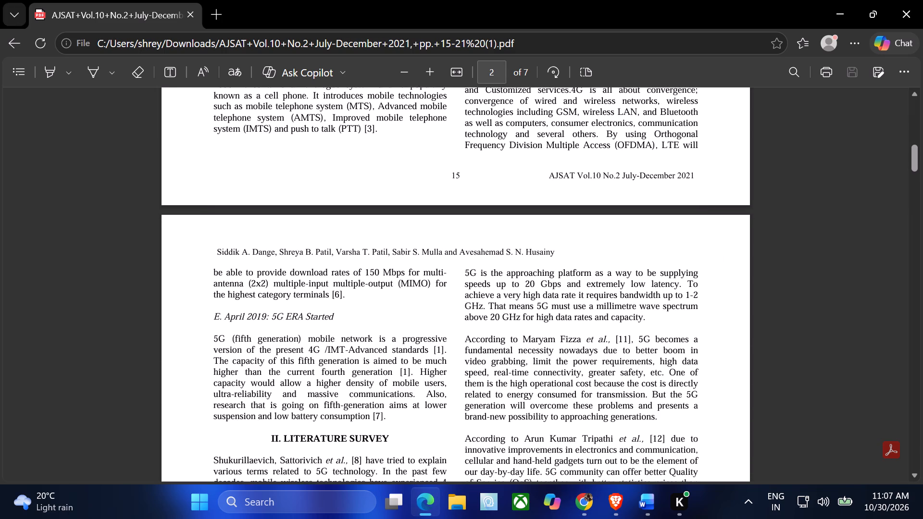
scroll(517, 331, "down", 3)
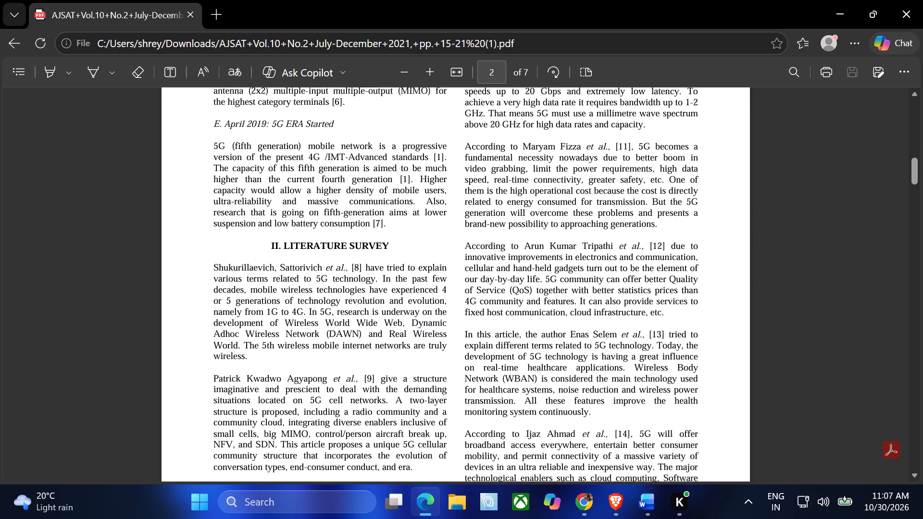
scroll(517, 331, "down", 5)
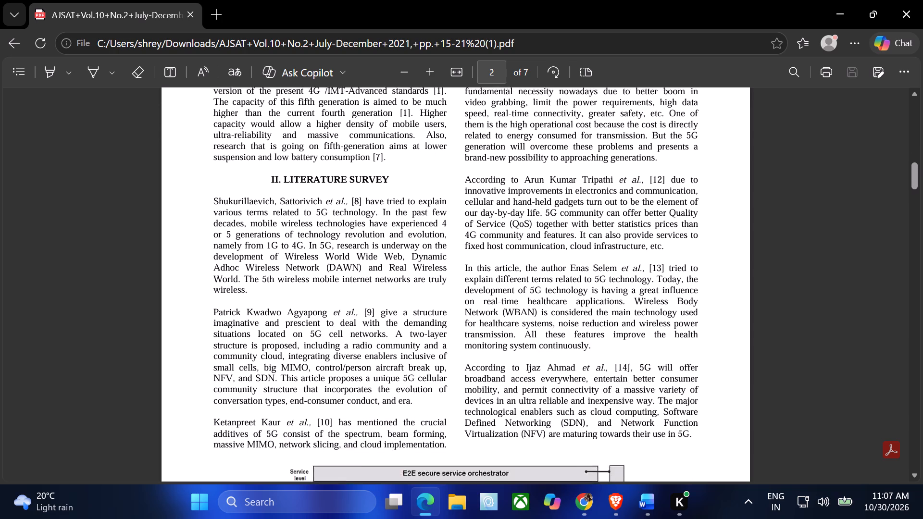
scroll(517, 331, "down", 1)
scroll(517, 331, "up", 3)
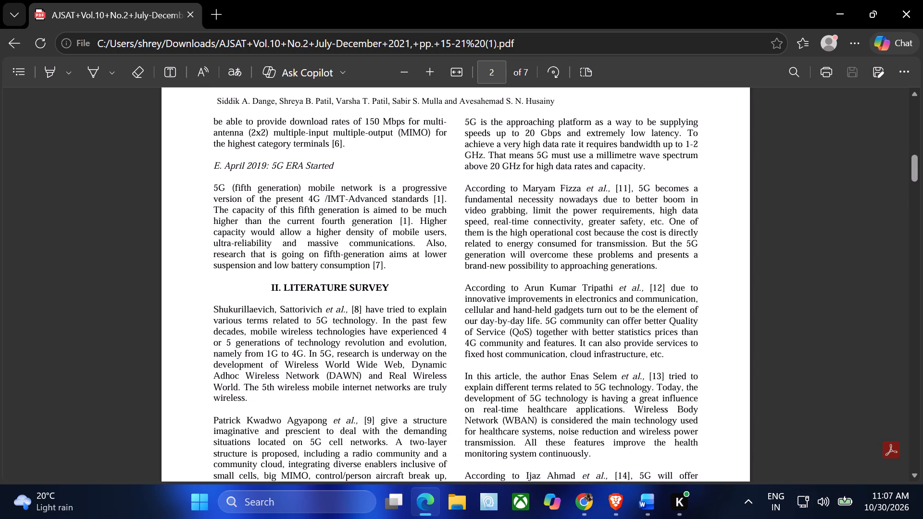
scroll(517, 331, "right", 1)
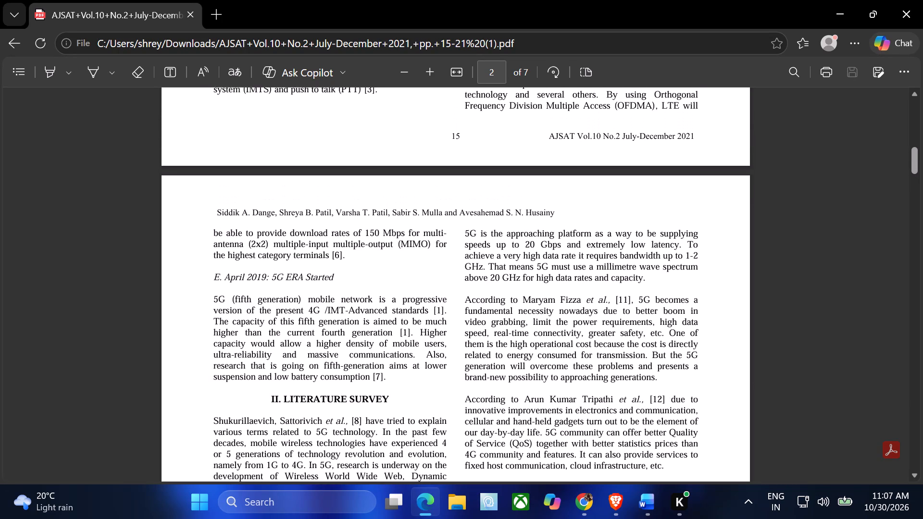
scroll(517, 331, "right", 1)
scroll(517, 331, "down", 3)
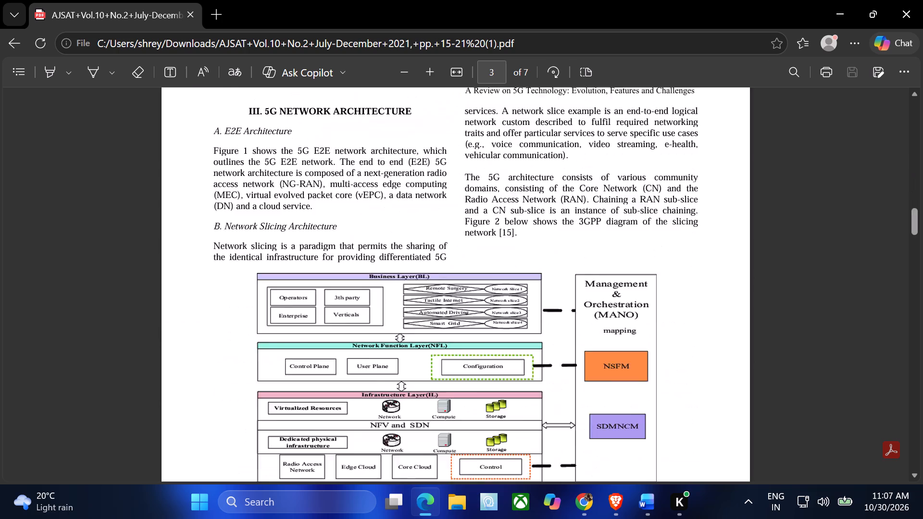
scroll(517, 331, "down", 11)
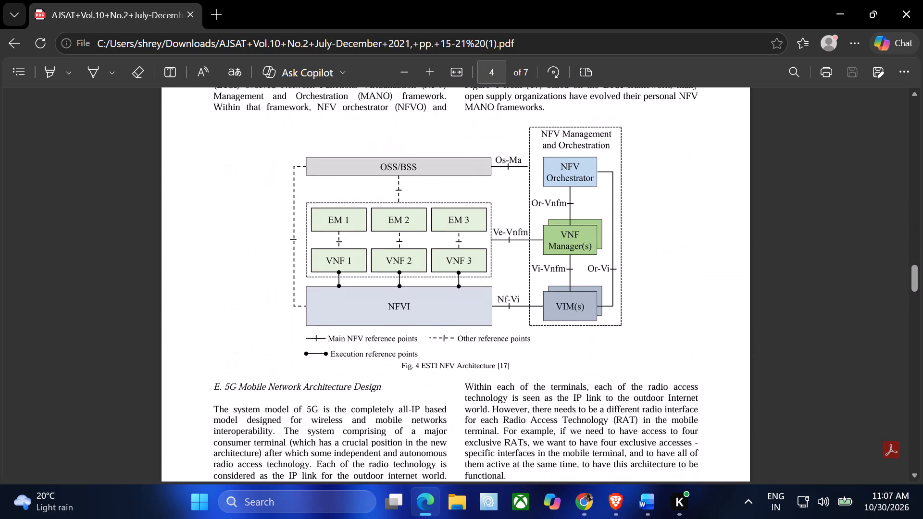
scroll(517, 331, "down", 4)
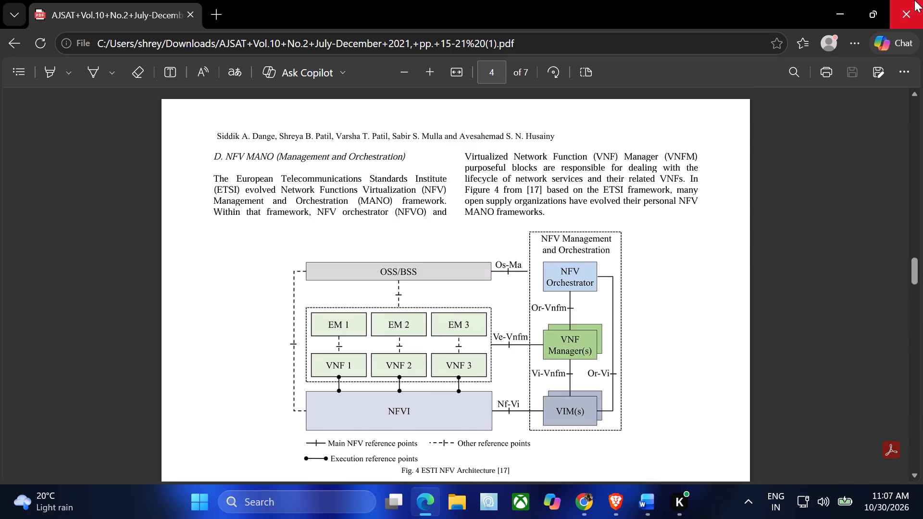
left_click(905, 6)
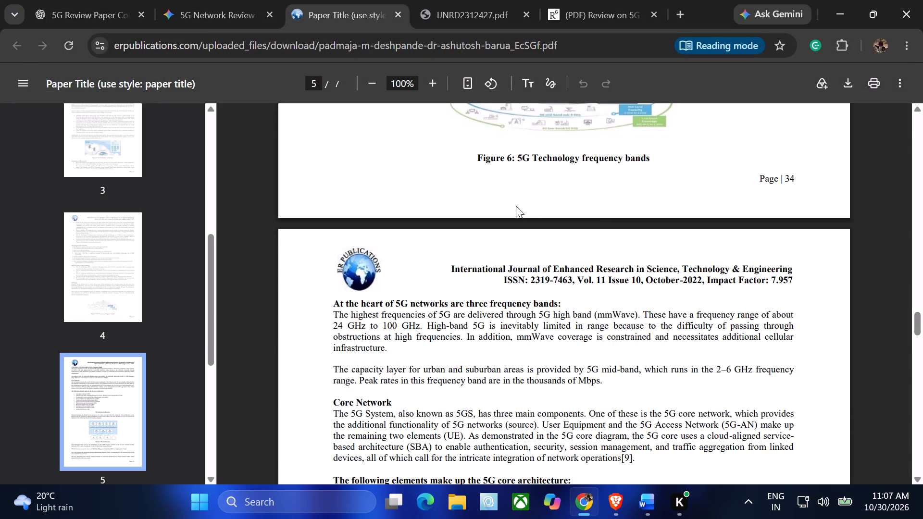
Examine the "Advantages of 5G networks" and "Salient features of 5G technology" sections in the "Paper Title" PDF.
scroll(516, 206, "up", 5)
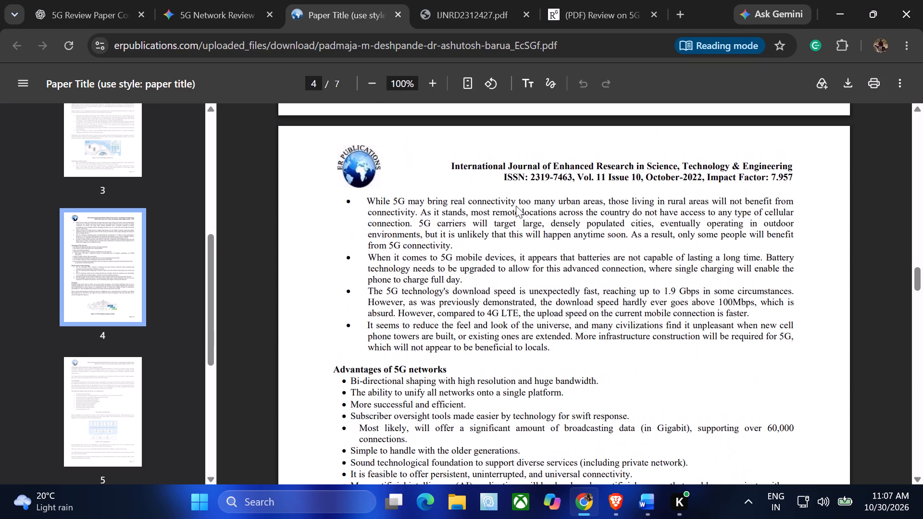
scroll(516, 206, "up", 3)
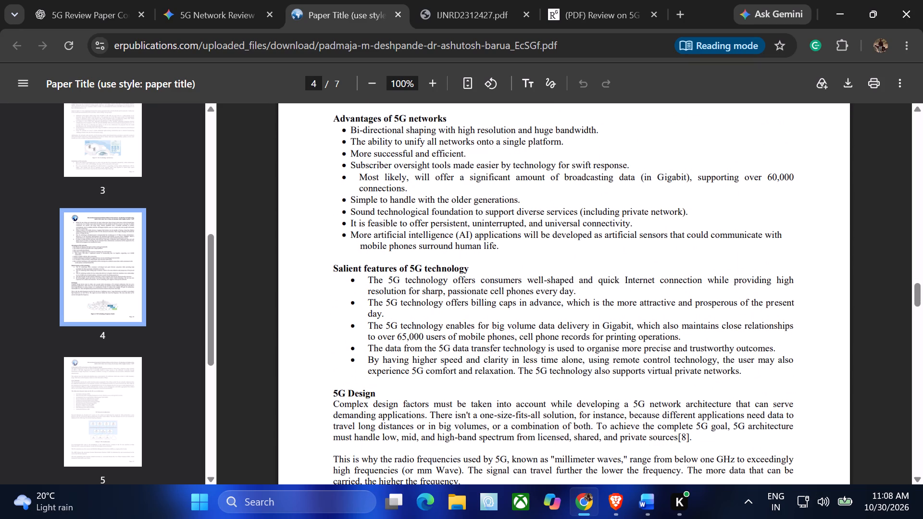
scroll(473, 319, "down", 1)
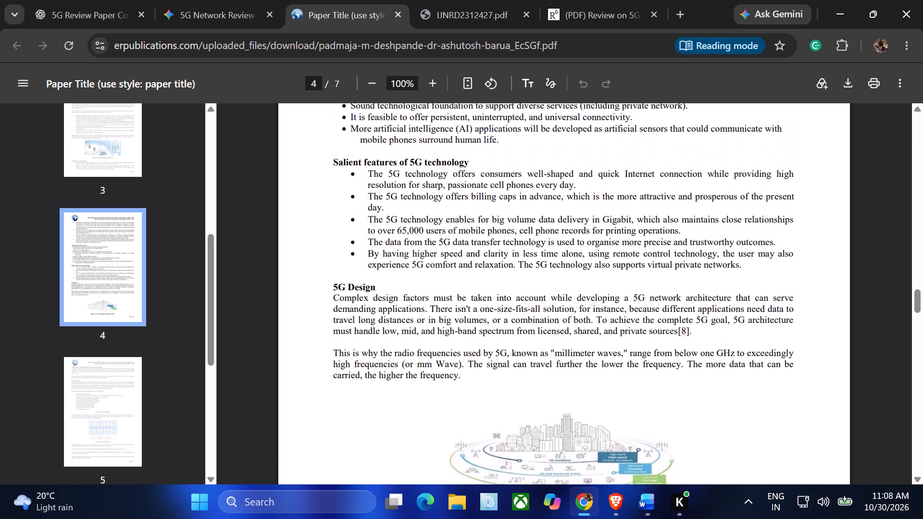
left_click(119, 21)
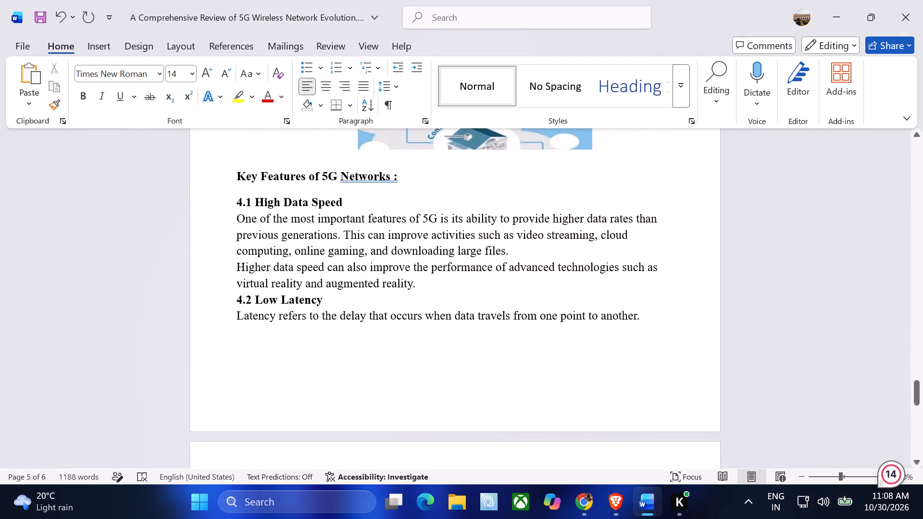
Renumber the "4.1 High Data Speed" and "4.2 Low Latency" headings as 1 and 2.
left_click(247, 198)
key("BackSpace")
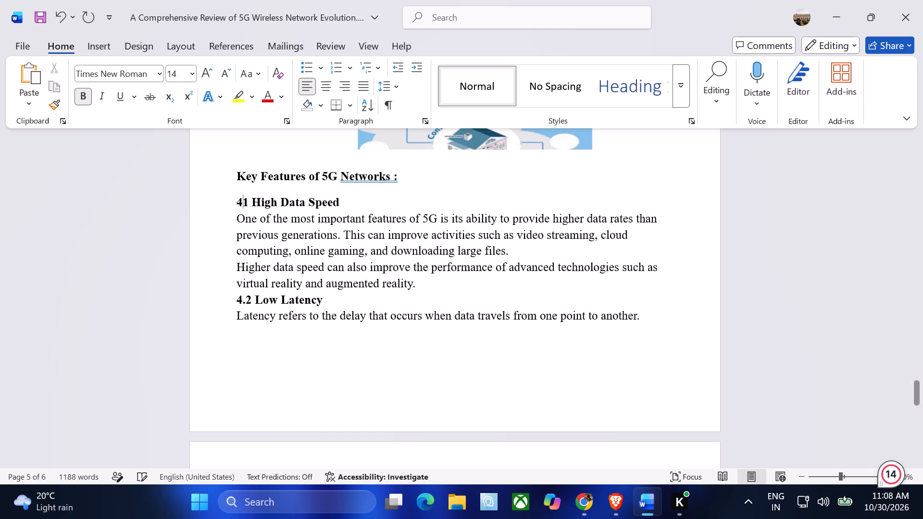
key("BackSpace")
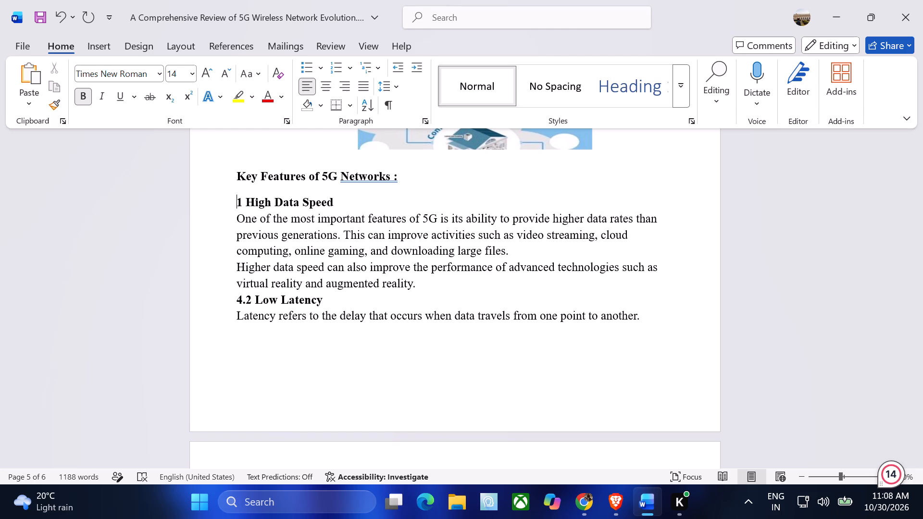
key("Down")
key("Down")
key("Down")
key("Down")
key("Down")
key("Down")
key("Down")
key("Up")
key("Right")
key("Right")
key("BackSpace")
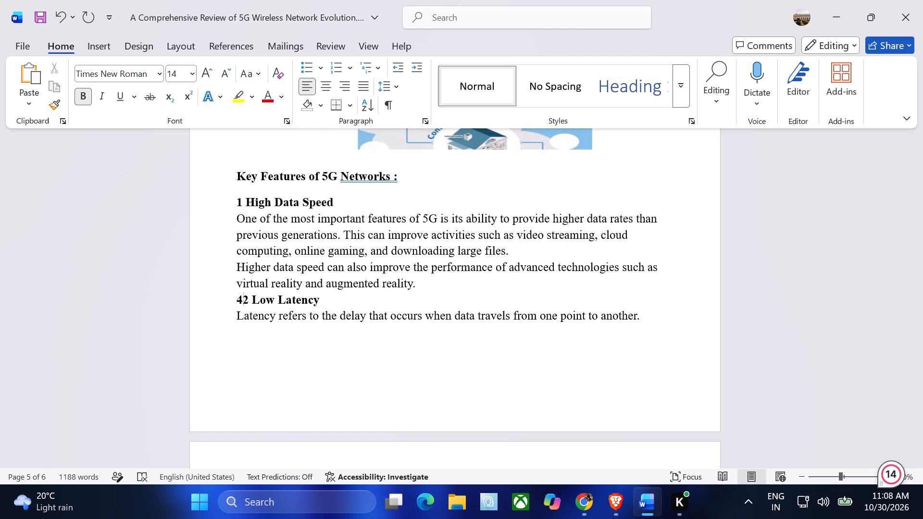
key("BackSpace")
Renumber the "4.3 Massive Device Connectivity" heading as 3.
key("Down")
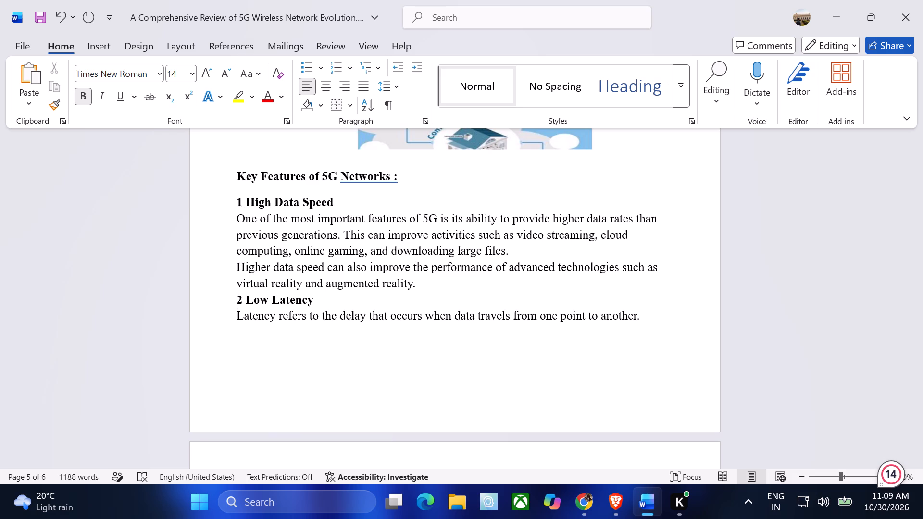
key("Down")
key("Down")
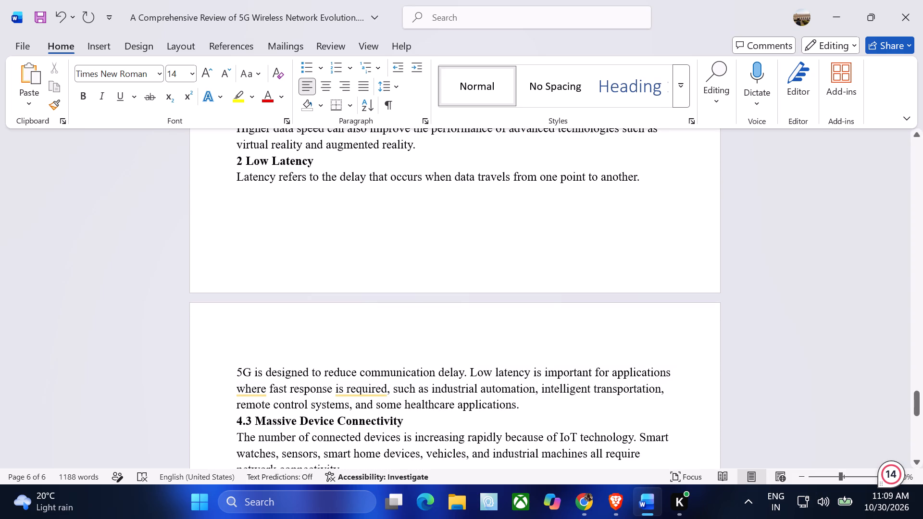
left_click(247, 420)
key("BackSpace")
key("BackSpace")
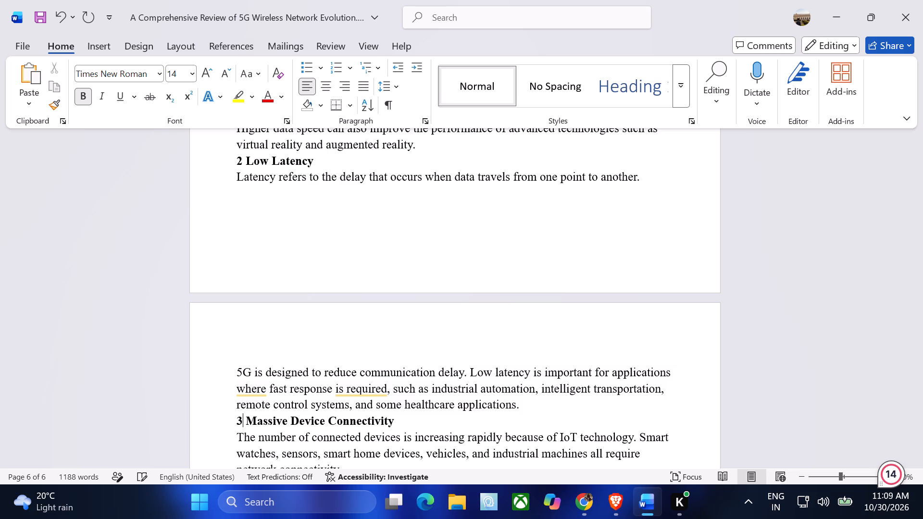
Add a period after the number in the "High Data Speed" heading so it reads "1.".
scroll(247, 420, "down", 1)
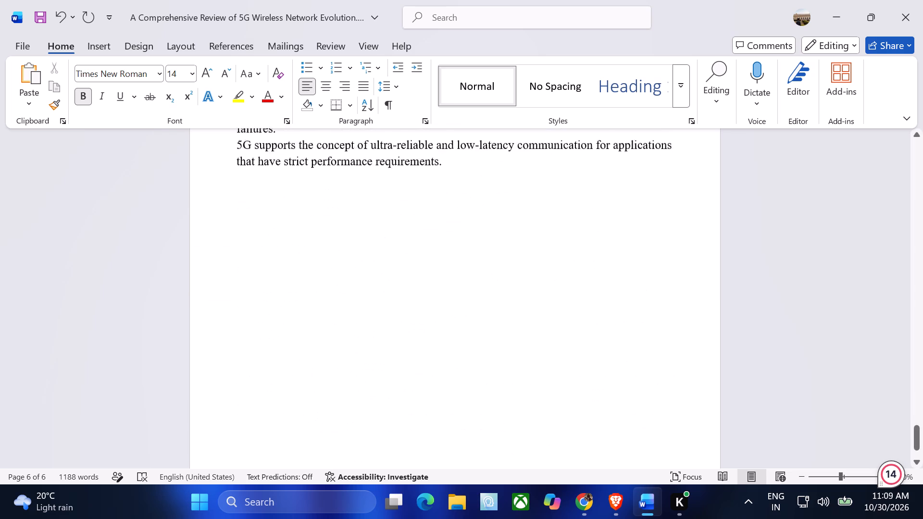
scroll(247, 420, "down", 1)
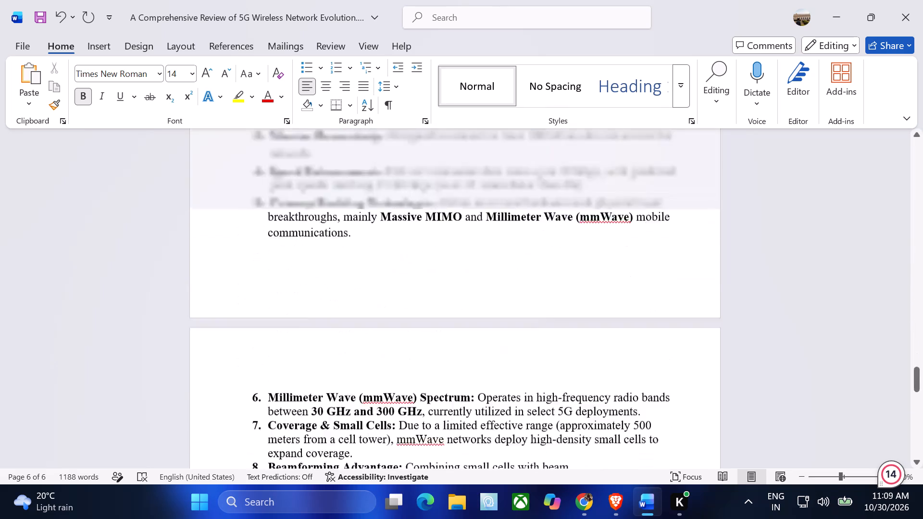
scroll(247, 420, "down", 2)
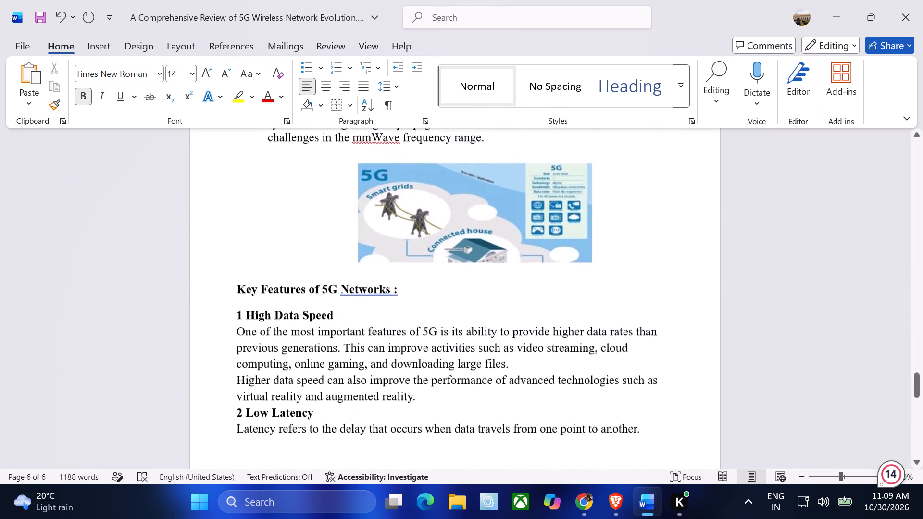
scroll(247, 420, "down", 1)
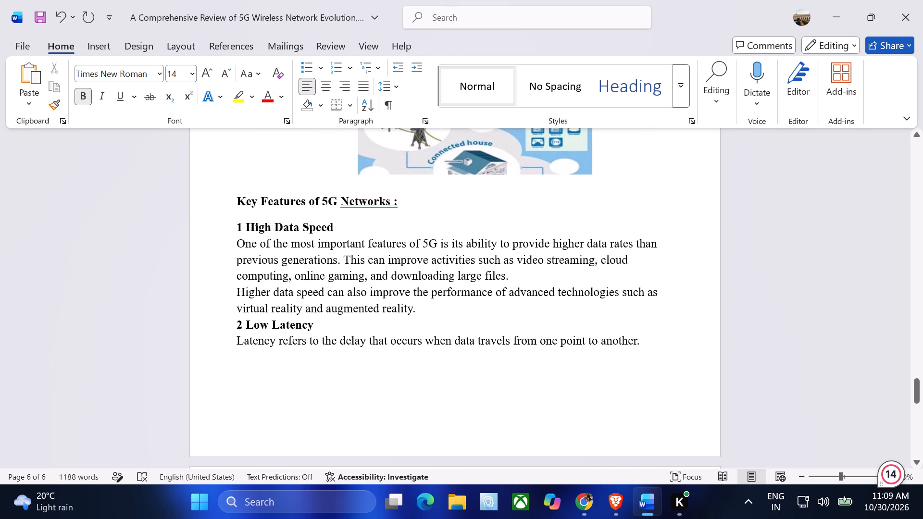
left_click(242, 228)
key("BackSpace")
key("1")
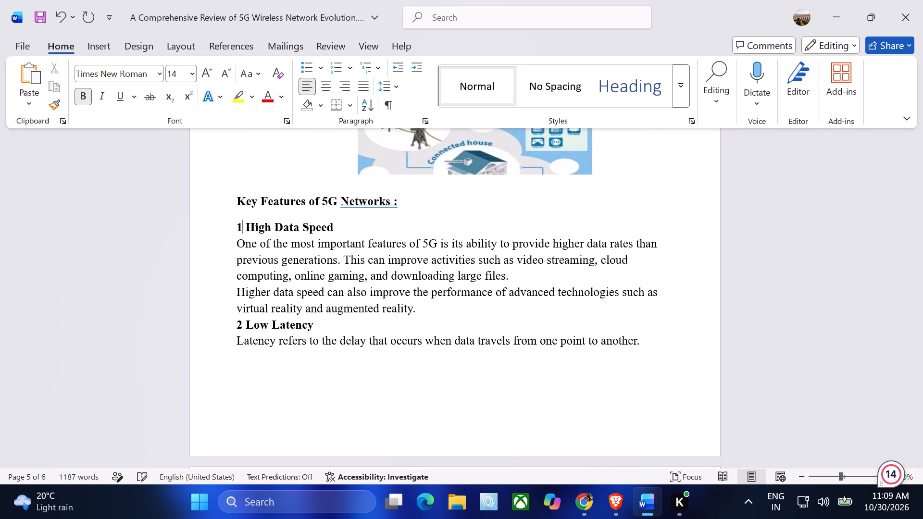
key("period")
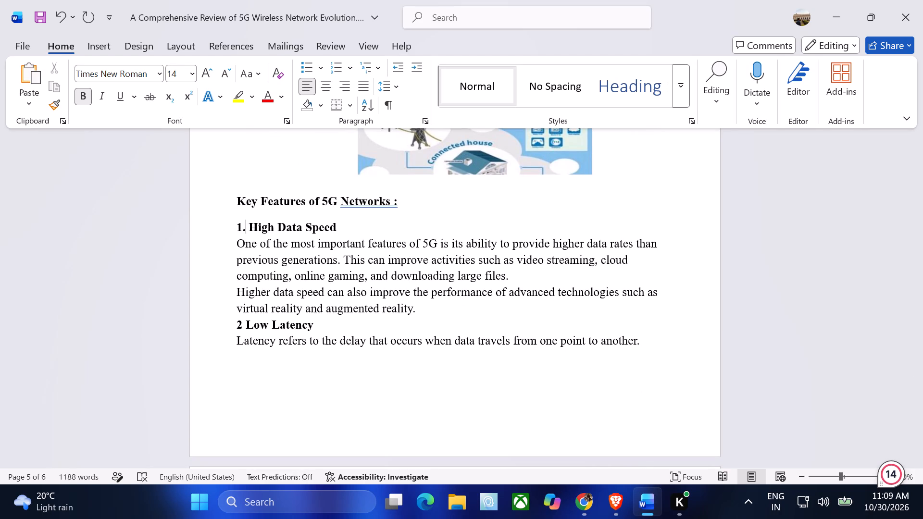
Add a period after the numbers in the "Low Latency" and "Massive Device Connectivity" headings, making them "2." and "3.".
key("Down")
key("Down")
key("Down")
key("Down")
key("Down")
key("Down")
key("Left")
key("period")
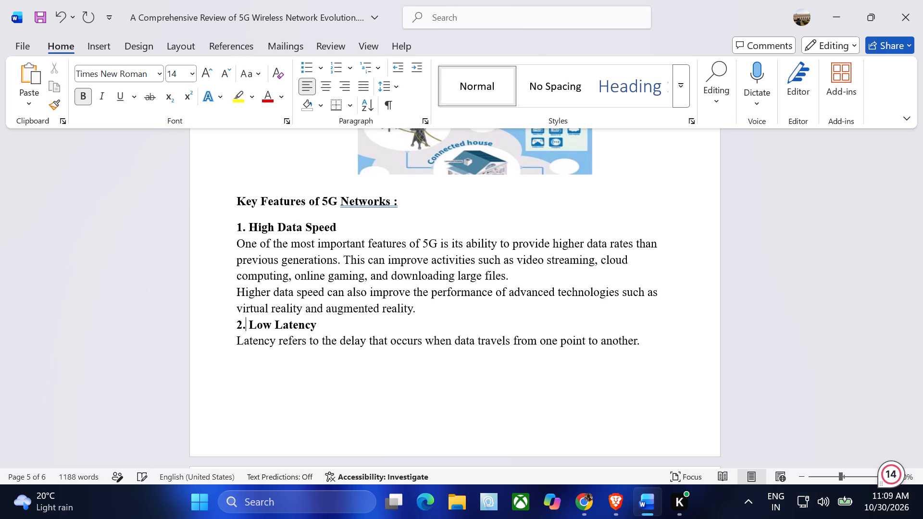
key("Down")
key("Down")
key("Down")
key("Down")
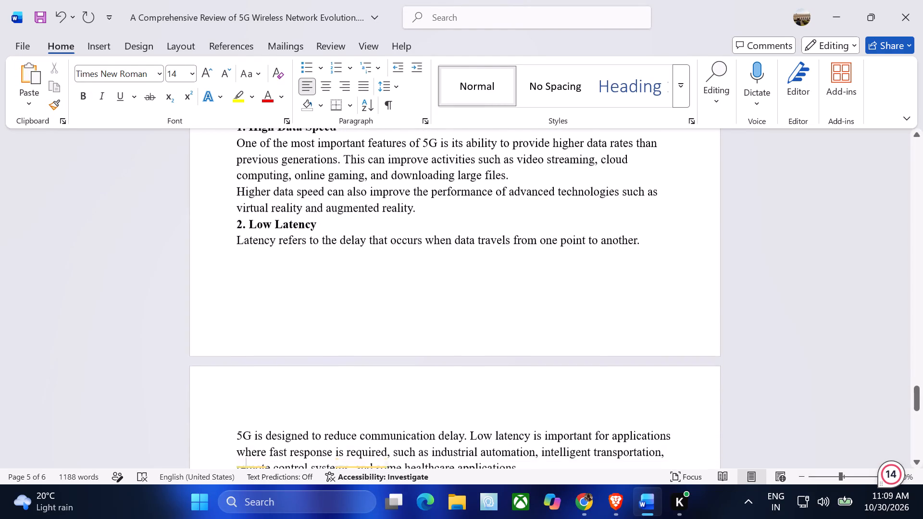
key("Down")
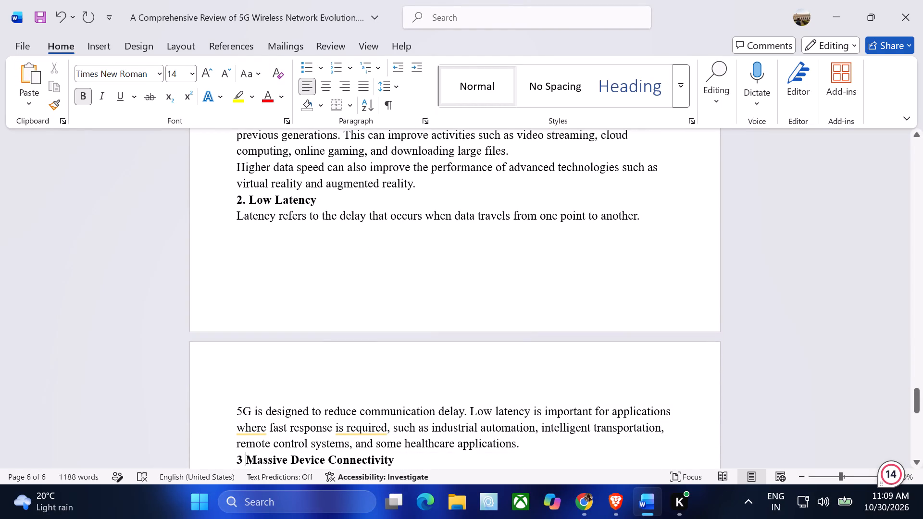
key("Left")
key("period")
Renumber the "4.4 Improved Reliability" heading as "4.".
key("Down")
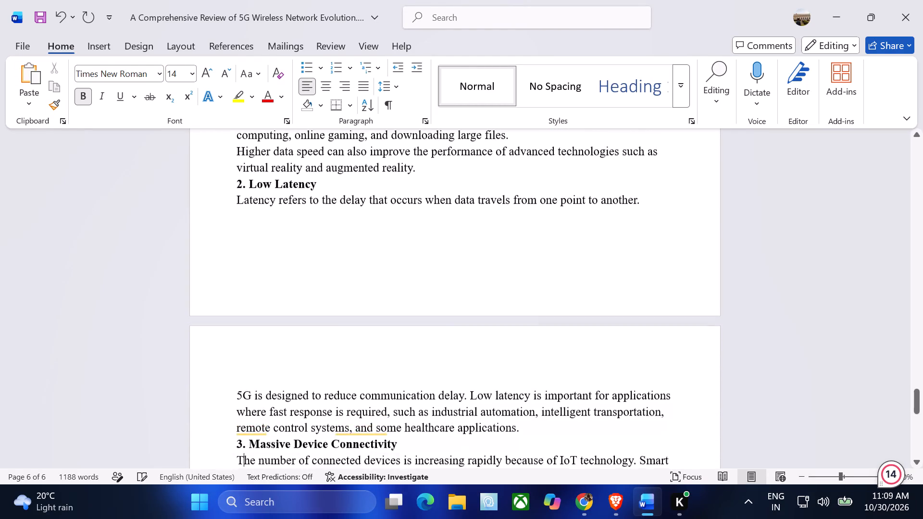
key("Down")
key("Down")
key("Down")
key("Down")
key("Down")
key("Down")
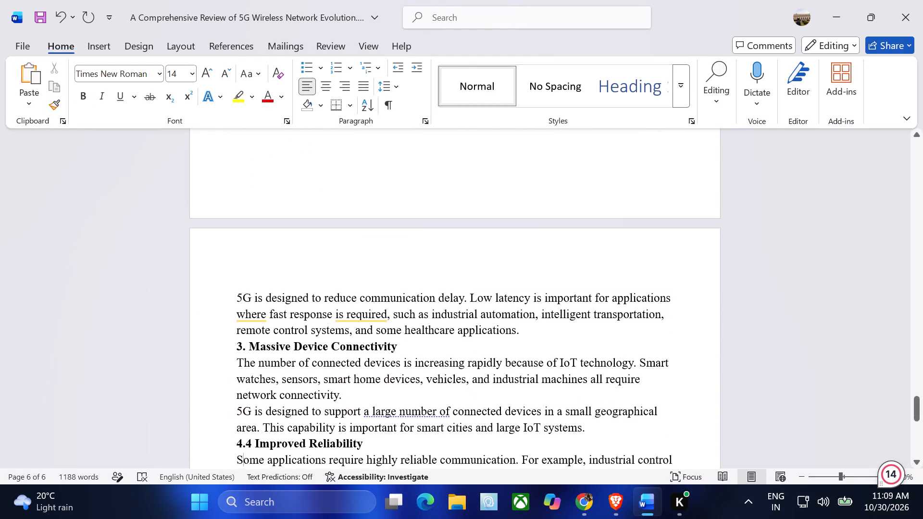
key("Up")
key("Right")
key("BackSpace")
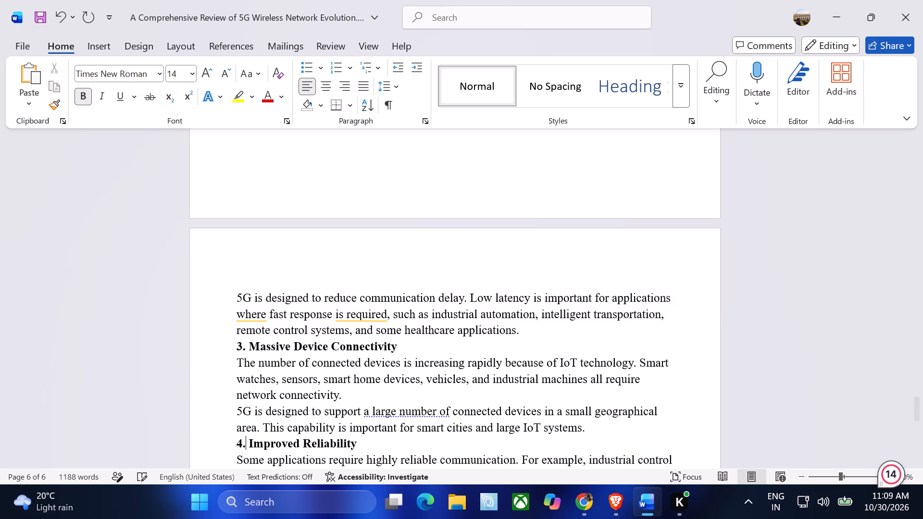
Join the "5G is designed to reduce communication delay" paragraph to the sentence before it under "Low Latency".
left_click(239, 299)
key("BackSpace")
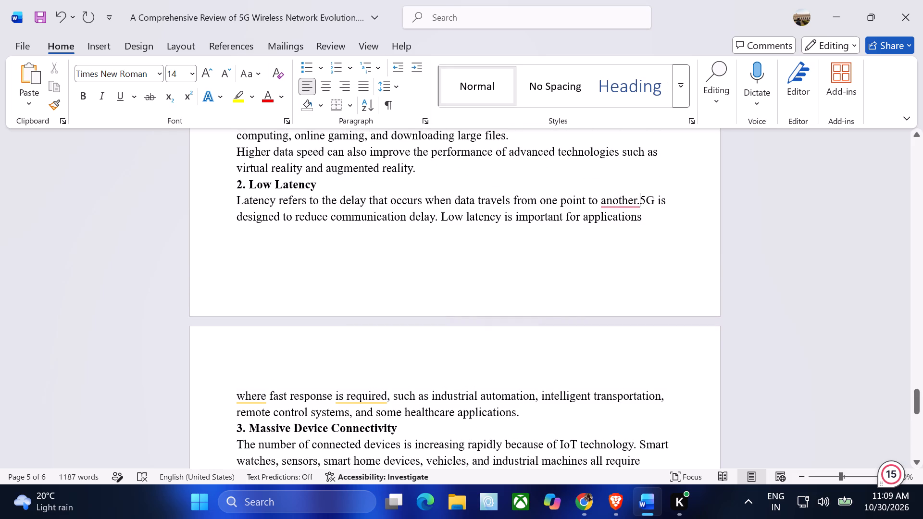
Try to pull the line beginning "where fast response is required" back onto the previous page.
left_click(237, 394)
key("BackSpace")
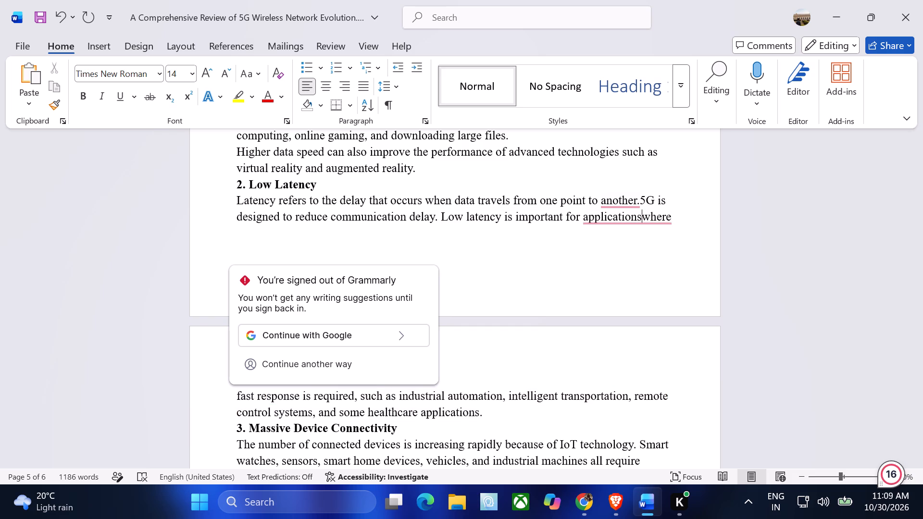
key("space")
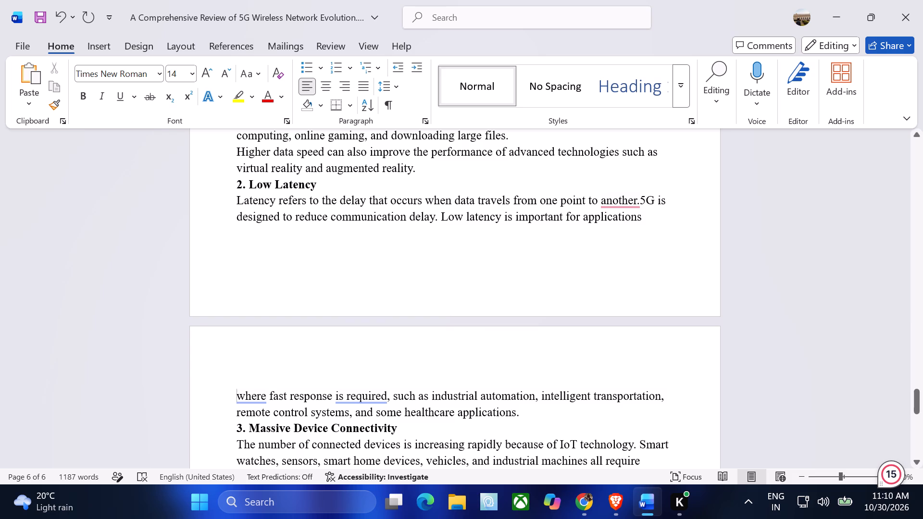
Apply the Moderate page margins to the whole document.
key("ctrl+a")
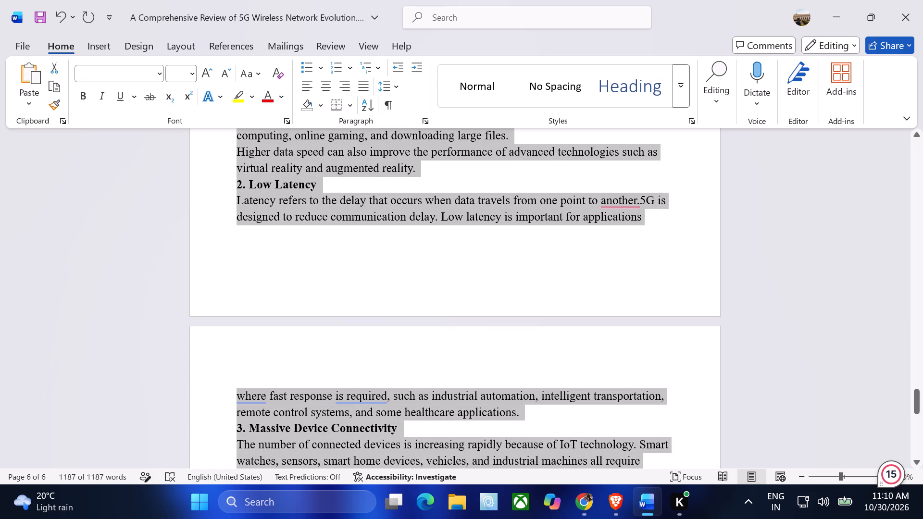
left_click(185, 47)
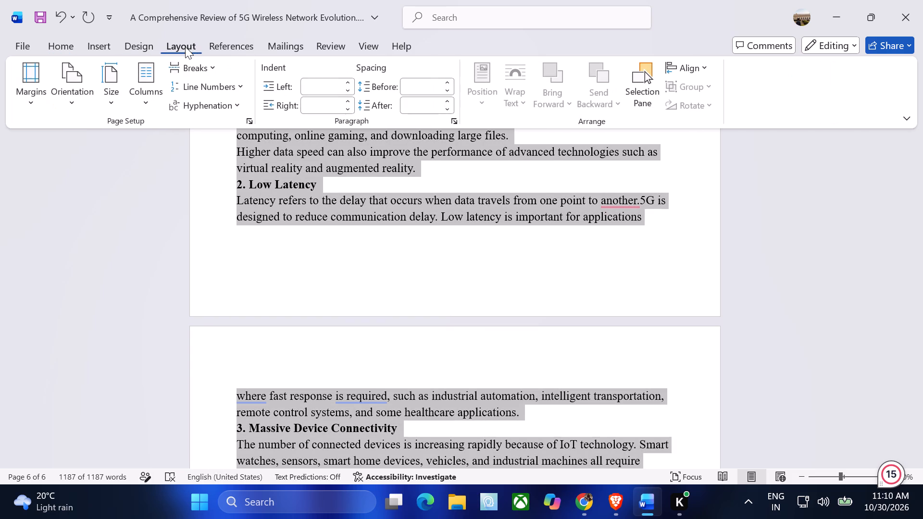
left_click(36, 86)
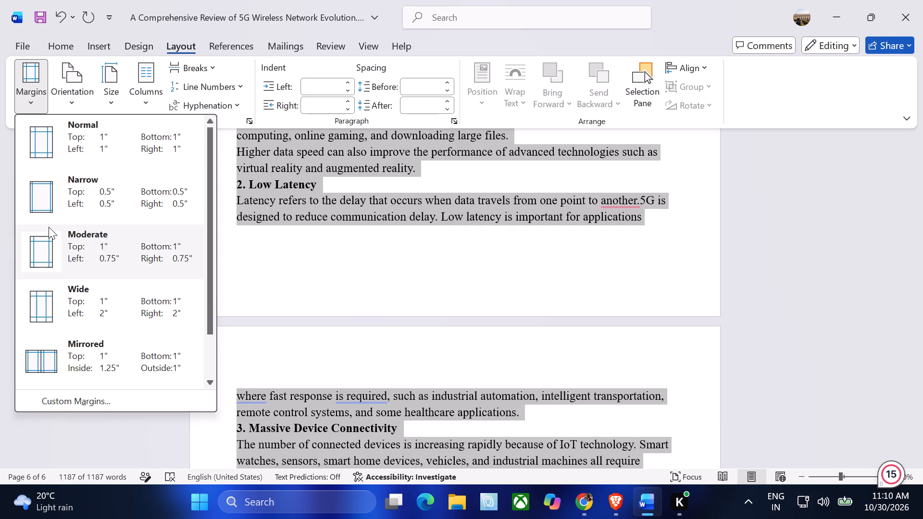
left_click(46, 245)
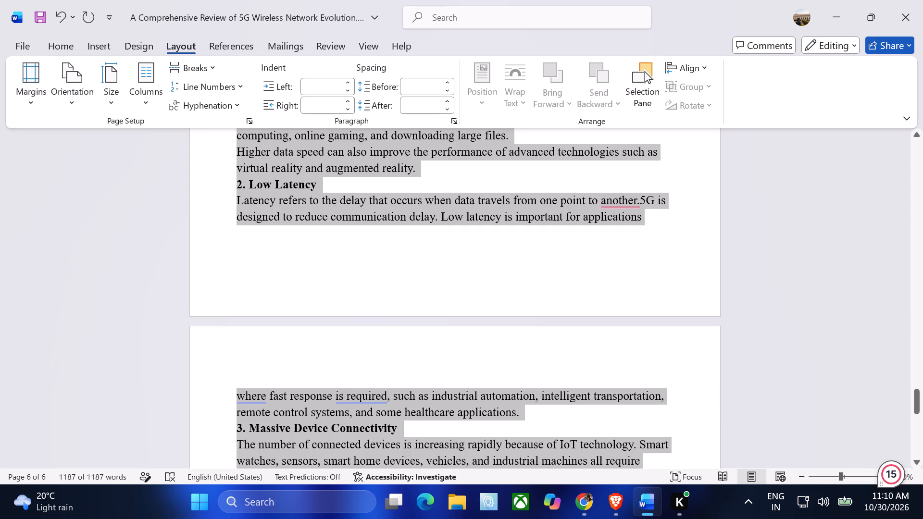
left_click(83, 245)
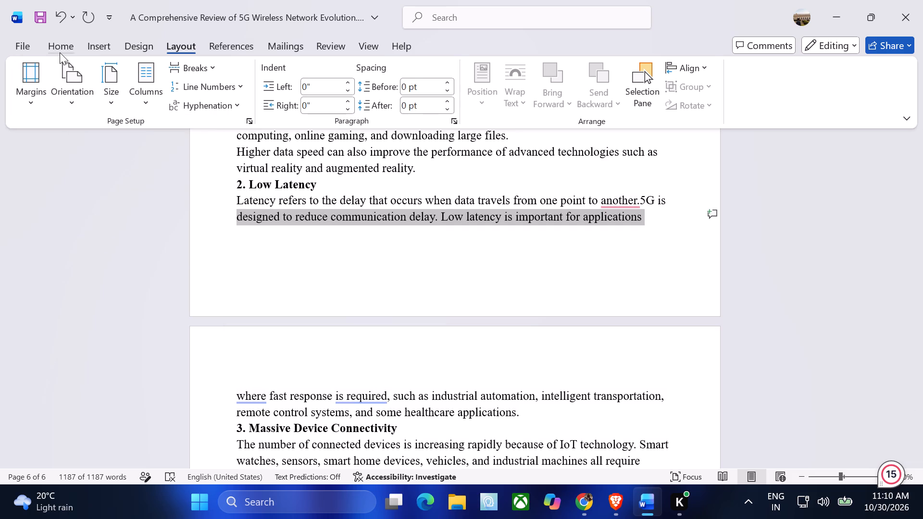
left_click(60, 51)
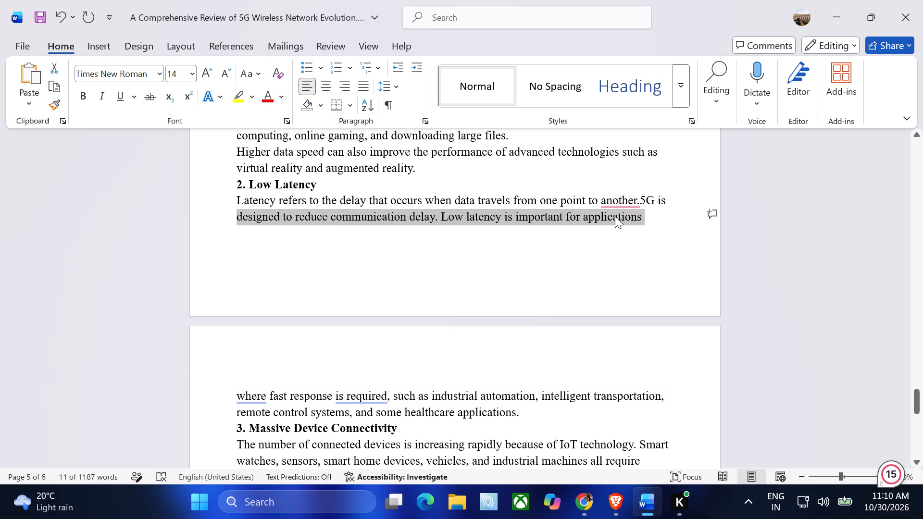
Insert the missing space between "another." and "5G" in the "Low Latency" paragraph.
left_click(643, 198)
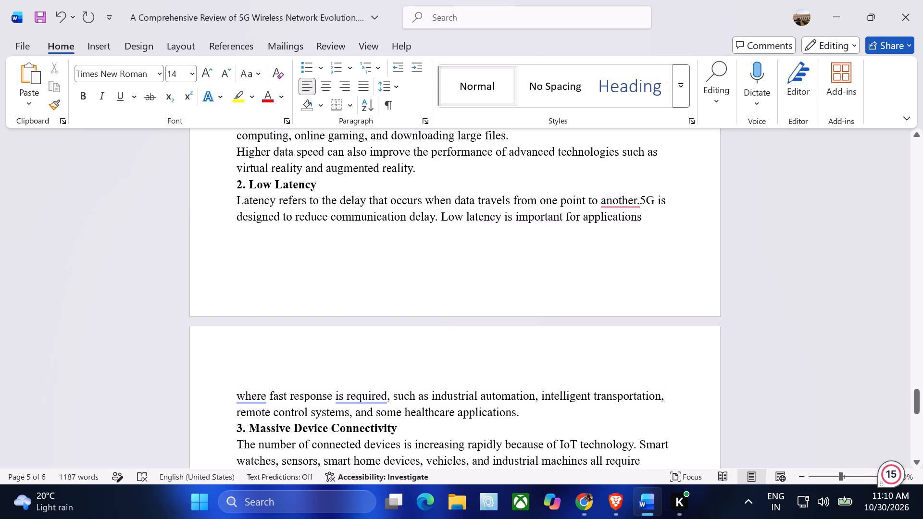
key("Down")
key("Up")
key("Left")
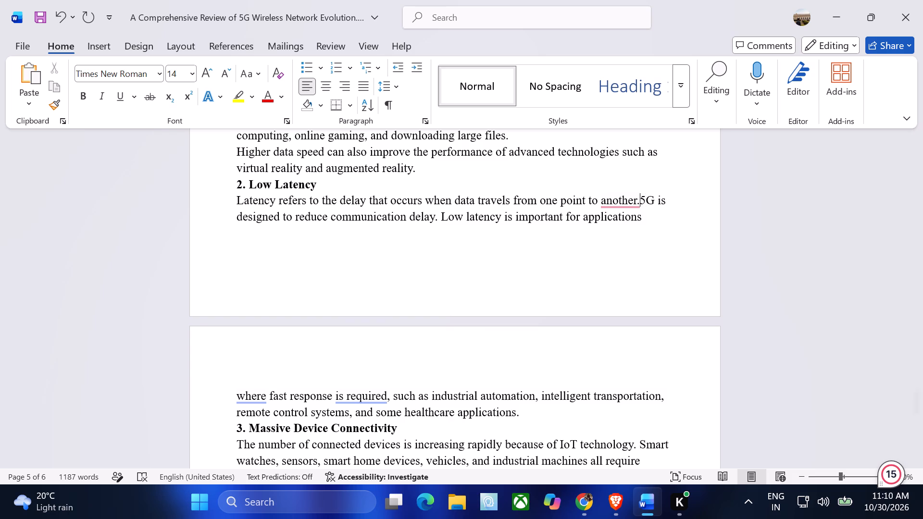
key("space")
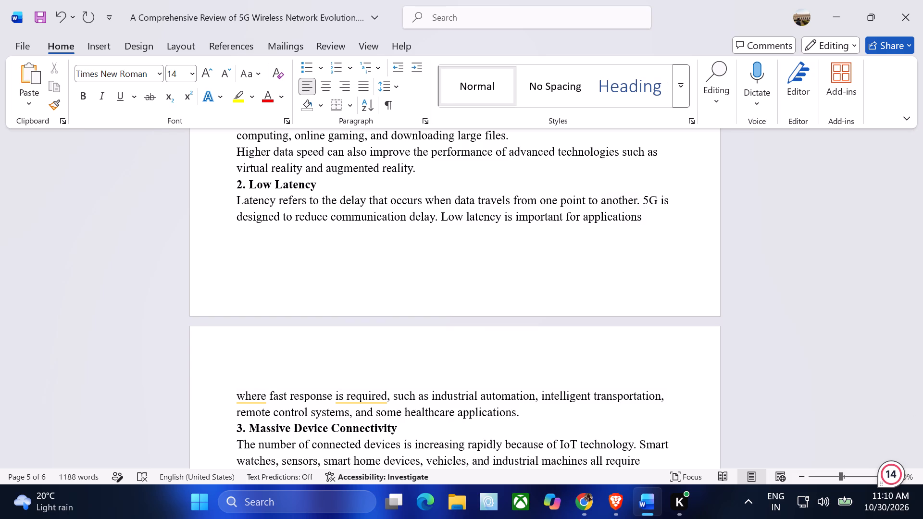
scroll(498, 278, "down", 1)
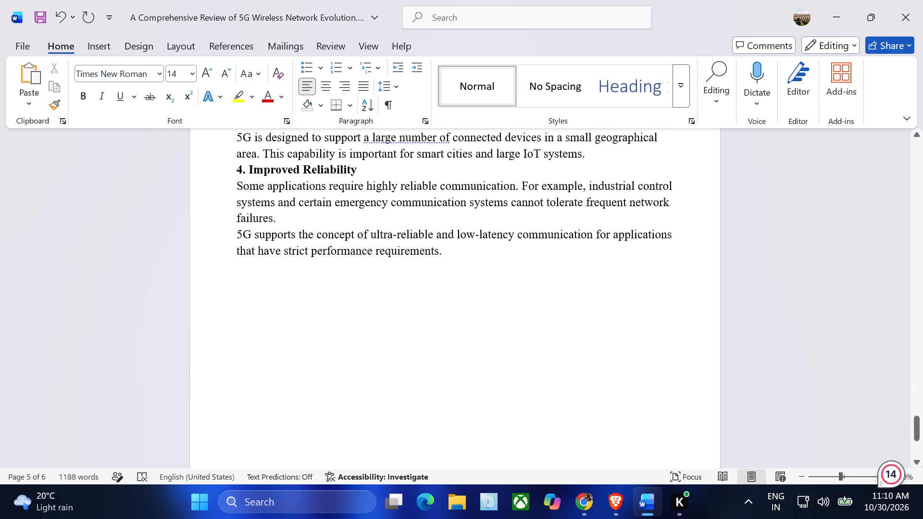
Start a new line after "strict performance requirements." at the end of the "Improved Reliability" text.
scroll(498, 278, "down", 1)
left_click(460, 249)
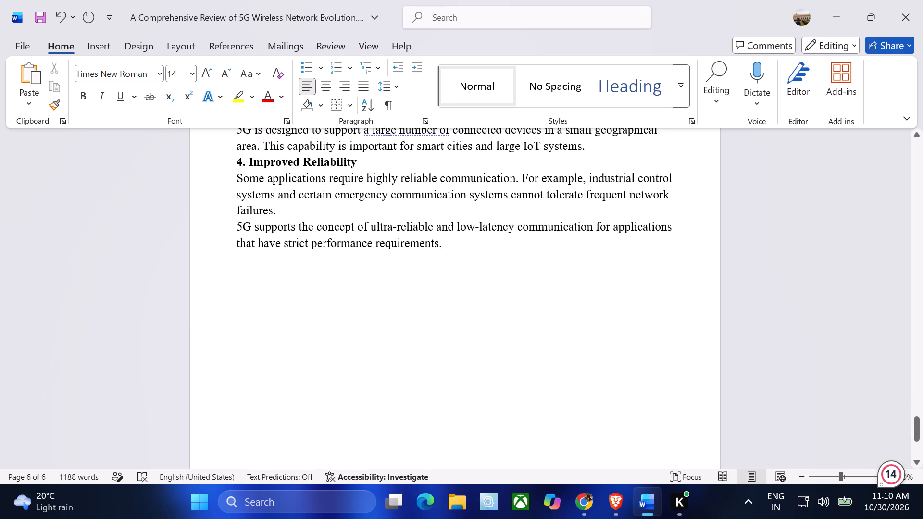
key("Return")
left_click(583, 506)
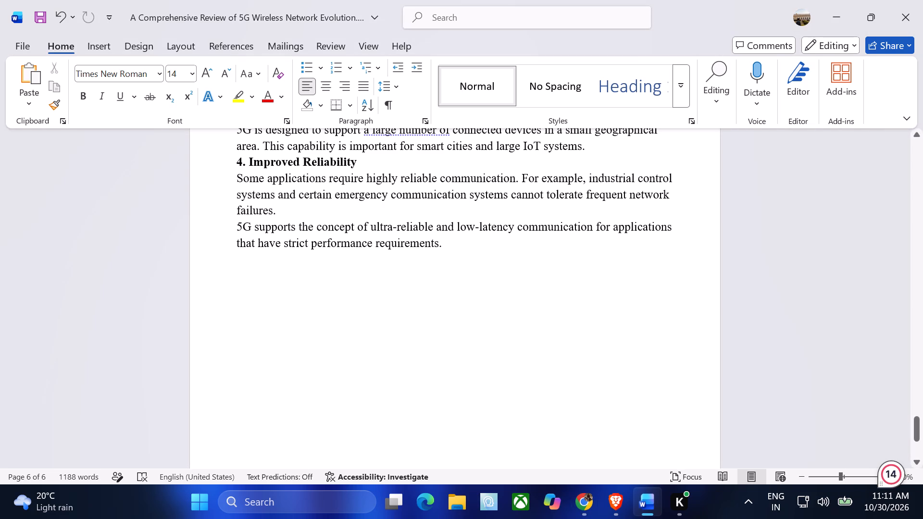
Redo the line break after "strict performance requirements." in the "Improved Reliability" text and add another empty line below it.
key("BackSpace")
key("Return")
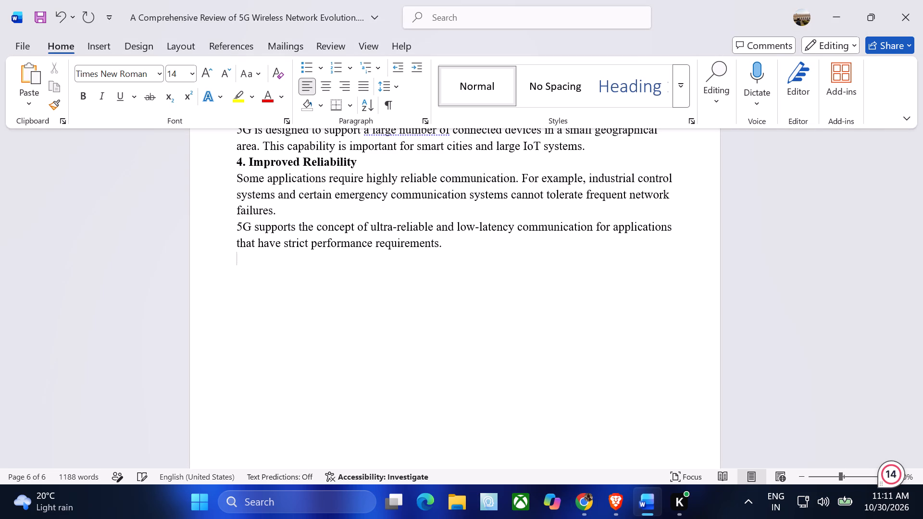
key("Return")
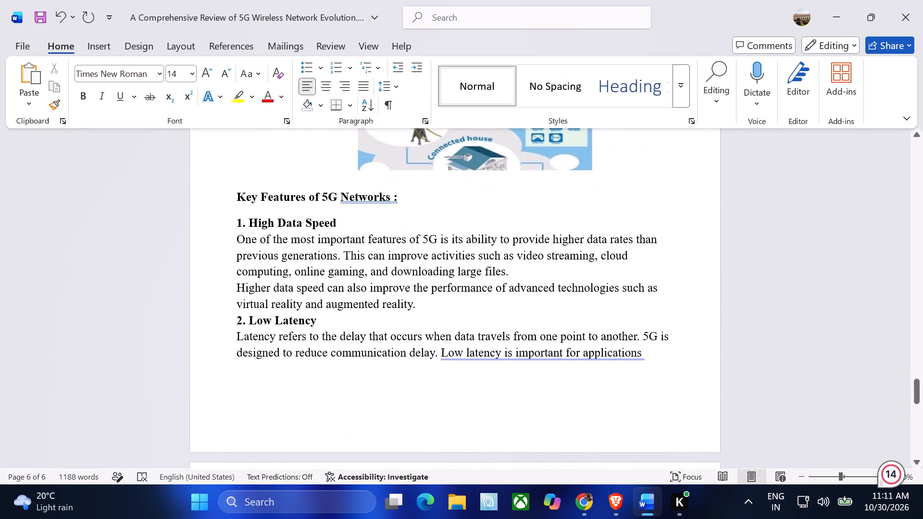
Indent the "1. High Data Speed" heading under "Key Features of 5G Networks" with three leading spaces instead of a tab.
left_click(236, 219)
key("Tab")
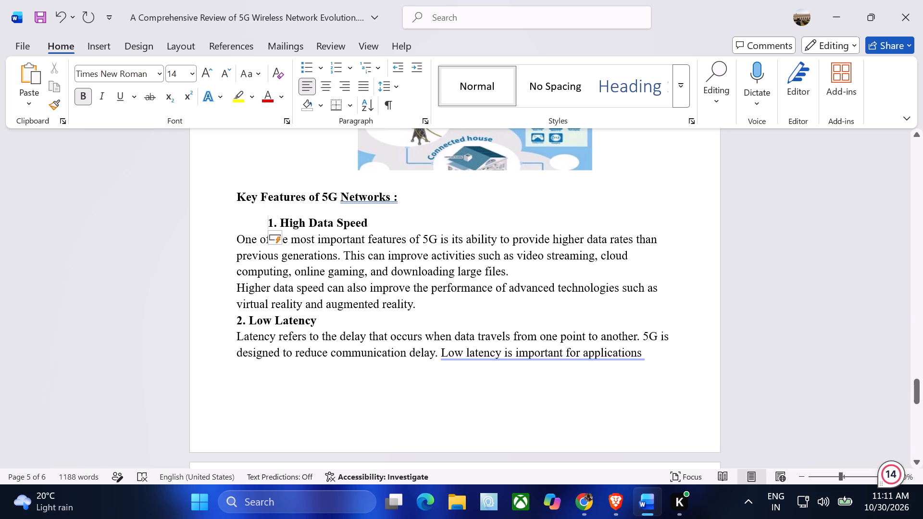
key("BackSpace")
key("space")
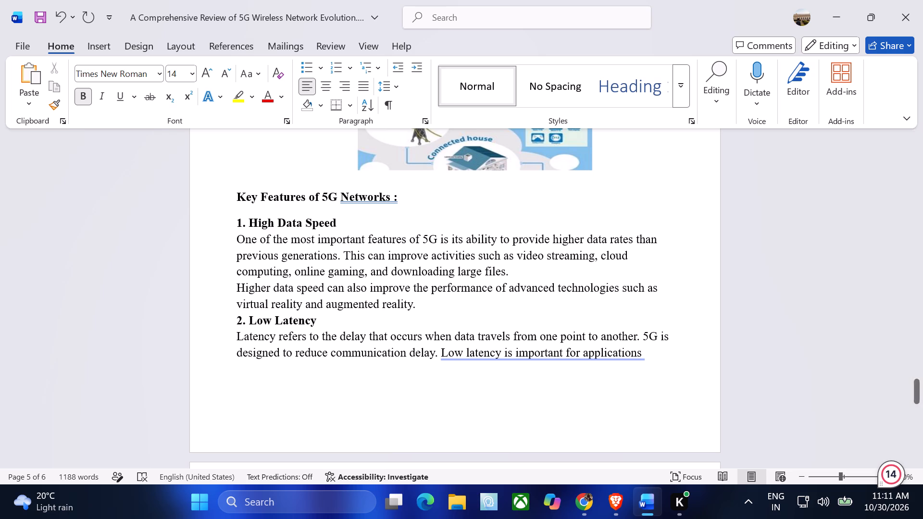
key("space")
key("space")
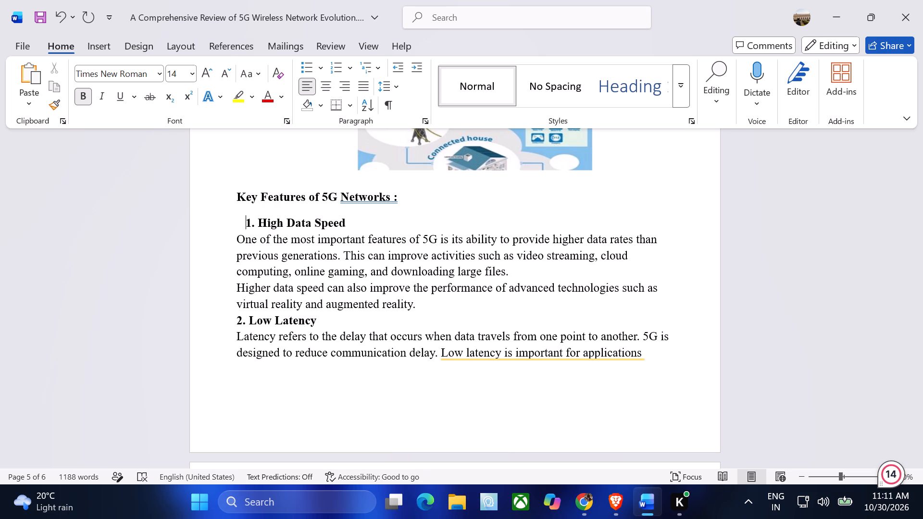
In the Word paper, indent the "1. High Data Speed" and "2. Low Latency" headings with three leading spaces each.
key("BackSpace")
key("BackSpace")
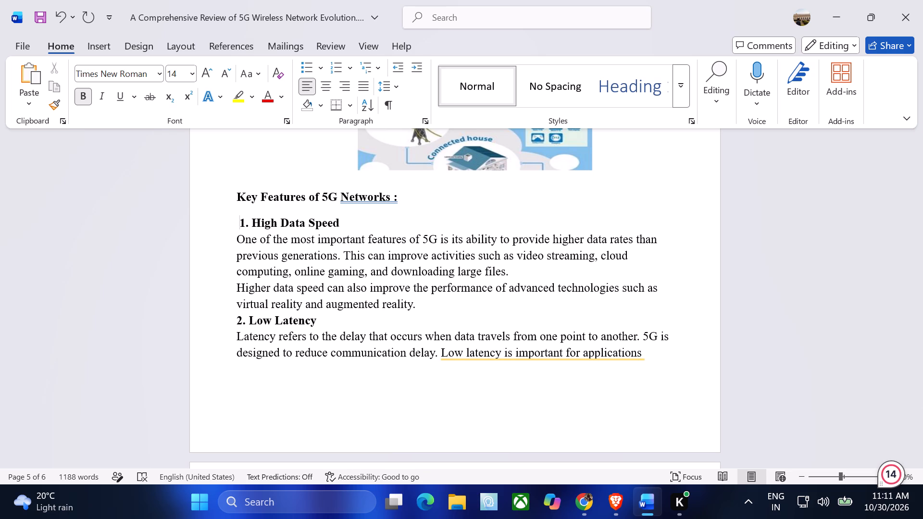
key("BackSpace")
key("space")
key("space")
key("space")
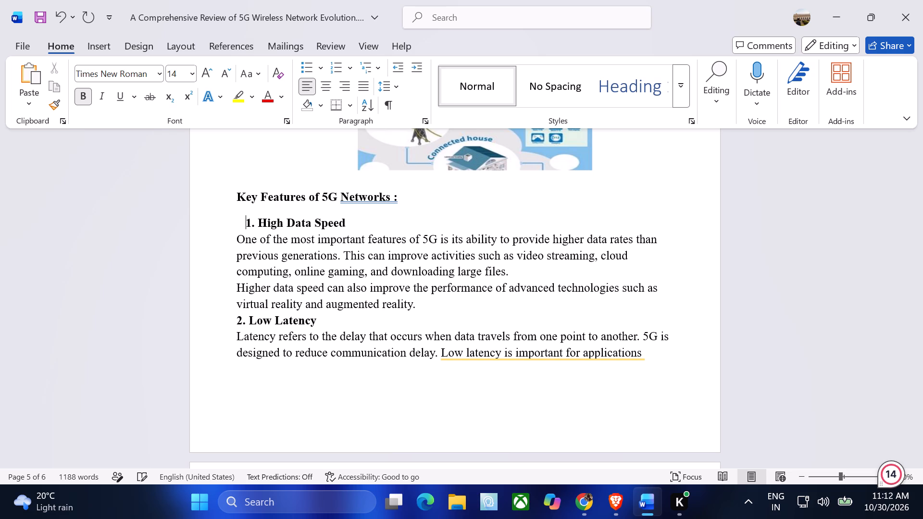
key("Down")
key("Down")
key("Down")
key("Down")
key("Down")
key("Down")
key("Left")
key("Left")
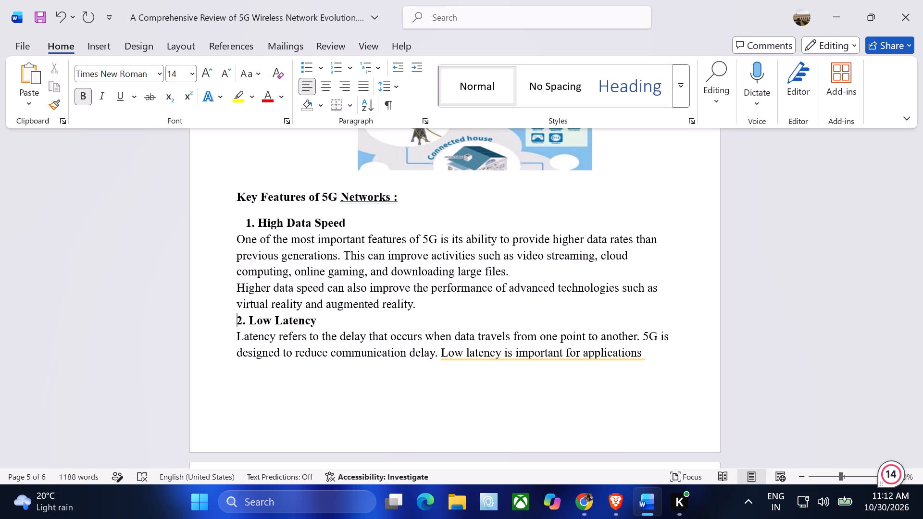
key("space")
key("space")
key("space")
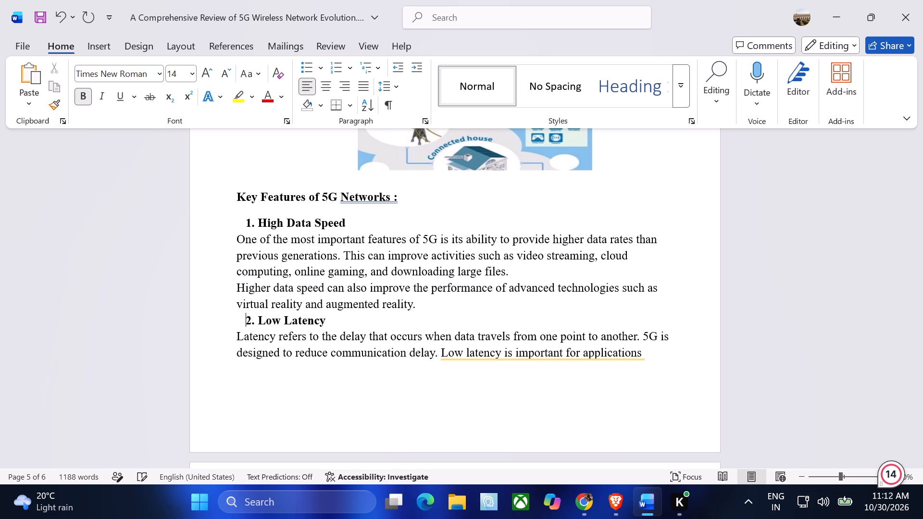
Indent the first line of the "One of the most important features of 5G" paragraph with three spaces.
key("Up")
key("Up")
key("Up")
key("Up")
key("Up")
key("Left")
key("Left")
key("Right")
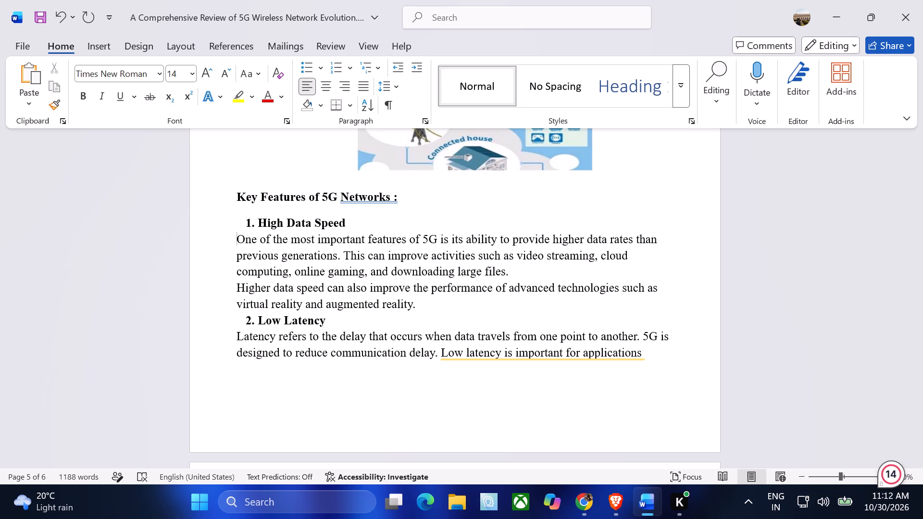
key("space")
key("space")
key("space")
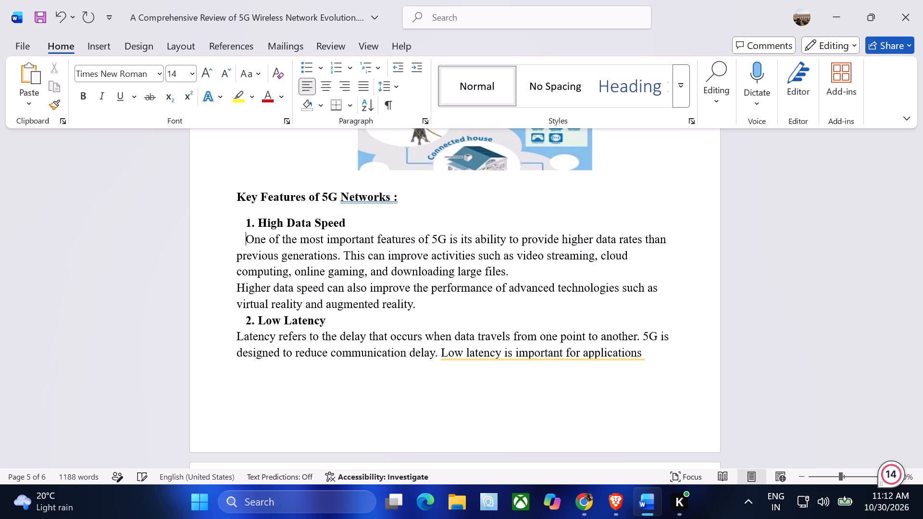
Try to indent the wrapped lines beginning "previous generations" and "computing" by adding spaces before them.
key("Down")
key("Left")
key("Left")
key("space")
key("space")
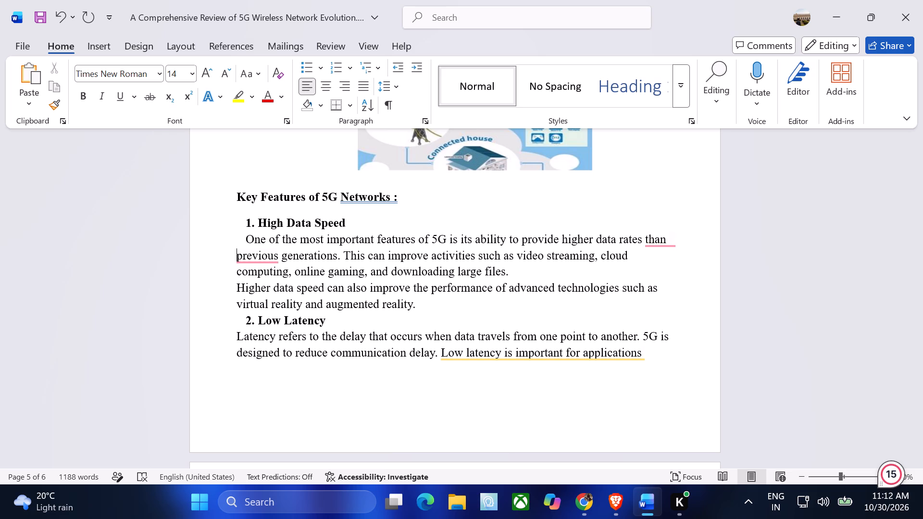
key("space")
key("space")
key("space")
key("Down")
key("space")
key("space")
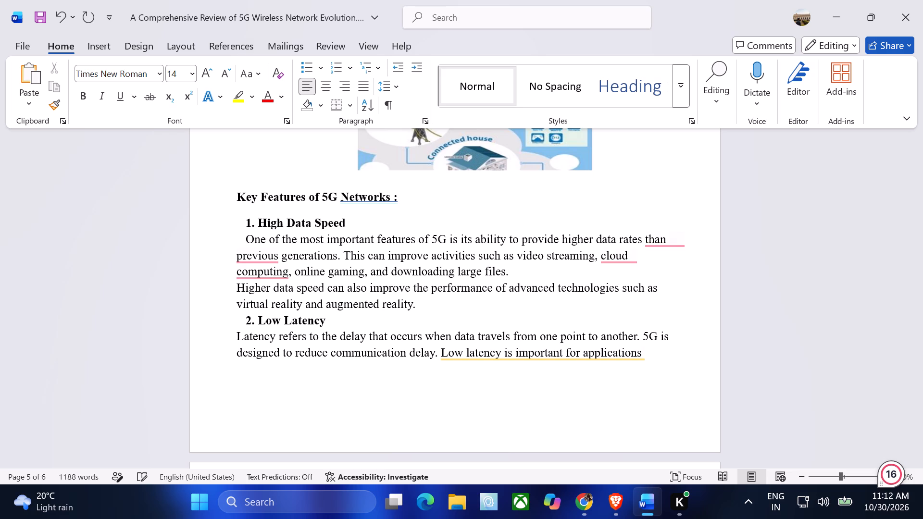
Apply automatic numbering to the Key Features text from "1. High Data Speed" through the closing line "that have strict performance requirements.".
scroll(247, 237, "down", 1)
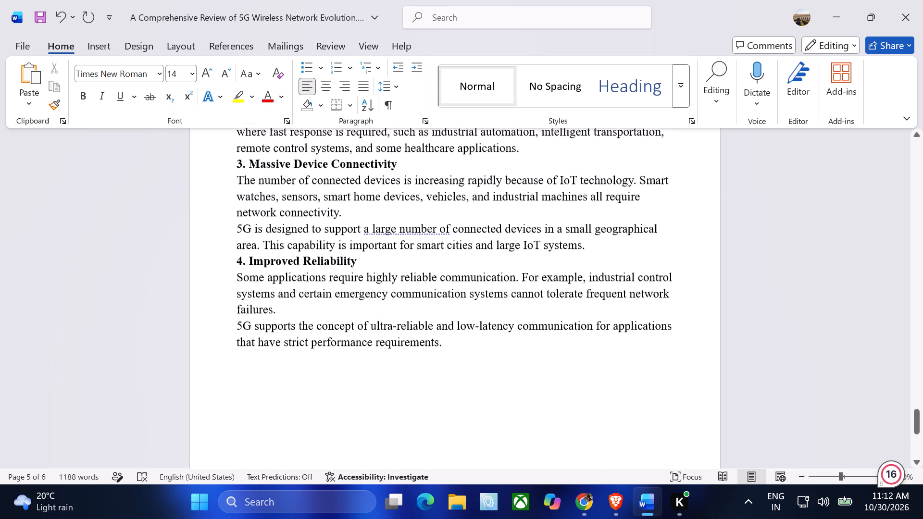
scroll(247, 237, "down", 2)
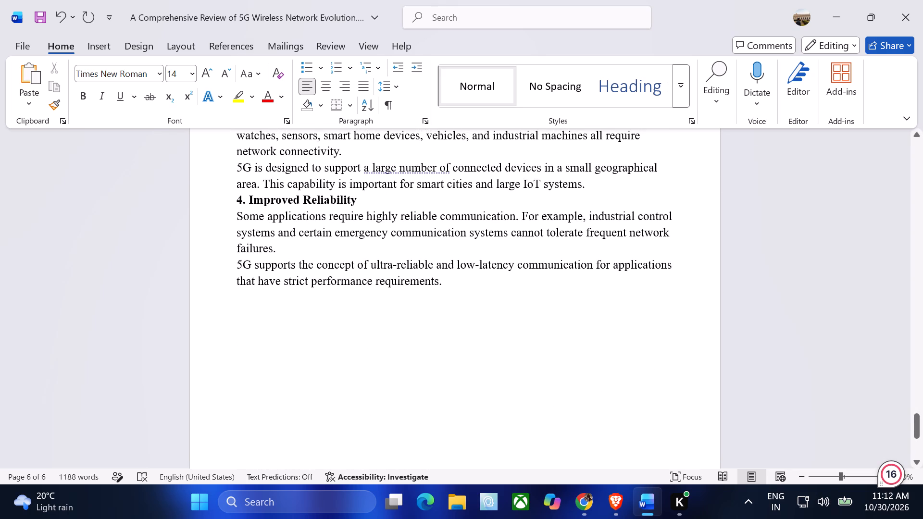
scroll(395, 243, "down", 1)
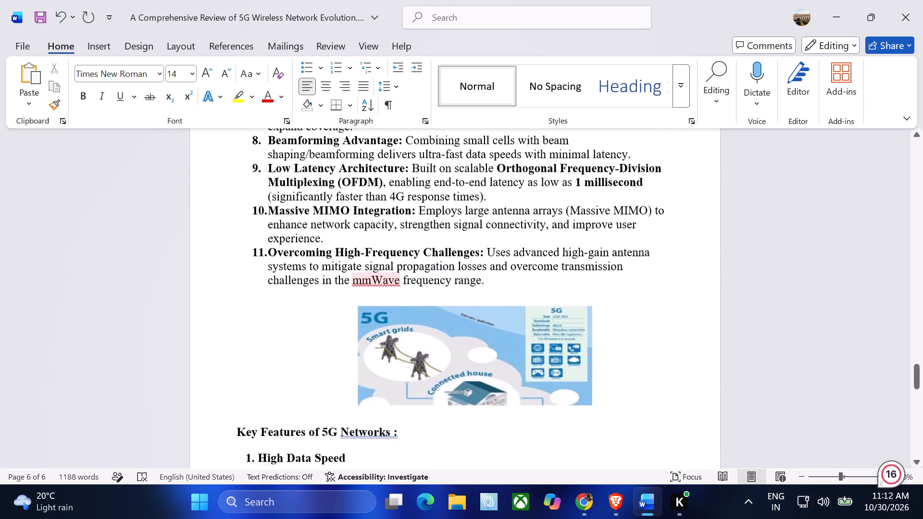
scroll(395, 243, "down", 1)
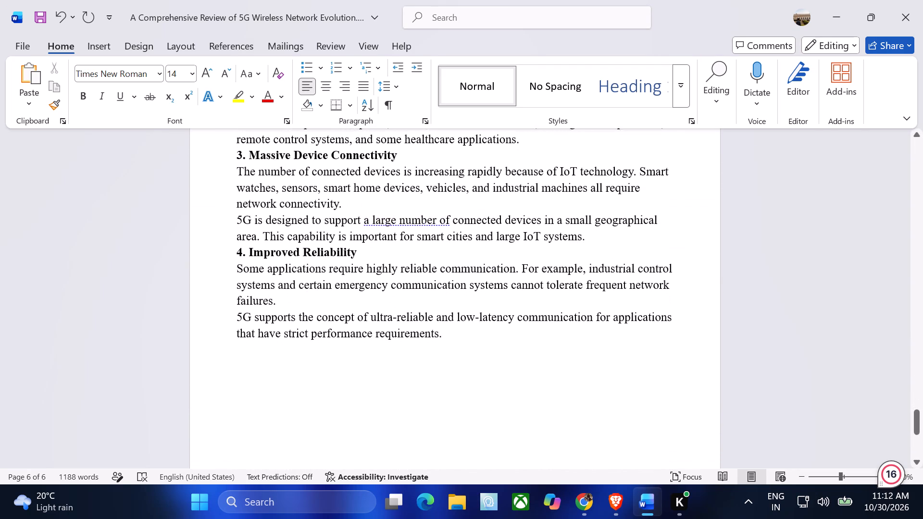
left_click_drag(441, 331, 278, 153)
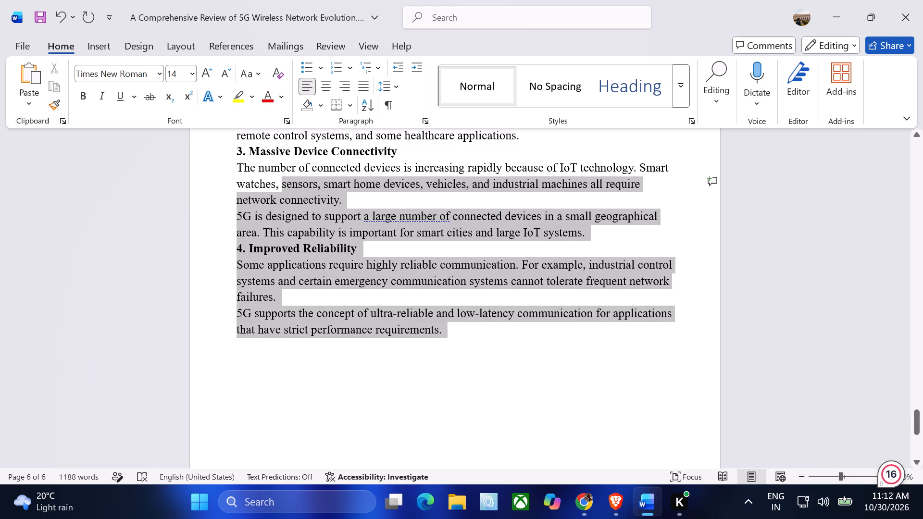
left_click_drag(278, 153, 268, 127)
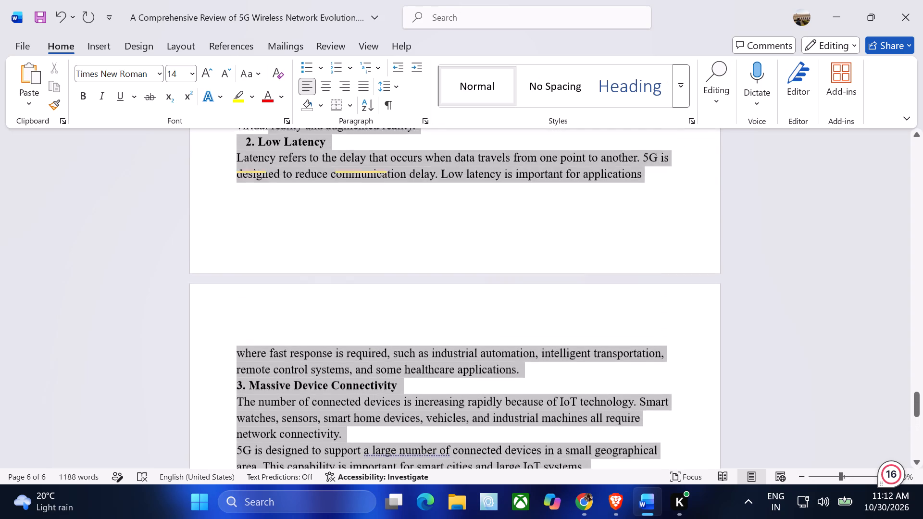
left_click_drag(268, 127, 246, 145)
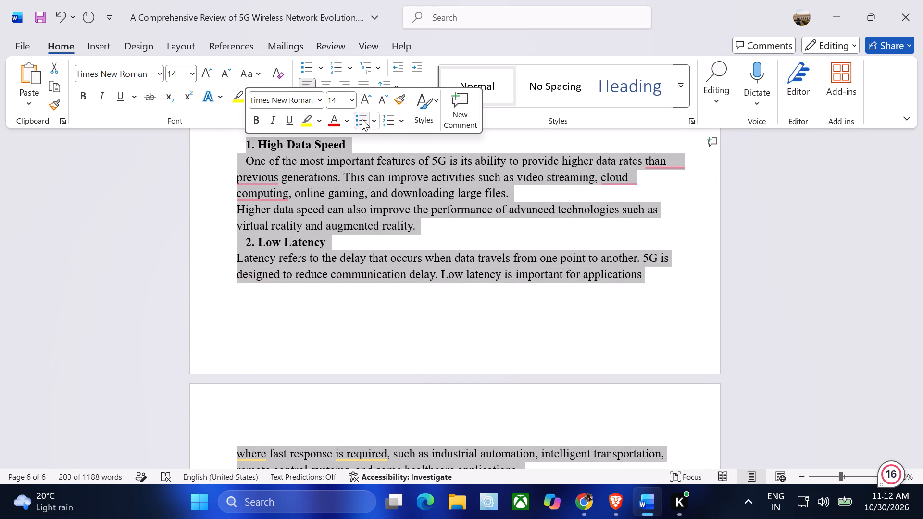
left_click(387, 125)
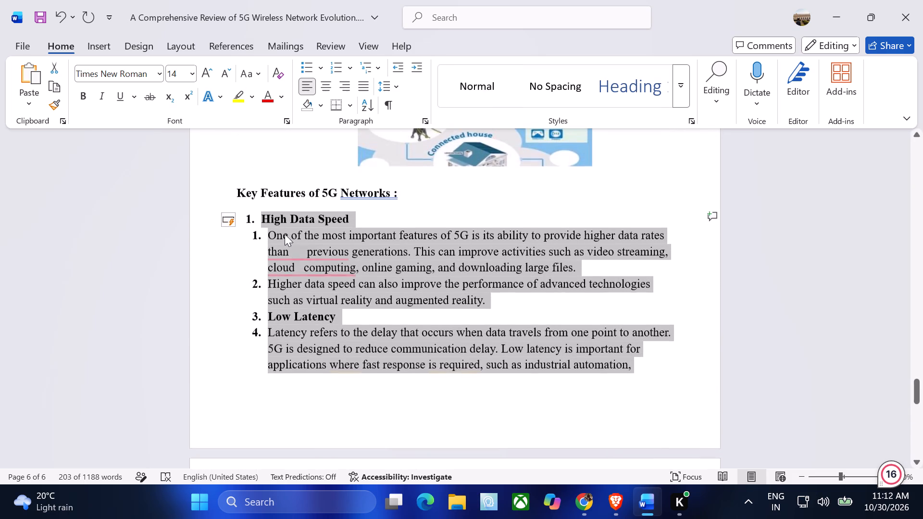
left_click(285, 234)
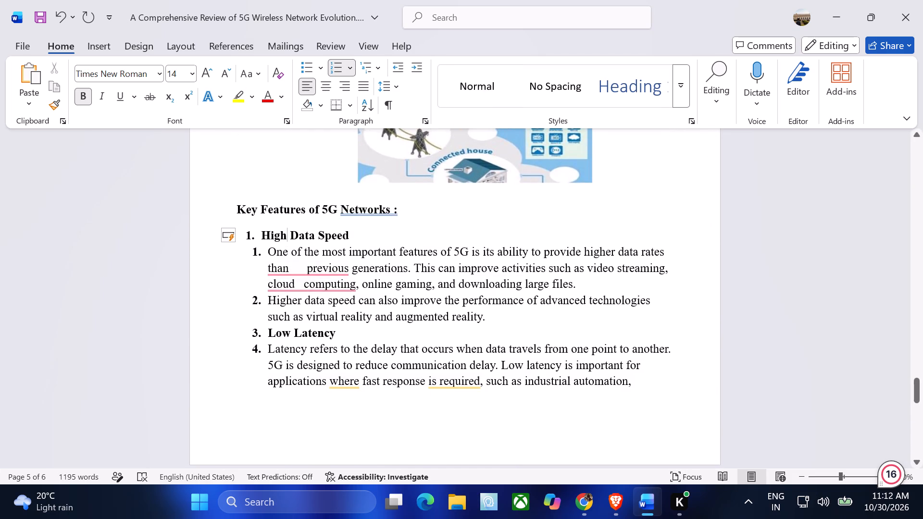
Undo the automatic numbering and the leading spaces added to the Key Features headings and the first High Data Speed paragraph.
key("ctrl+z")
key("ctrl+z")
key("ctrl+z")
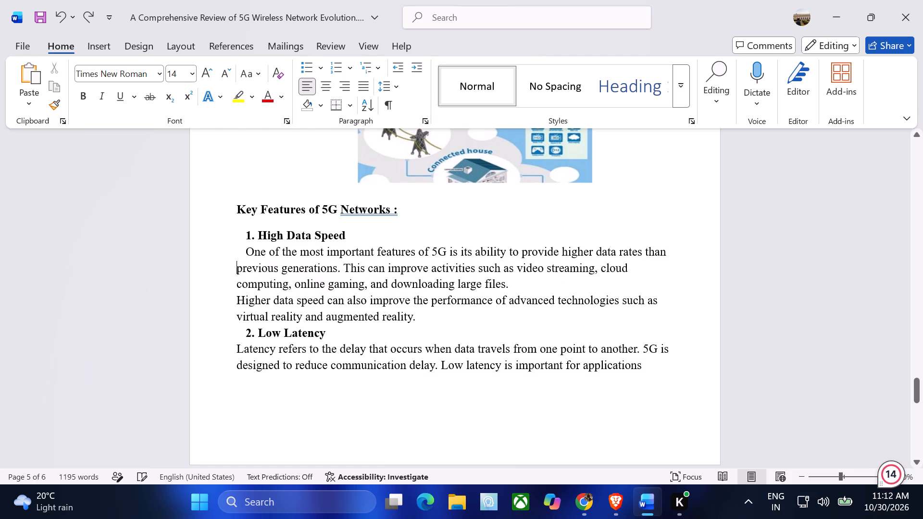
key("ctrl+z")
key("ctrl+z")
key("ctrl+z")
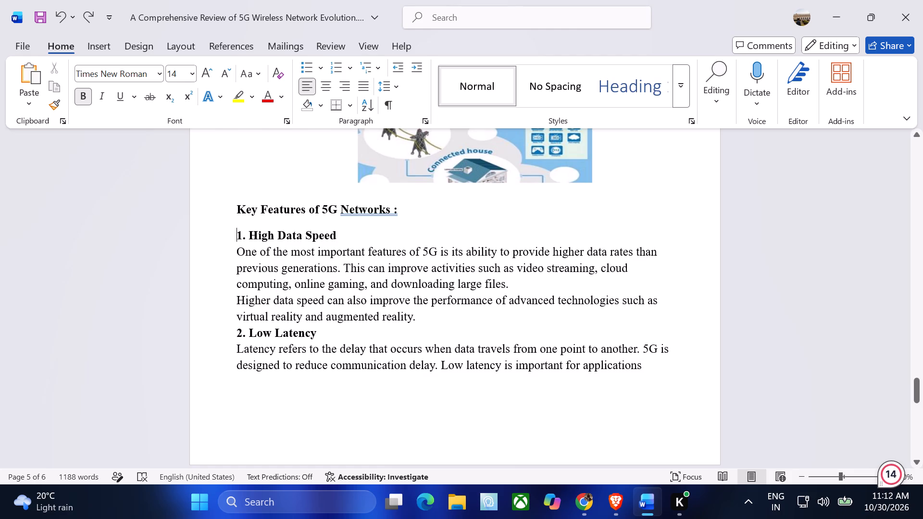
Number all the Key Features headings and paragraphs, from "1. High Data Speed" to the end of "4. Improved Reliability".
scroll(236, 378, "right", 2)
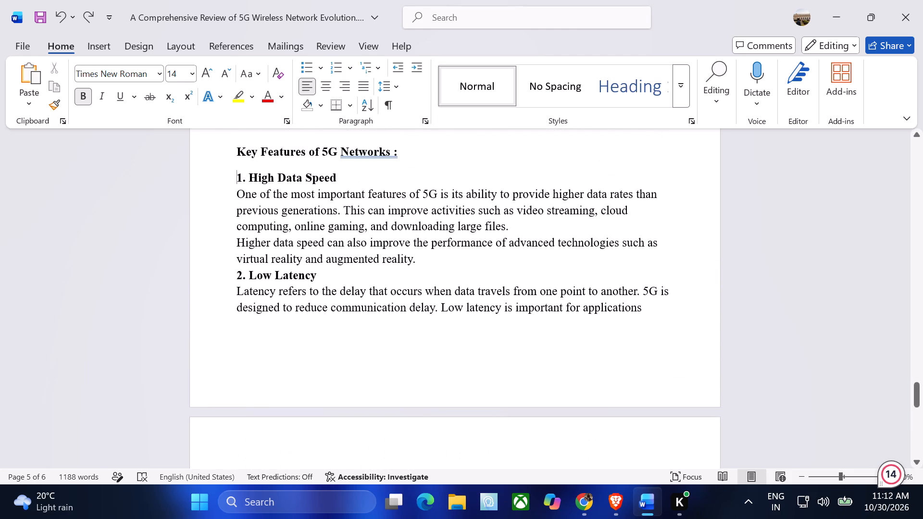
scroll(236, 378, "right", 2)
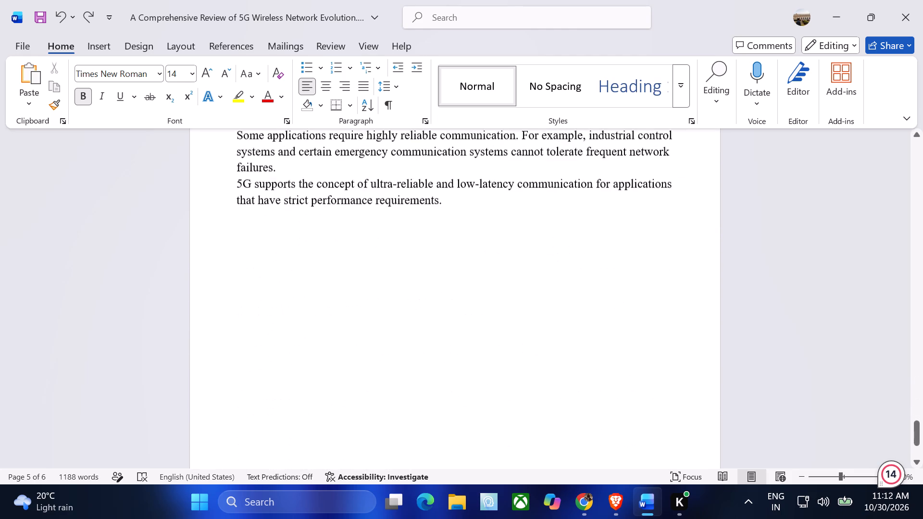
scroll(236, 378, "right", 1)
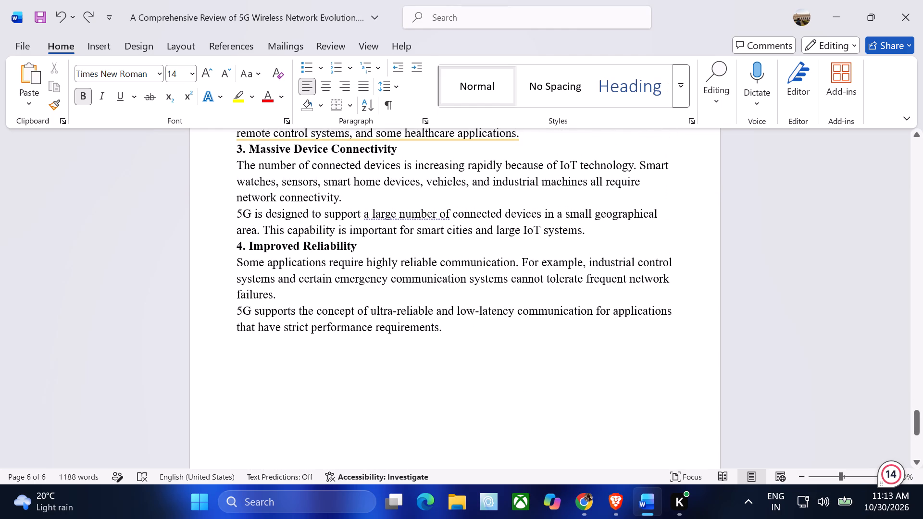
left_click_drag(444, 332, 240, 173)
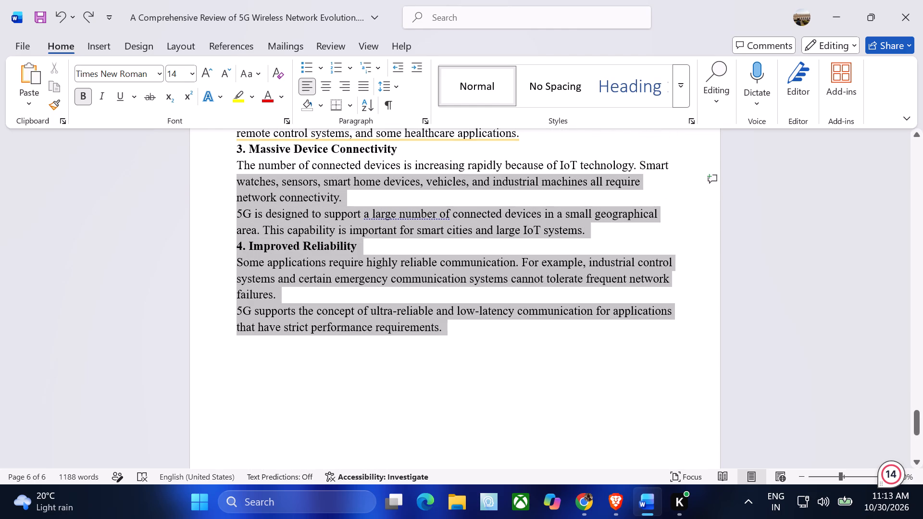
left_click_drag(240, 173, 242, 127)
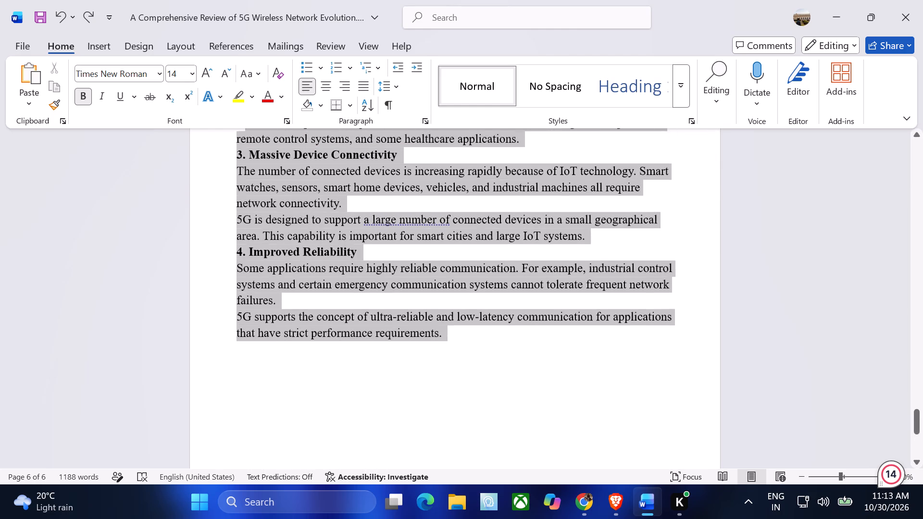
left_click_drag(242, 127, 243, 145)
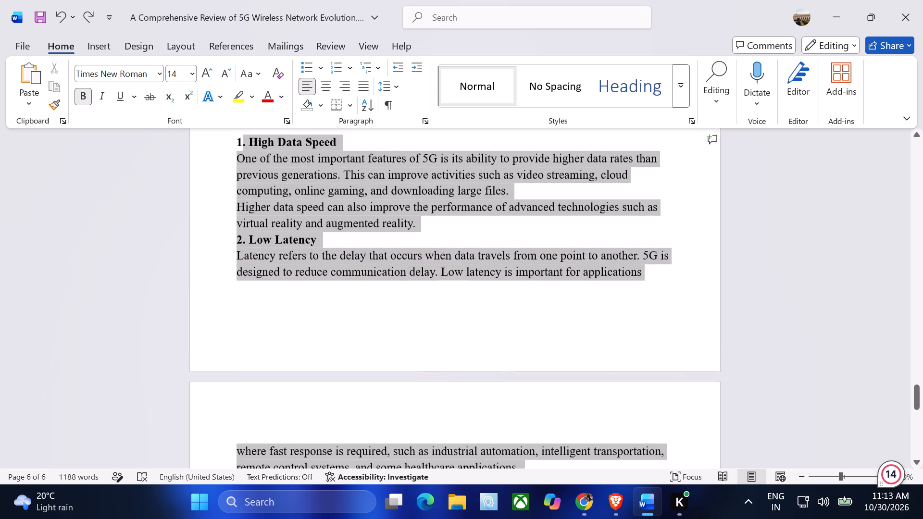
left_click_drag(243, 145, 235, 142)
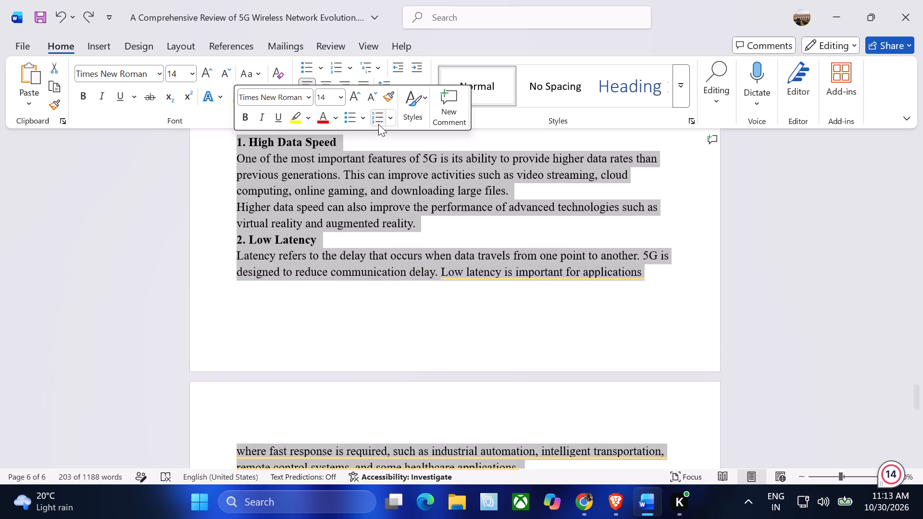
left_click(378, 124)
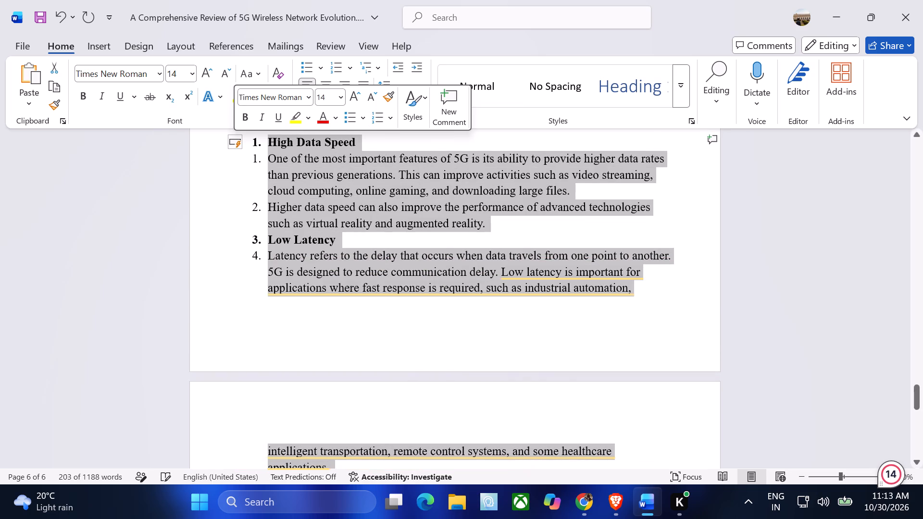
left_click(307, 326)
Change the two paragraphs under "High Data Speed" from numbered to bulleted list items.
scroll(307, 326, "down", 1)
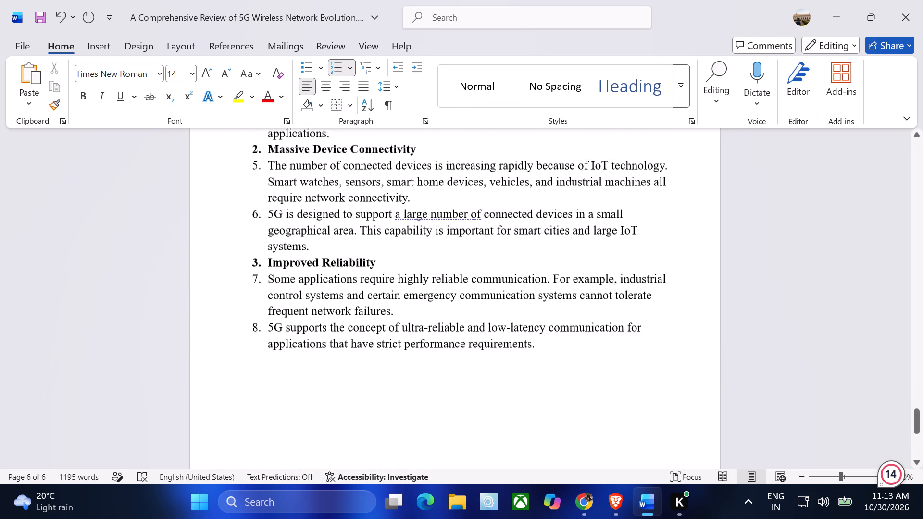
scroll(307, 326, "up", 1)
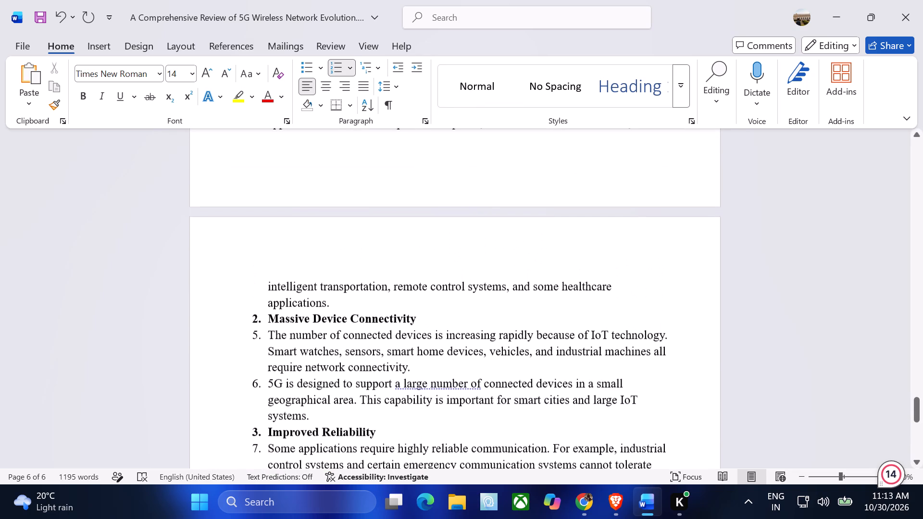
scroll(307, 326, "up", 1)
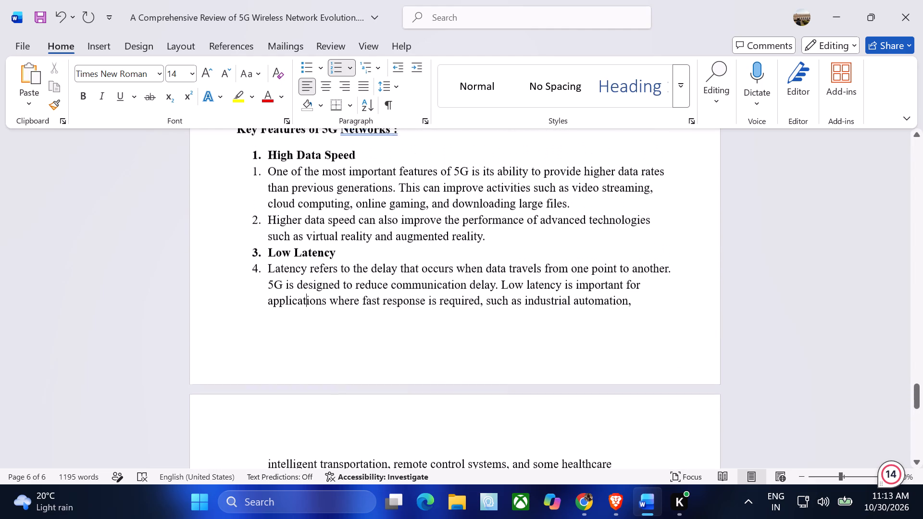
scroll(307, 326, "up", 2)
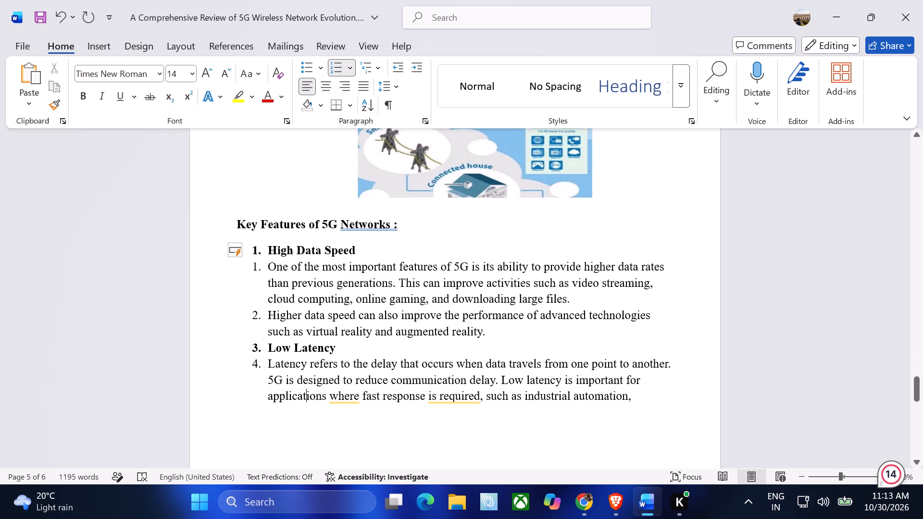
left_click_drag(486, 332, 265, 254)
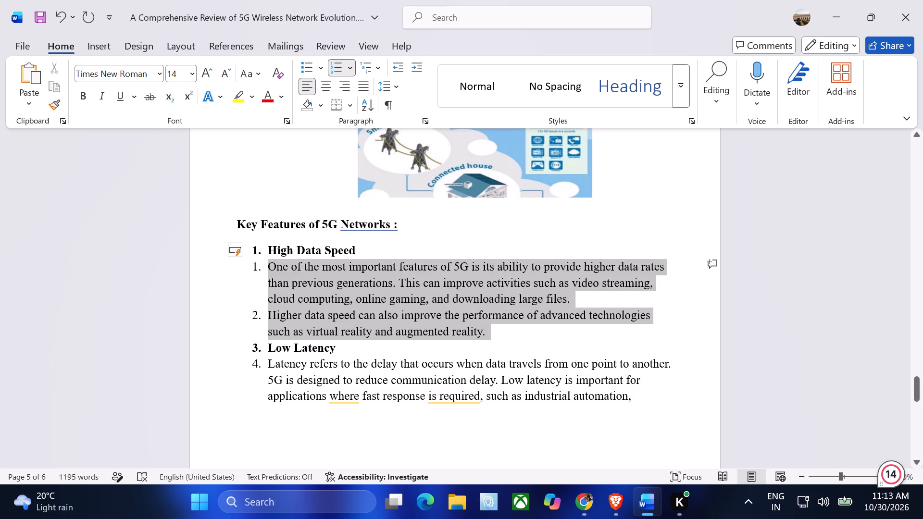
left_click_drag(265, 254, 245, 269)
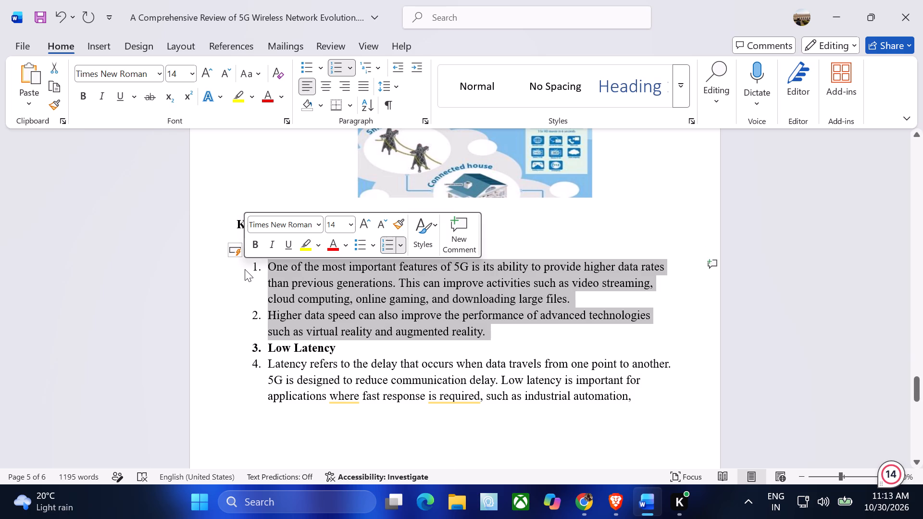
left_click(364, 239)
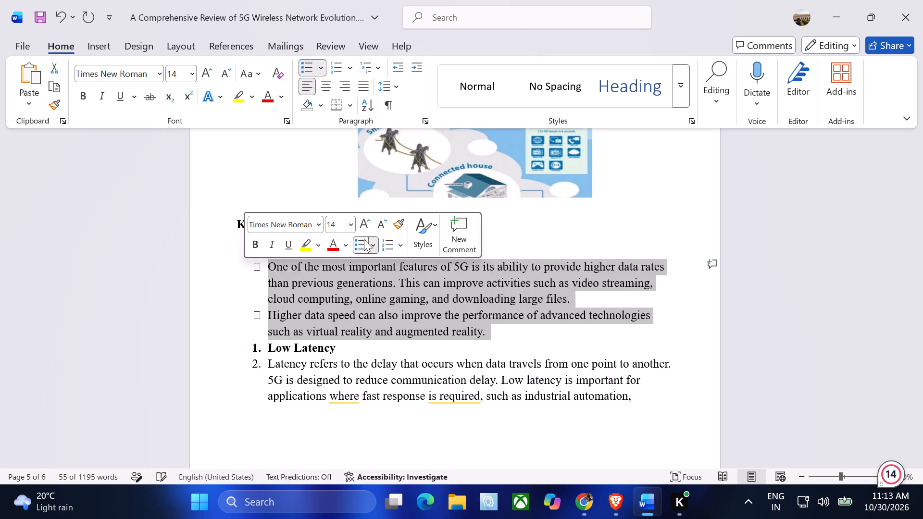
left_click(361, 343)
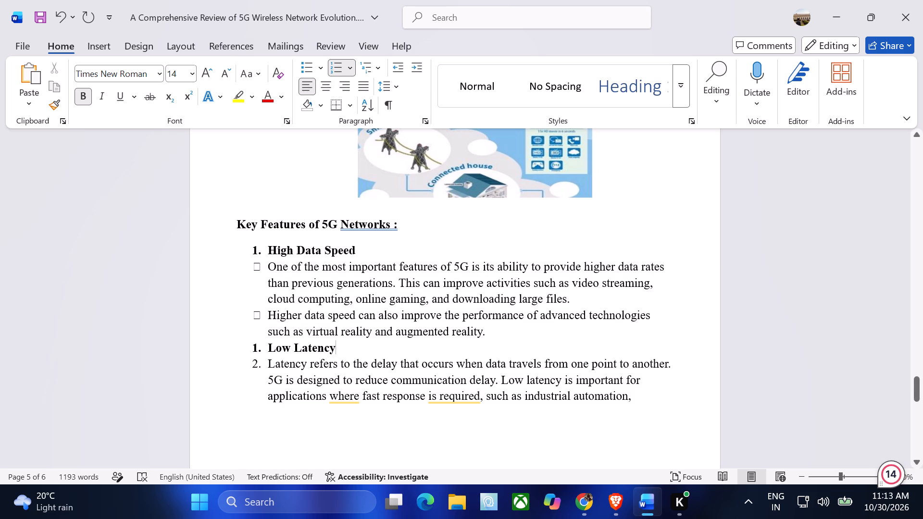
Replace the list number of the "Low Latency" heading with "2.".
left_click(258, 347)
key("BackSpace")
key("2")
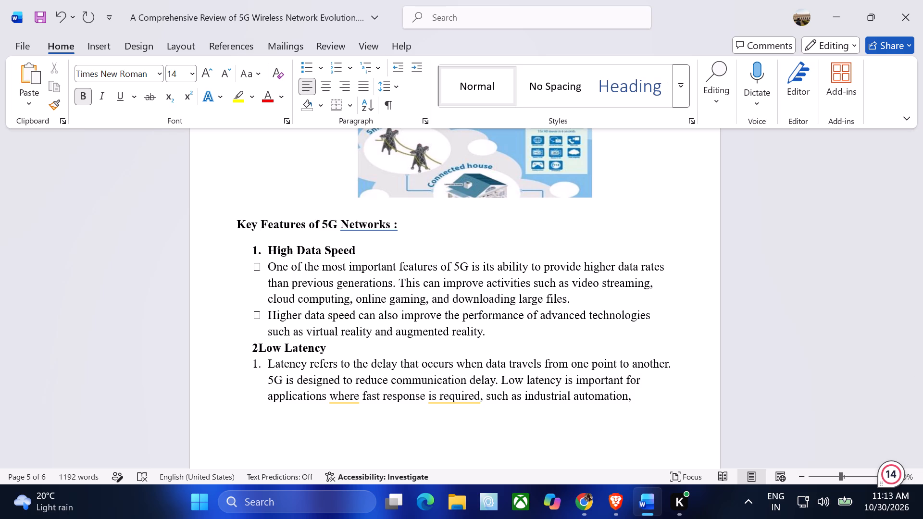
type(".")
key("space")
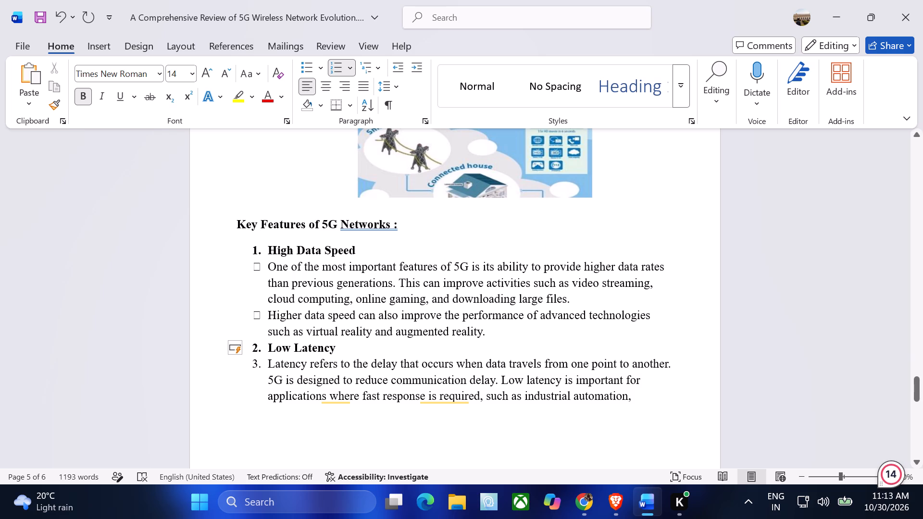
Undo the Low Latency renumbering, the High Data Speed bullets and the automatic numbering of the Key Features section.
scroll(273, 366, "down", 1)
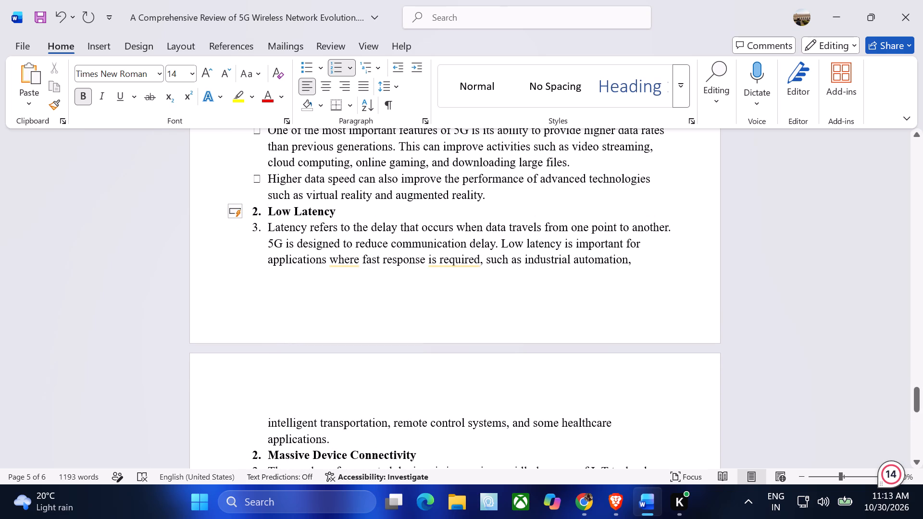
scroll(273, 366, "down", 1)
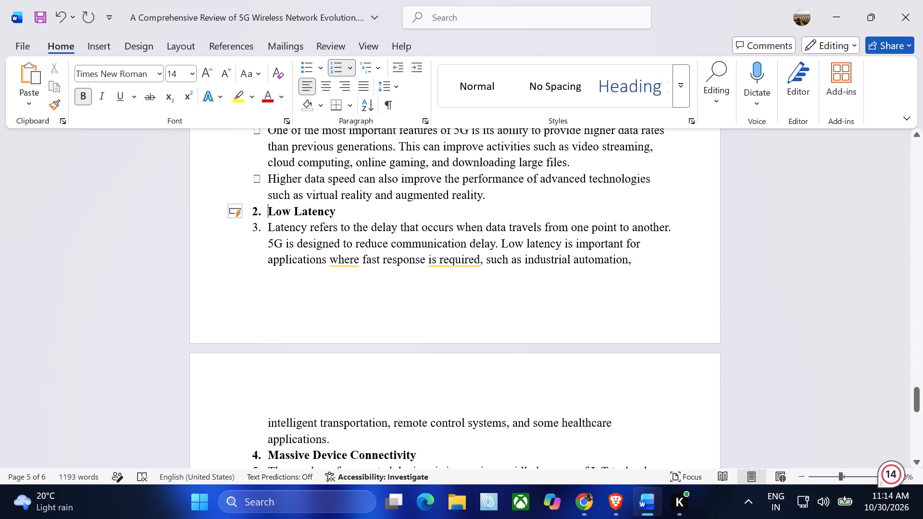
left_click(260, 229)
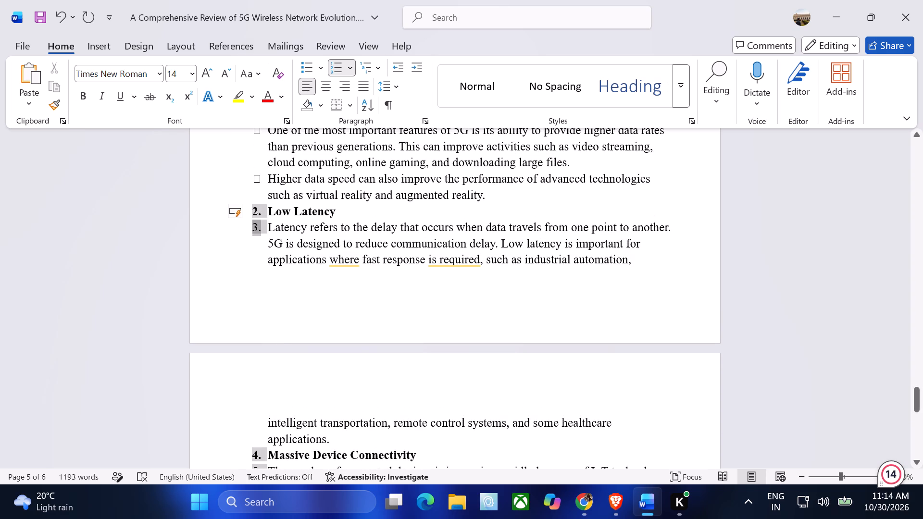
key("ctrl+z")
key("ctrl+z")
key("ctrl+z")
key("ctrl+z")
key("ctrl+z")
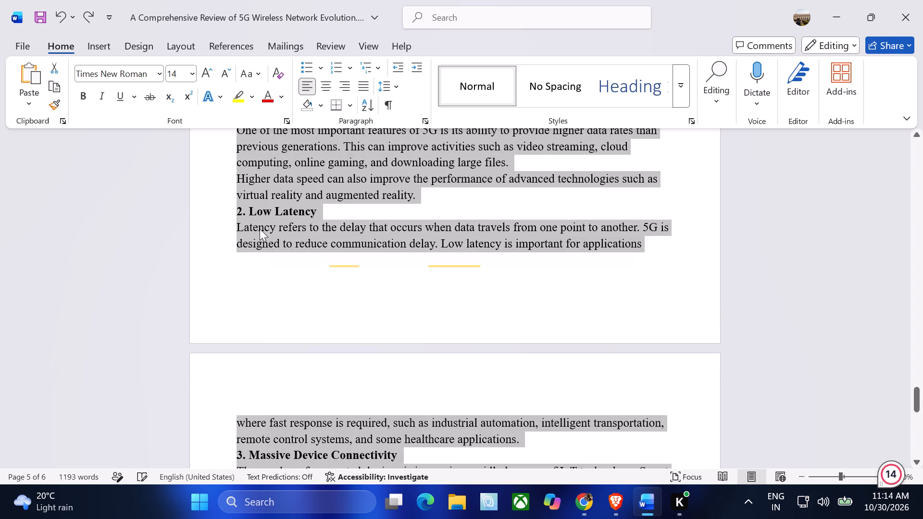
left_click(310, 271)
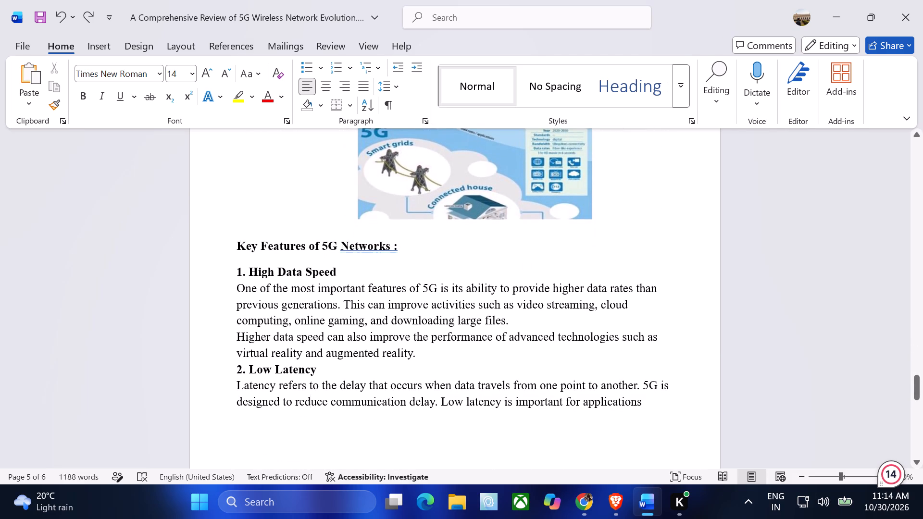
Indent the first line of the opening paragraph under "1. High Data Speed" with four spaces.
left_click(237, 288)
key("space")
key("space")
key("space")
key("space")
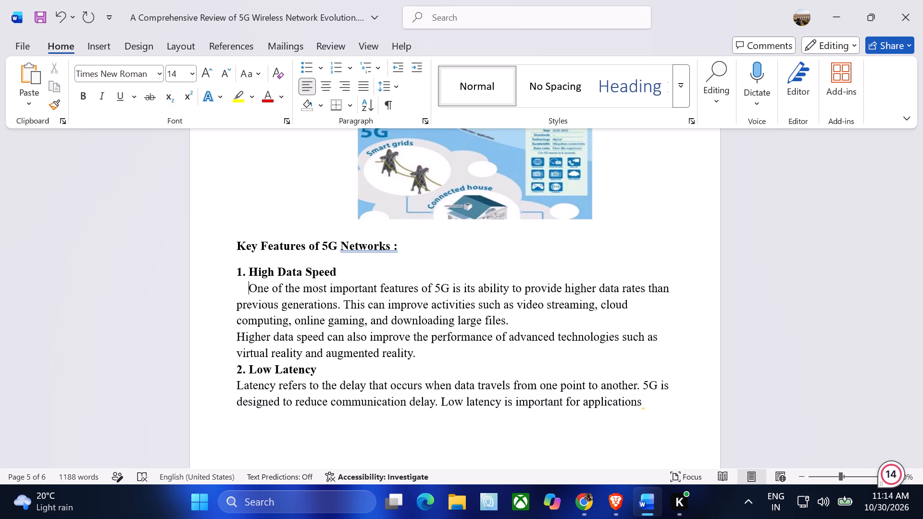
Try to indent that paragraph's second line by adding three spaces before "previous generations".
key("Down")
key("Left")
key("Left")
key("space")
key("space")
key("space")
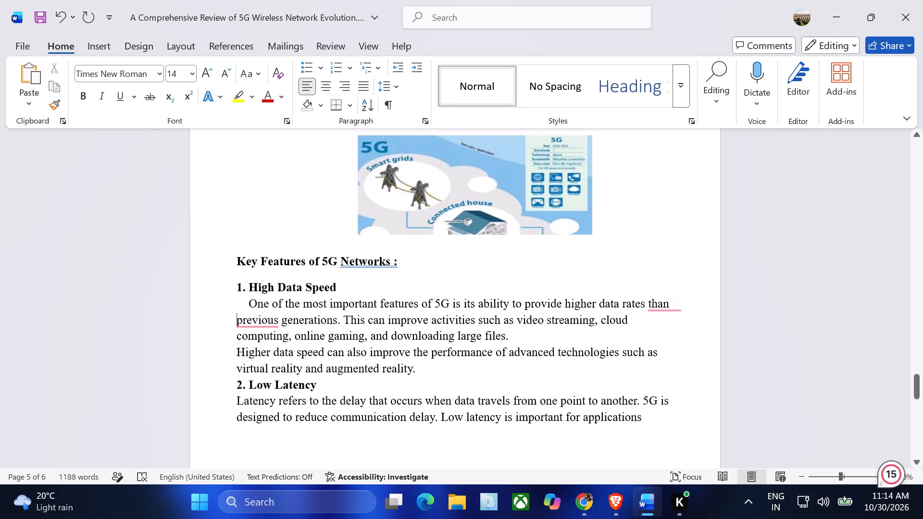
Indent the first line of the paragraph under "2. Low Latency" with four spaces.
scroll(271, 315, "down", 1)
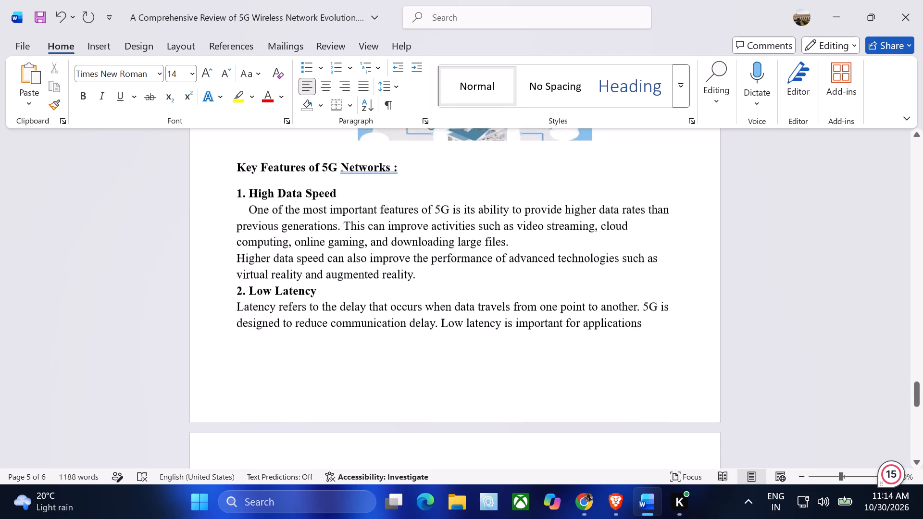
scroll(271, 315, "down", 1)
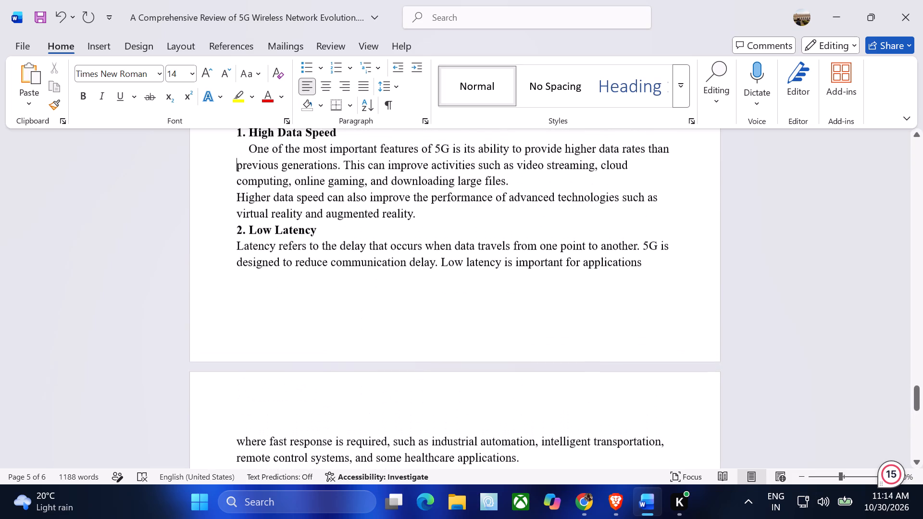
left_click(237, 244)
key("space")
key("space")
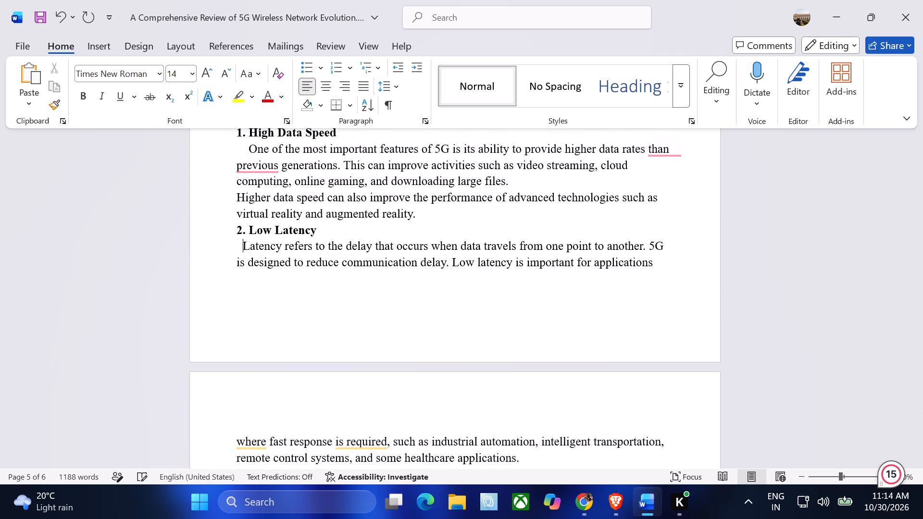
key("space")
key("space")
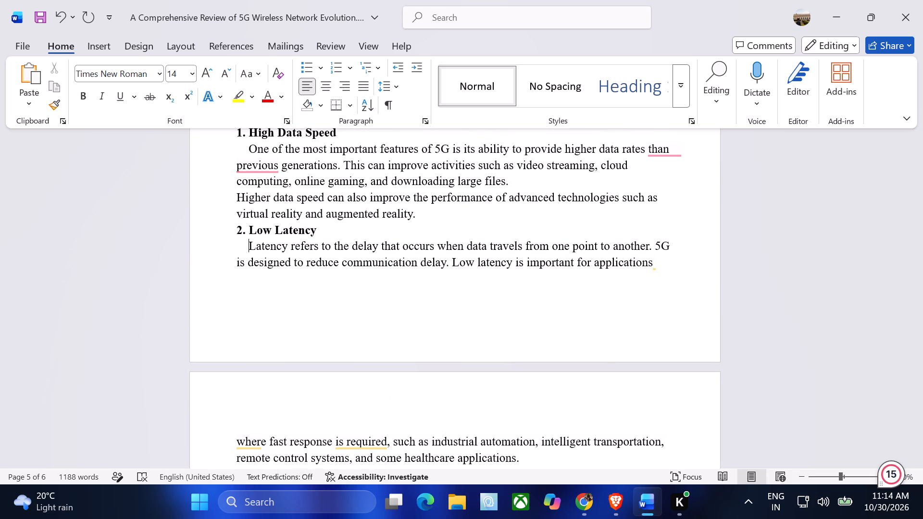
Indent the first line of the opening paragraph under "3. Massive Device Connectivity" with four spaces.
scroll(237, 244, "down", 1)
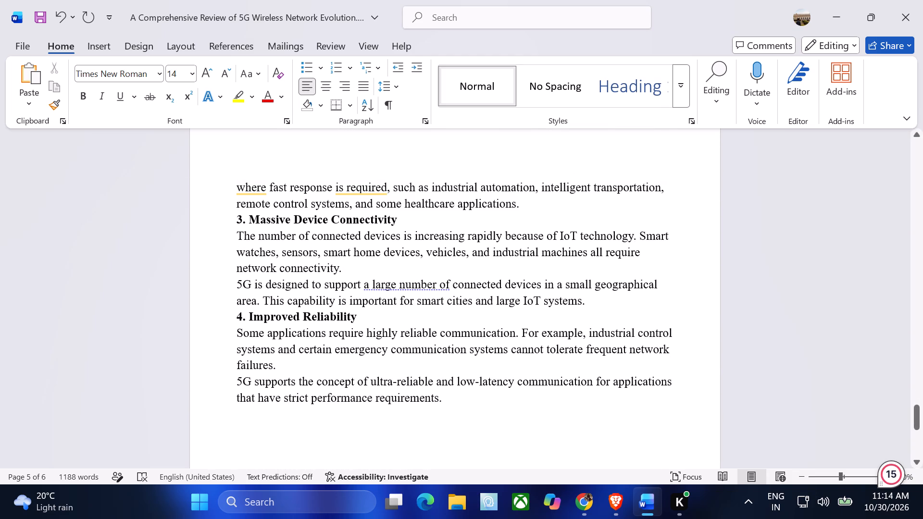
left_click(236, 235)
key("space")
key("space")
key("space")
key("space")
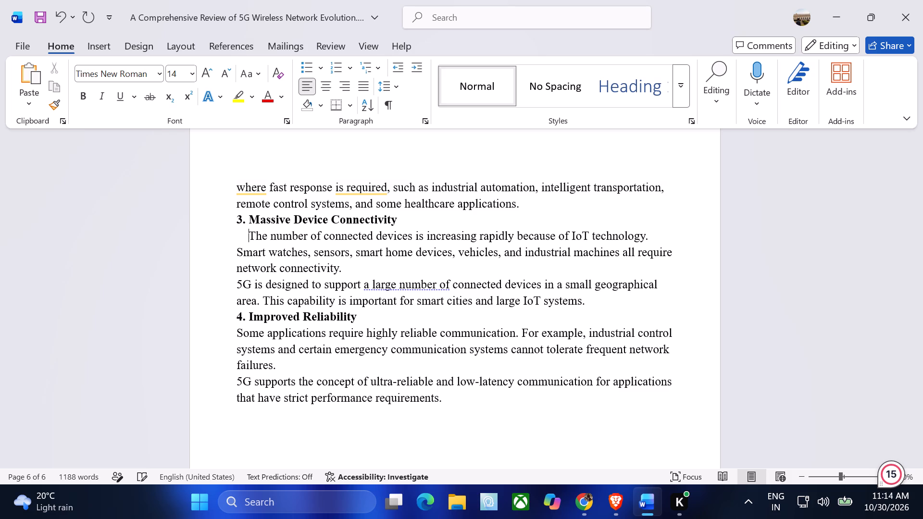
Indent the first line of both paragraphs under "4. Improved Reliability" with four spaces each.
left_click(236, 331)
key("space")
key("space")
key("space")
key("space")
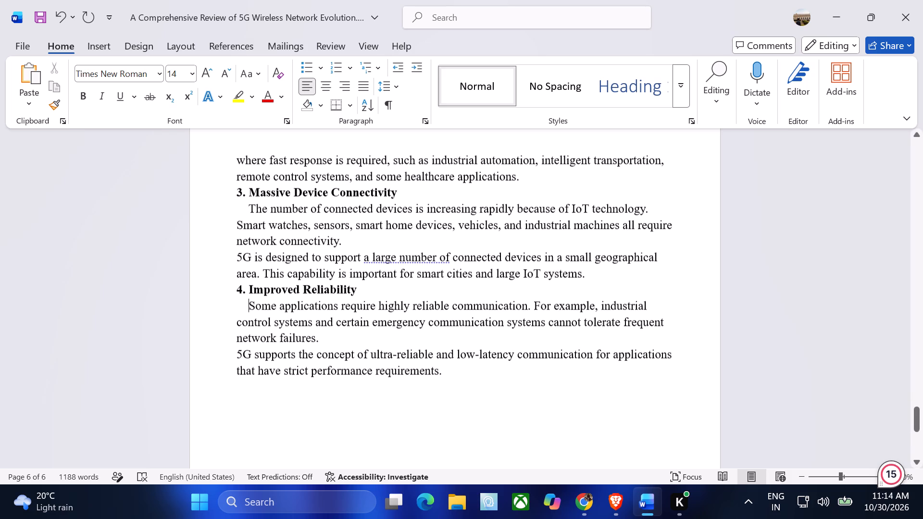
left_click(234, 352)
key("space")
key("space")
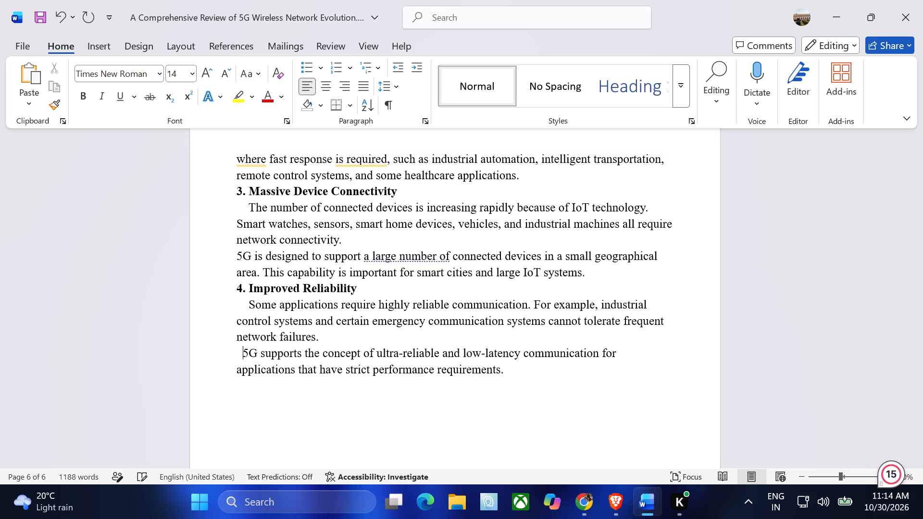
key("space")
key("space")
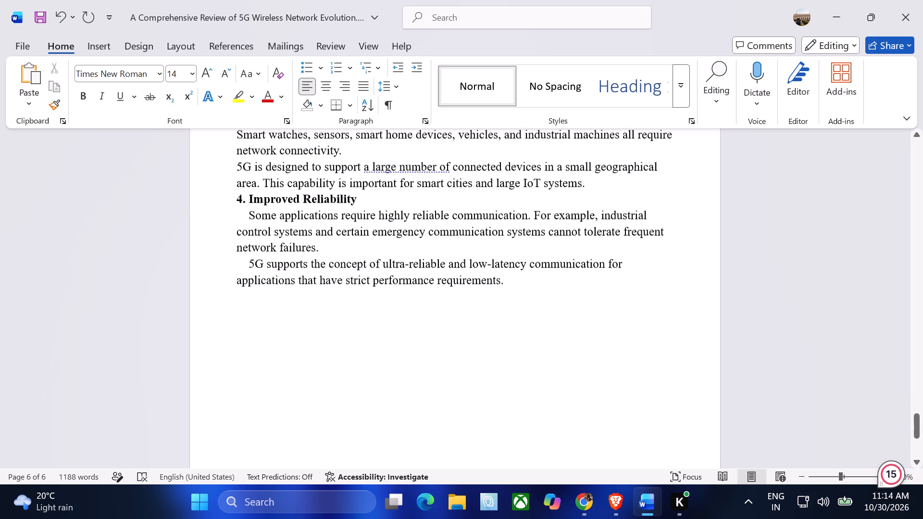
Add two empty lines after the last paragraph of the "Improved Reliability" section.
left_click(532, 287)
key("Return")
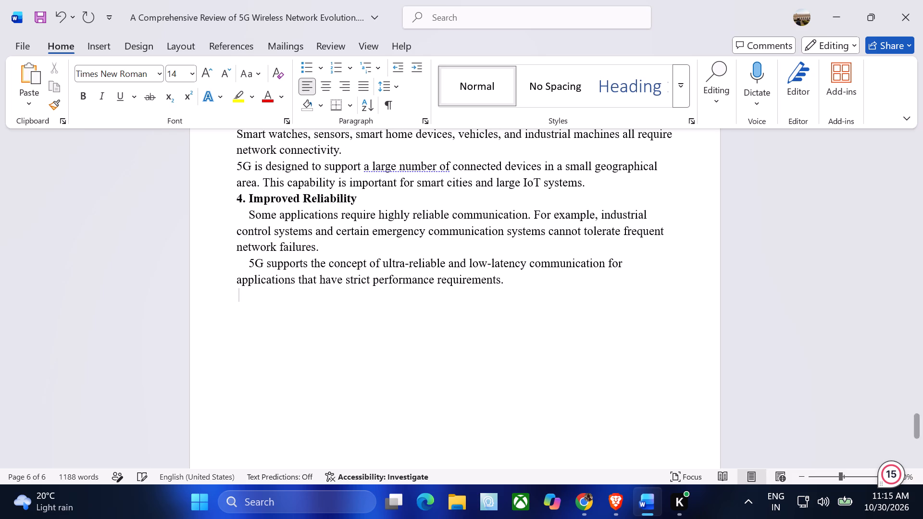
key("Return")
key("BackSpace")
key("Return")
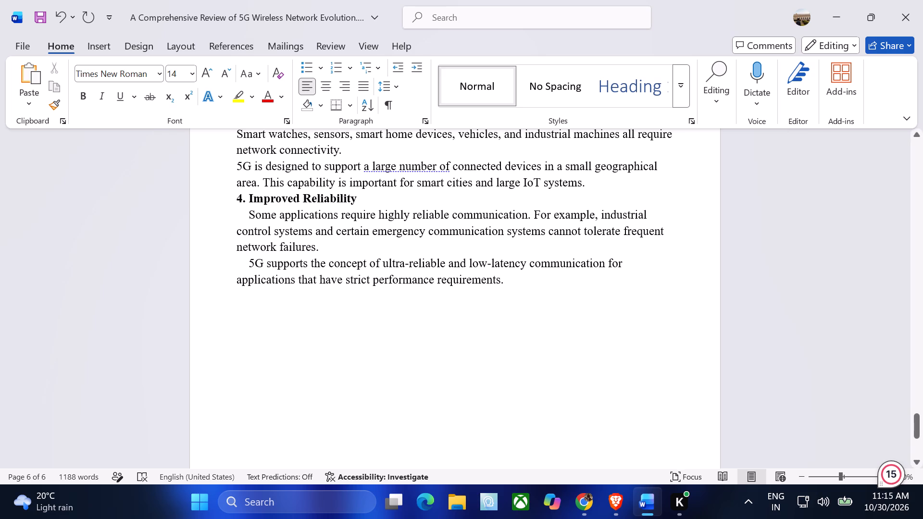
left_click(579, 503)
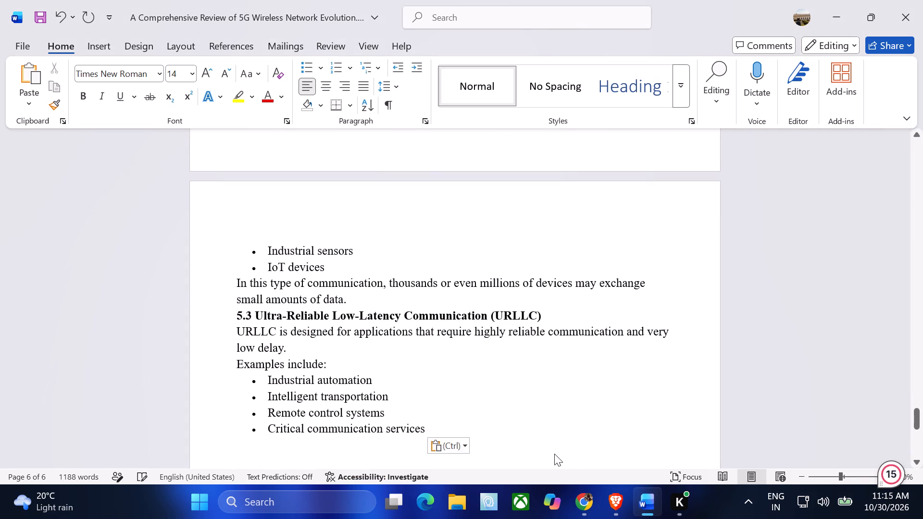
Delete the introductory paragraph under "5G Service Categories", keeping the Enhanced Mobile Broadband heading on its own line.
scroll(385, 337, "up", 1)
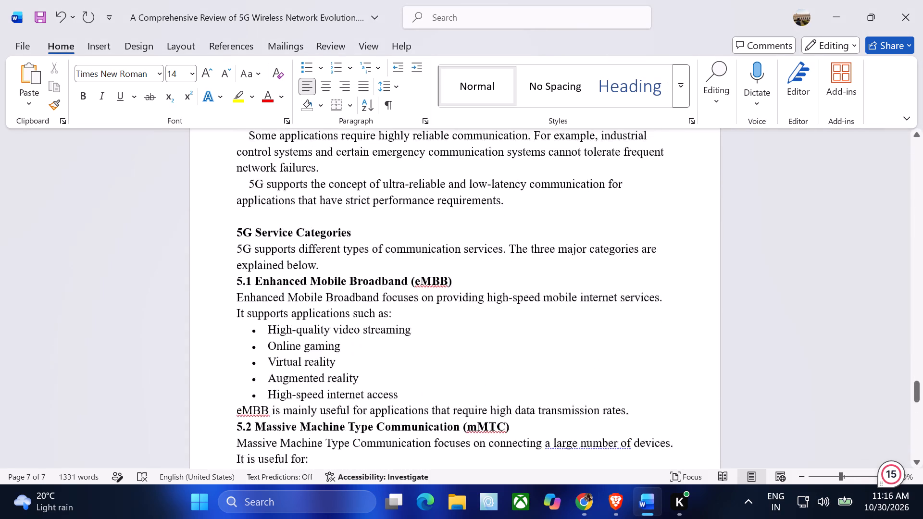
scroll(385, 337, "up", 2)
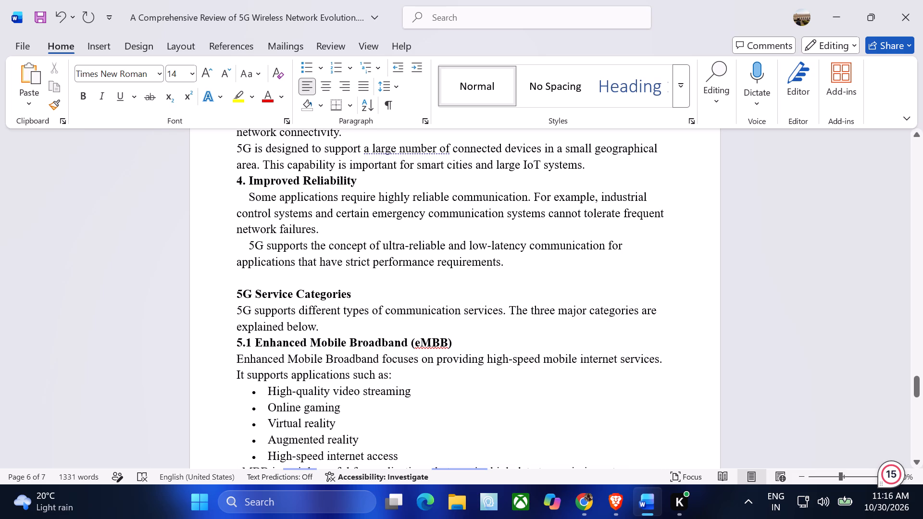
left_click_drag(317, 327, 247, 313)
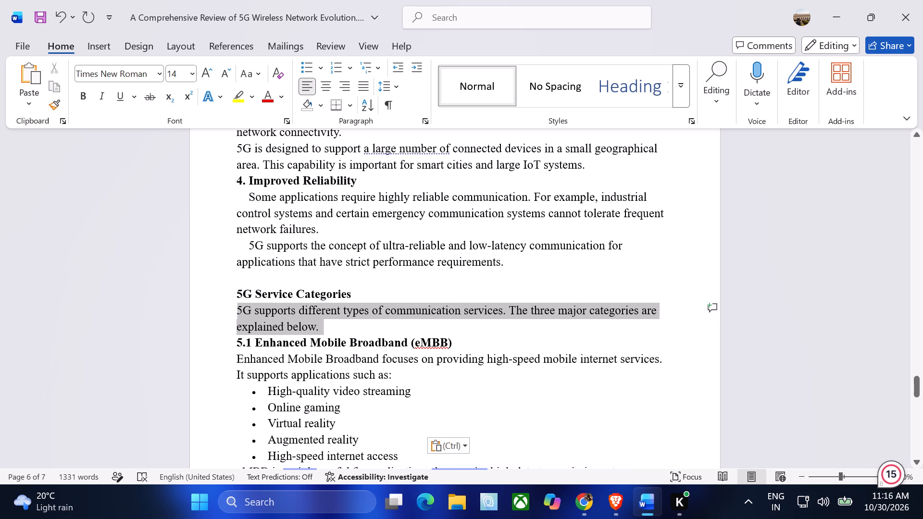
left_click_drag(247, 313, 245, 311)
key("BackSpace")
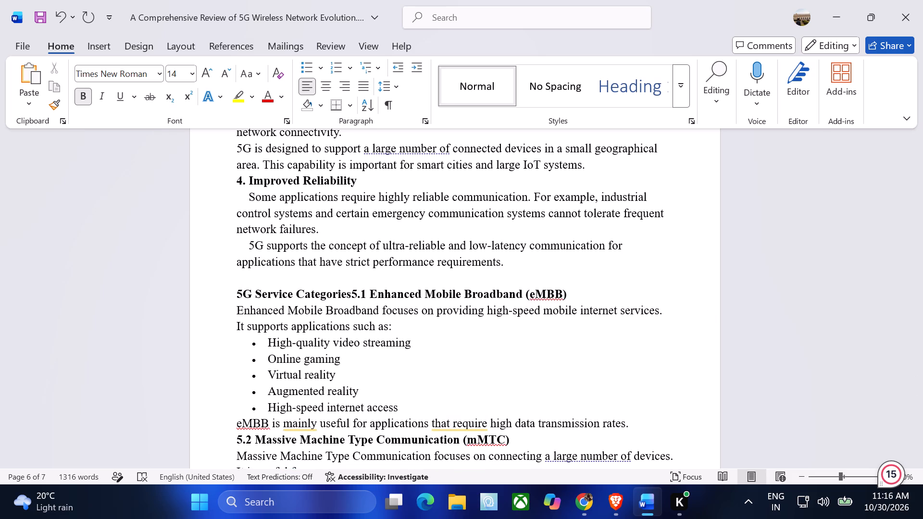
key("Return")
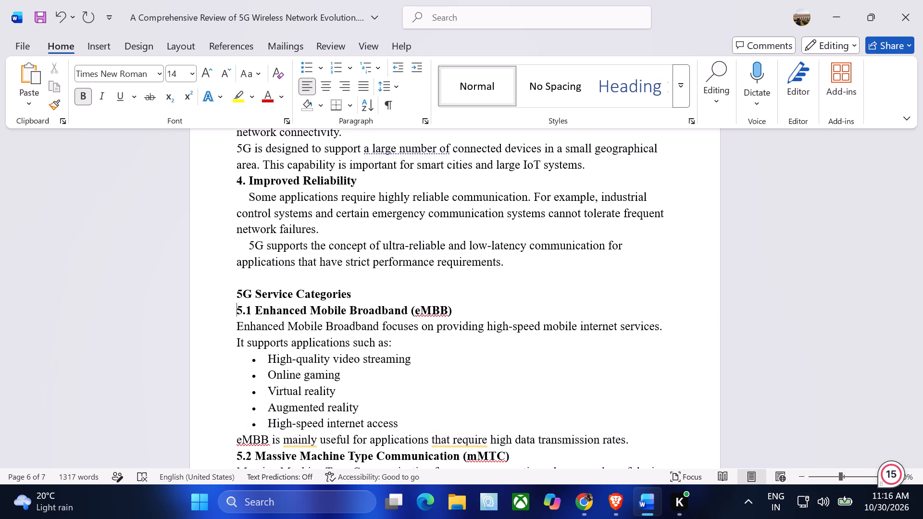
Renumber the "Enhanced Mobile Broadband (eMBB)" heading as "1.".
key("Right")
key("Right")
key("BackSpace")
key("BackSpace")
key("Right")
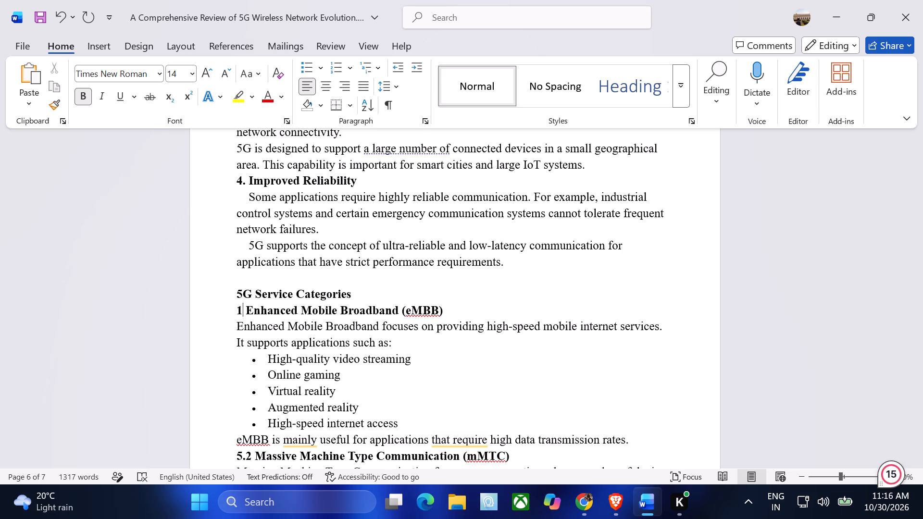
key("period")
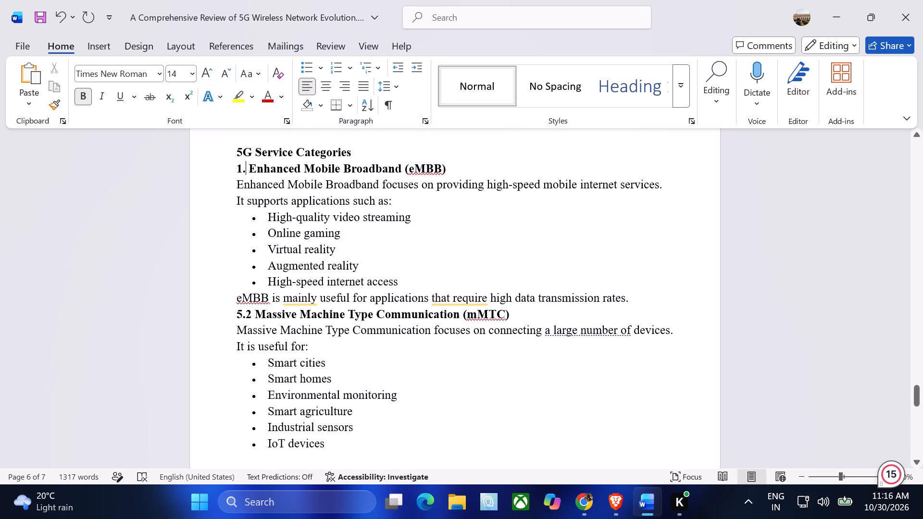
Insert an empty line after the closing eMBB sentence, before the Massive Machine Type Communication heading.
left_click(629, 298)
key("Return")
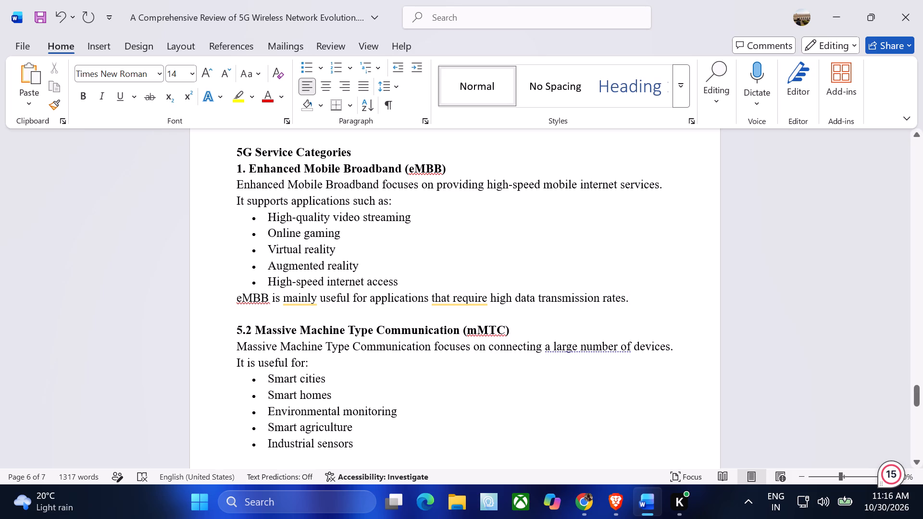
Renumber the "Massive Machine Type Communication (mMTC)" heading as "2.".
left_click(245, 328)
key("BackSpace")
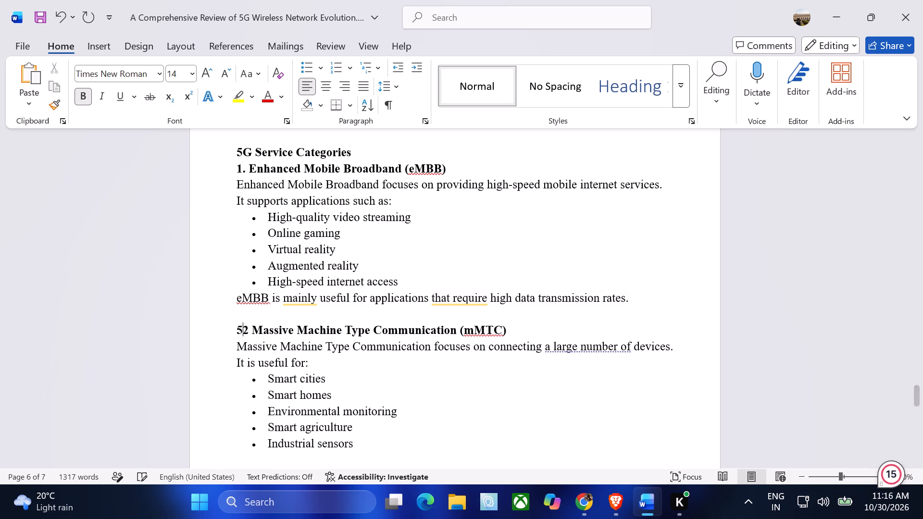
key("BackSpace")
key("Right")
key("period")
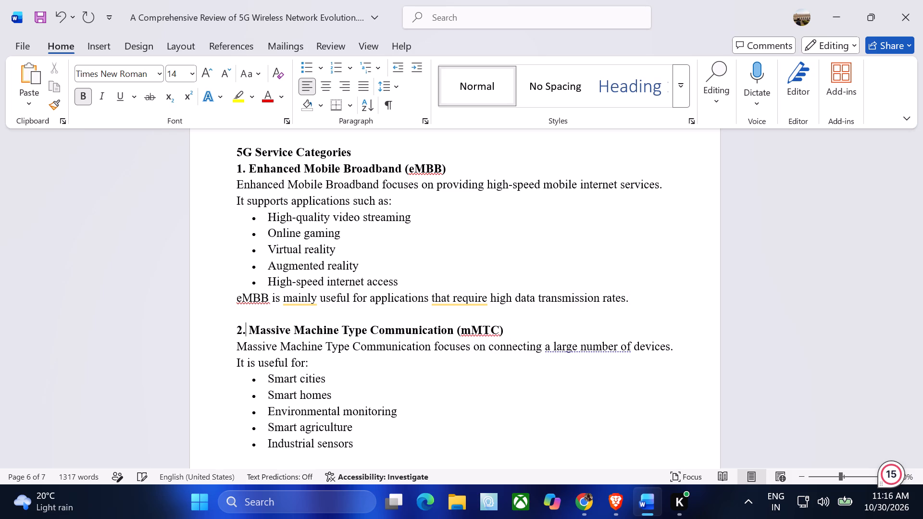
Renumber the "Ultra-Reliable Low-Latency Communication (URLLC)" heading as "3.".
scroll(245, 328, "down", 1)
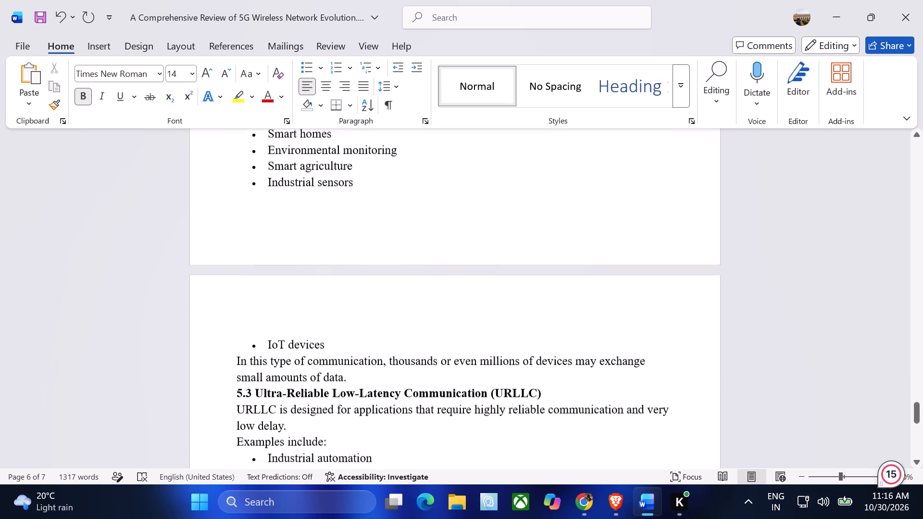
scroll(245, 328, "down", 2)
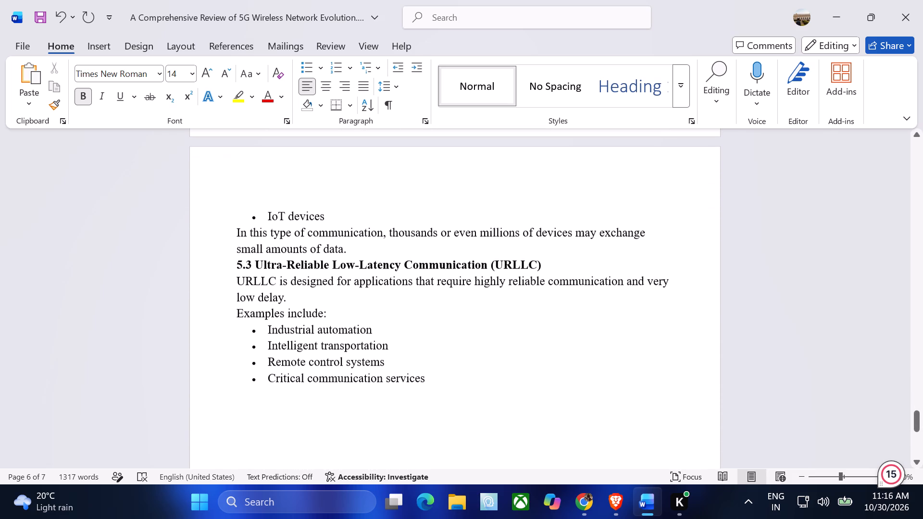
scroll(245, 328, "down", 1)
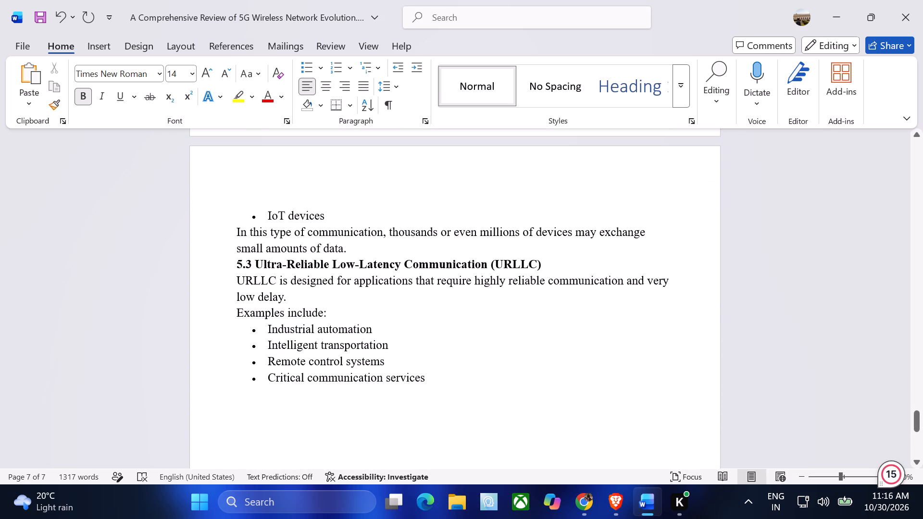
left_click(247, 264)
key("BackSpace")
key("BackSpace")
key("Right")
key("period")
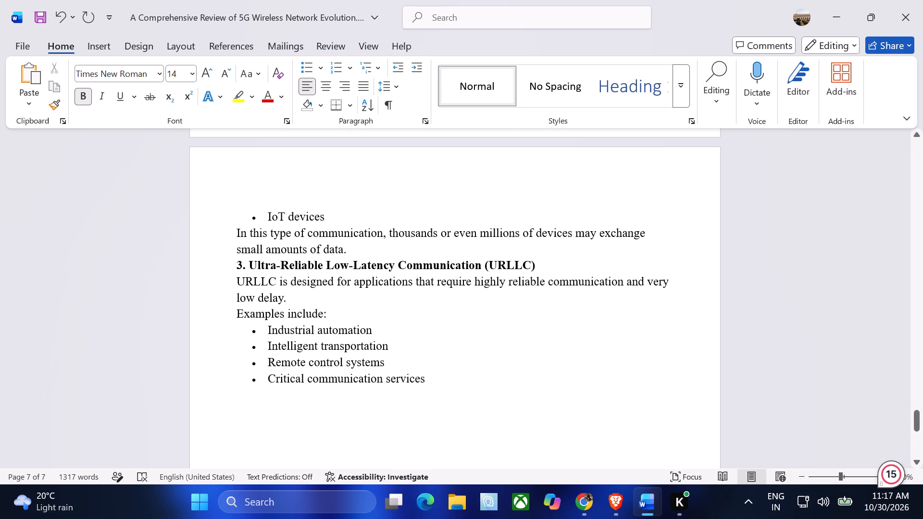
End the bulleted list after "Critical communication services" and leave one empty line before a new unbulleted line.
left_click(431, 379)
key("Return")
key("Return")
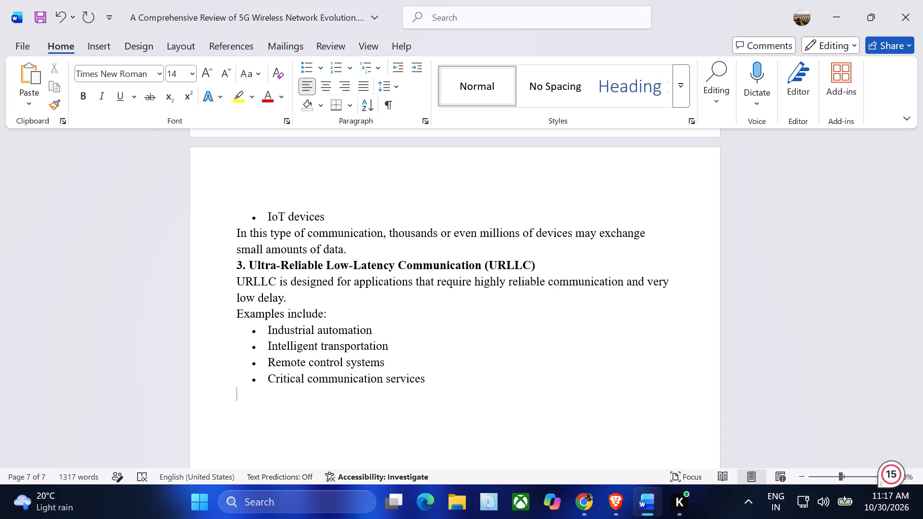
key("Return")
scroll(431, 379, "down", 1)
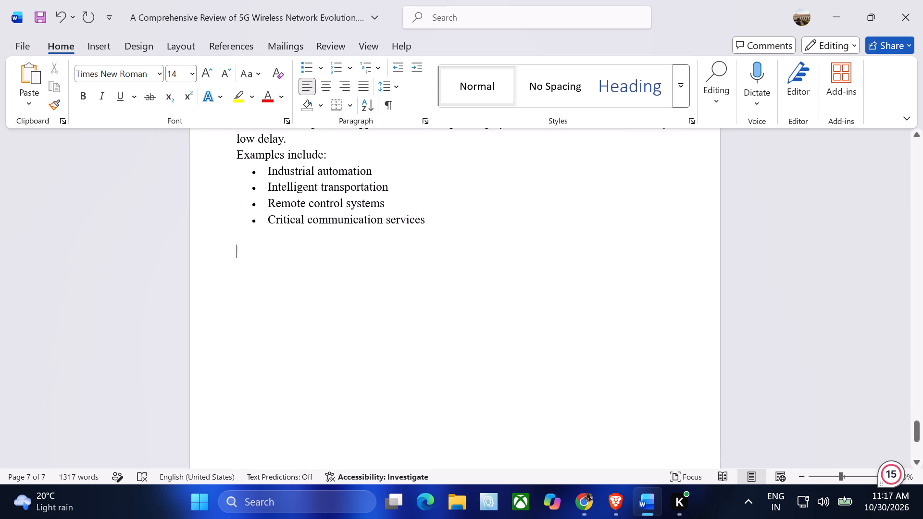
scroll(431, 379, "down", 1)
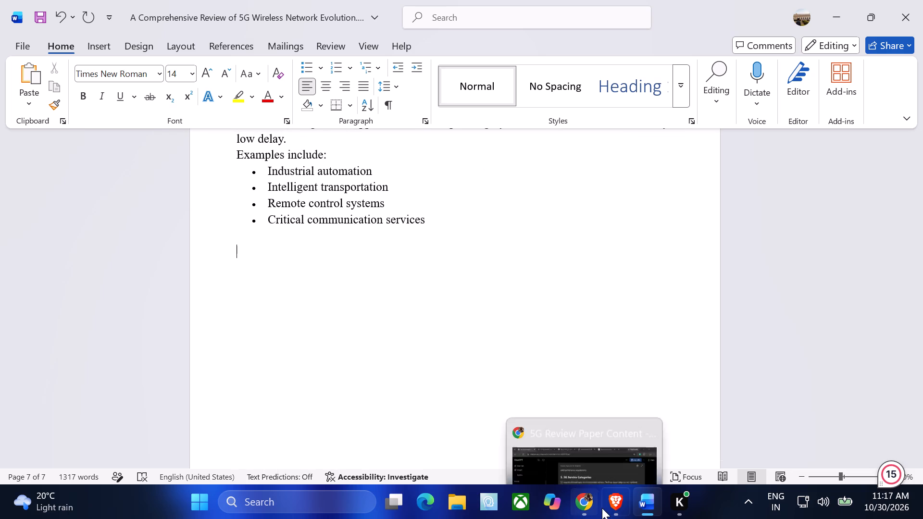
Switch to the ChatGPT draft in Chrome and look up the section heading that follows "5G Service Categories".
left_click(587, 506)
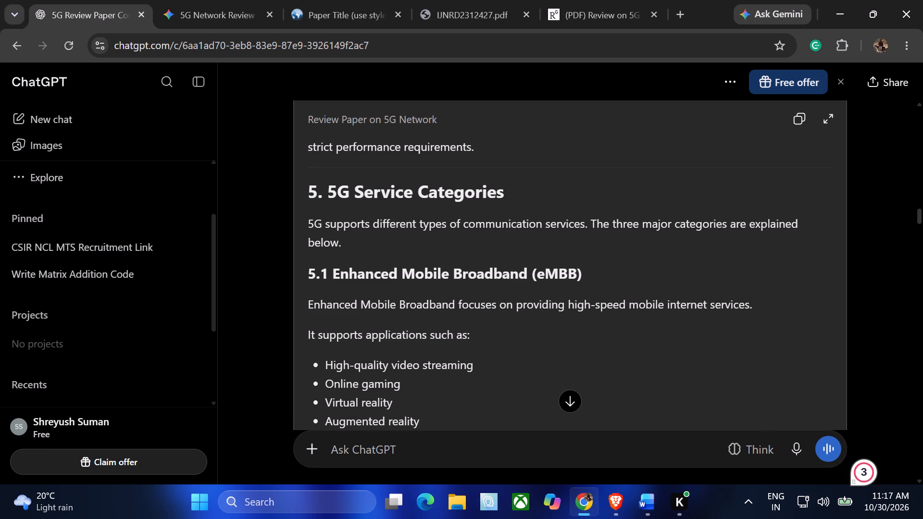
scroll(465, 340, "down", 5)
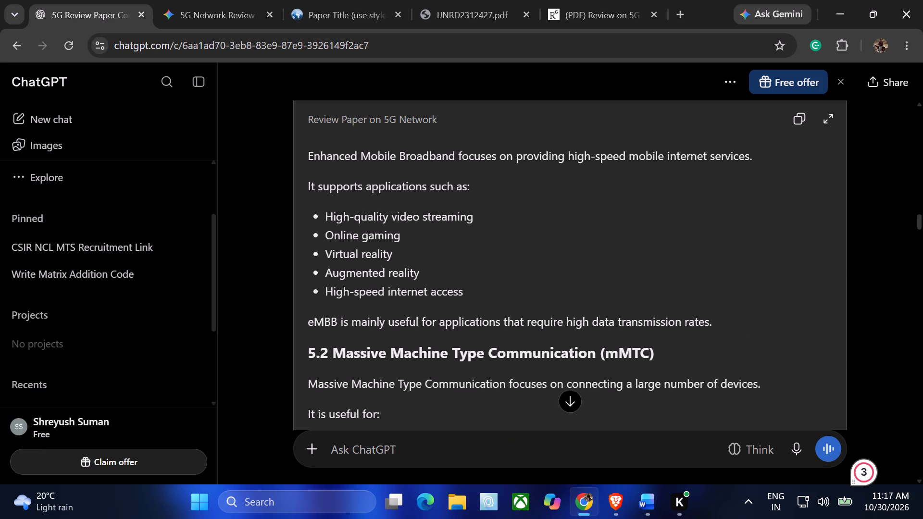
scroll(465, 340, "down", 6)
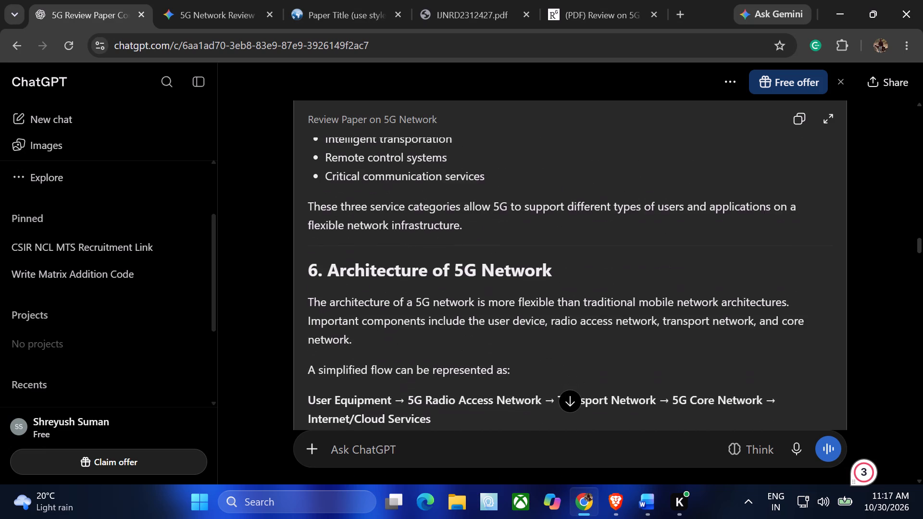
scroll(465, 340, "down", 3)
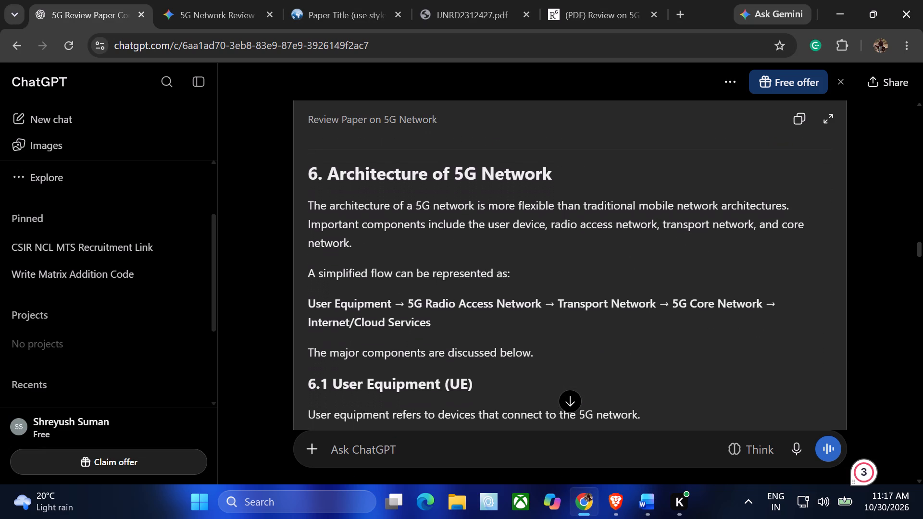
scroll(465, 340, "down", 1)
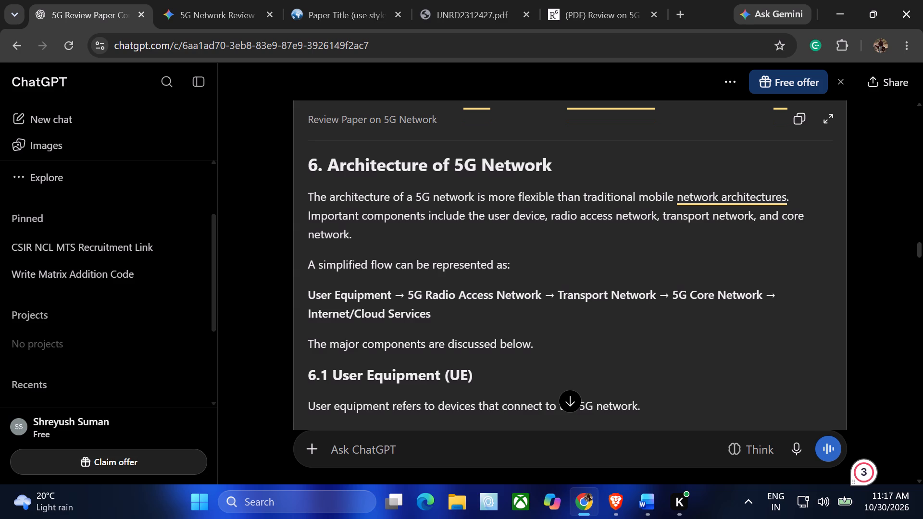
left_click_drag(550, 164, 328, 165)
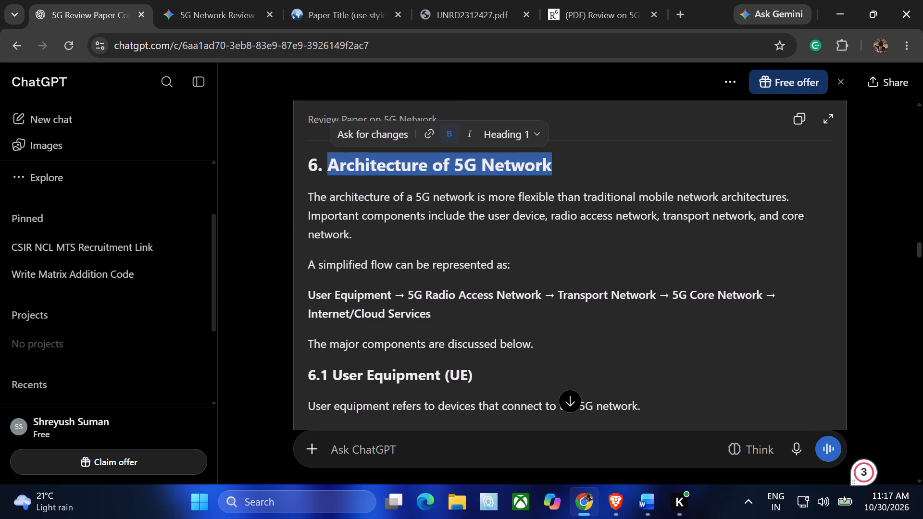
left_click_drag(328, 165, 329, 162)
left_click(543, 226)
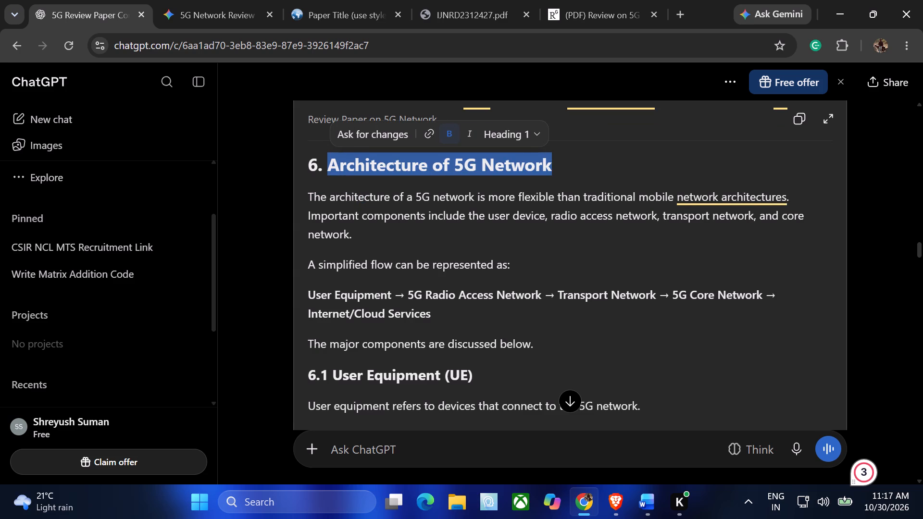
Switch to the Word document and enter the heading "Architecture of 5G Network:" on the empty line below the bulleted list.
left_click(644, 499)
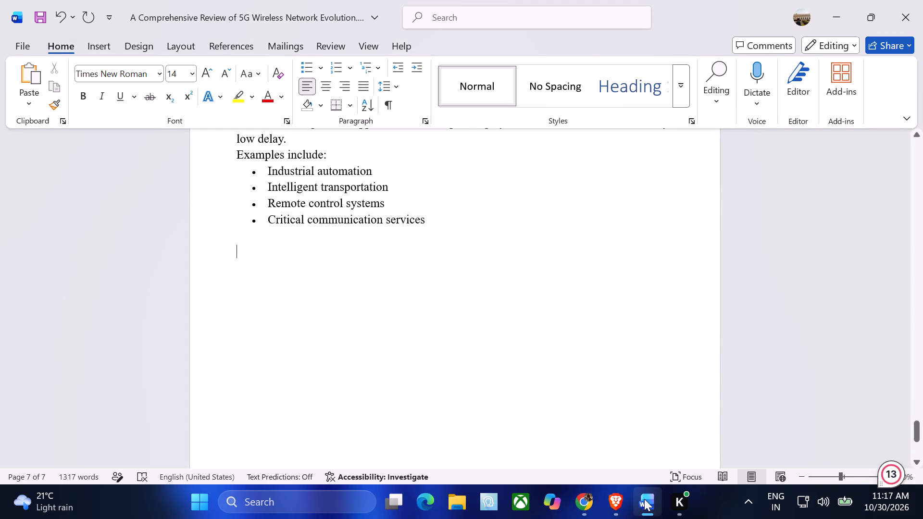
type("Ar")
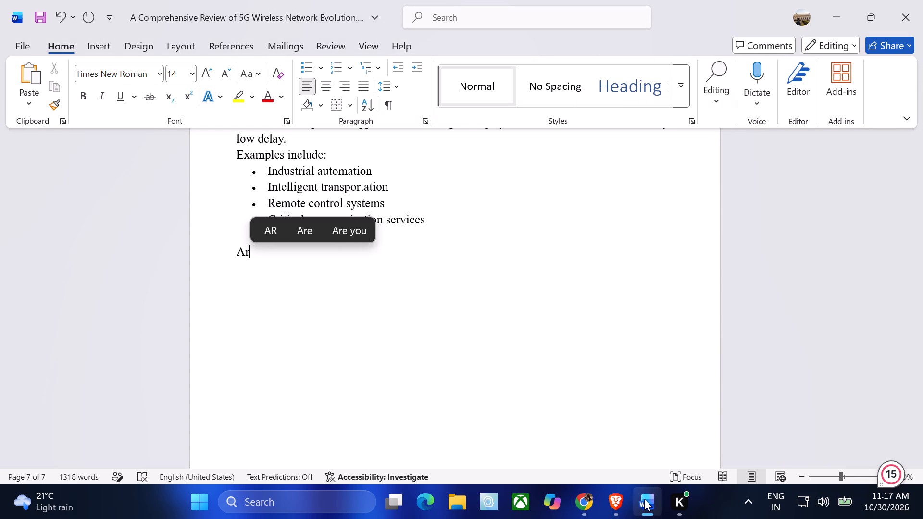
type("chit")
key("e")
type("cture")
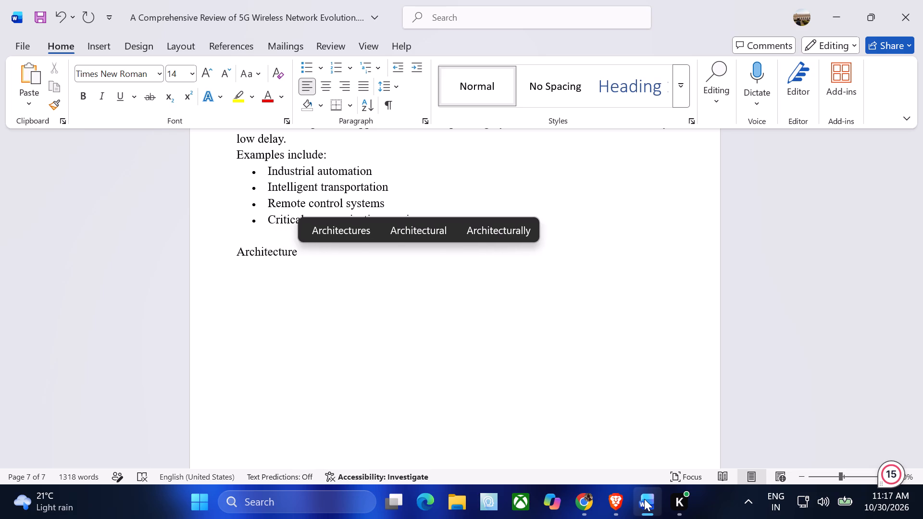
key("space")
type("of")
key("space")
type("5G")
key("space")
key("shift+n")
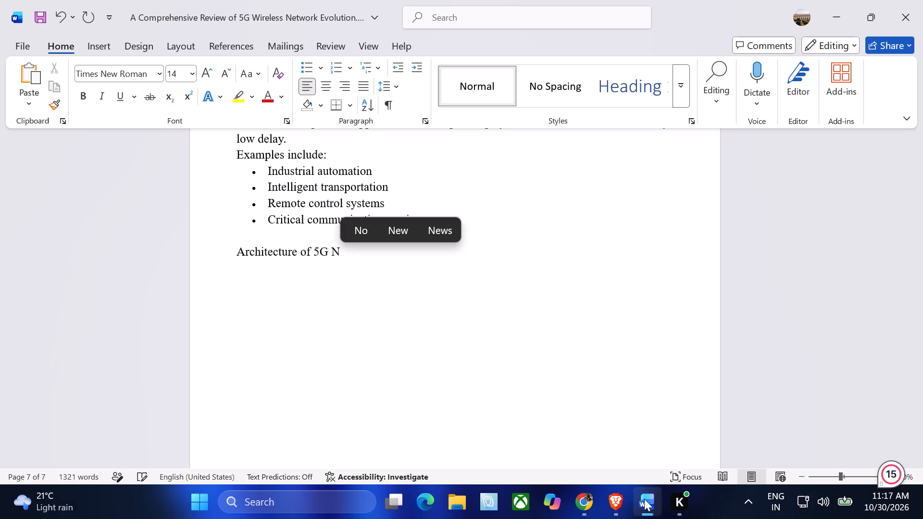
type("etw")
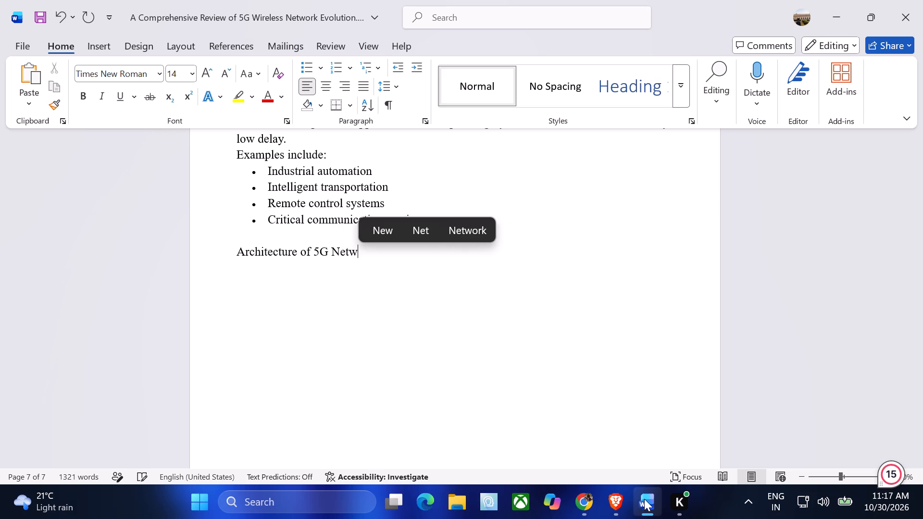
type("or")
key("k")
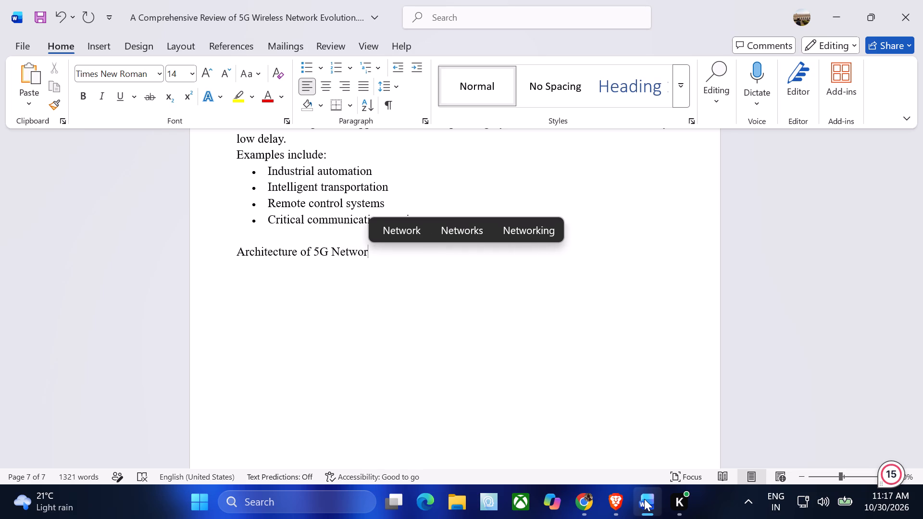
type(":")
key("space")
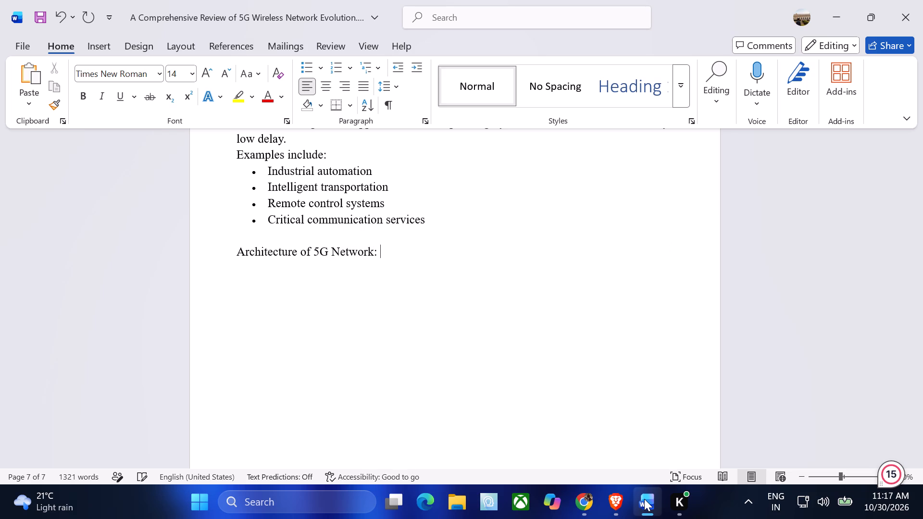
Make the "Architecture of 5G Network:" heading bold.
key("ctrl+shift+Left")
key("ctrl+shift+Left")
key("ctrl+shift+Left")
key("ctrl+shift+Left")
key("ctrl+shift+Left")
key("ctrl+shift+Left")
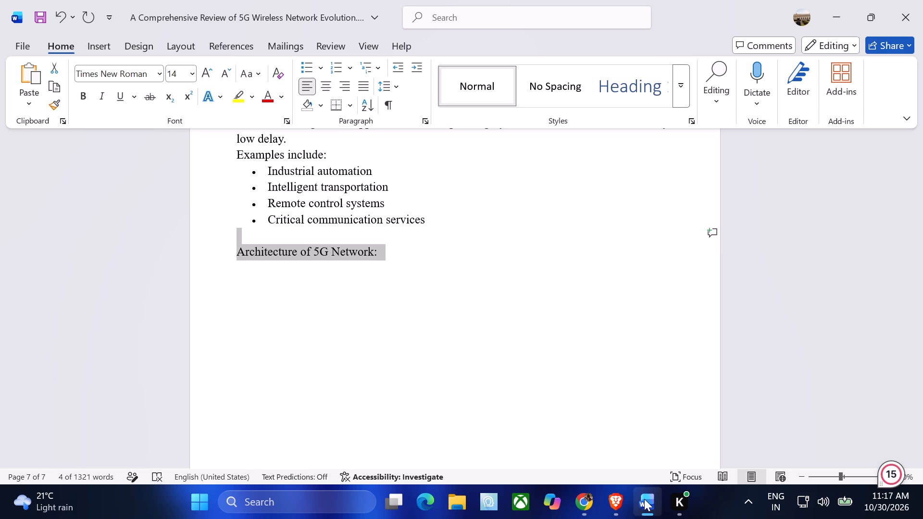
key("shift+Right")
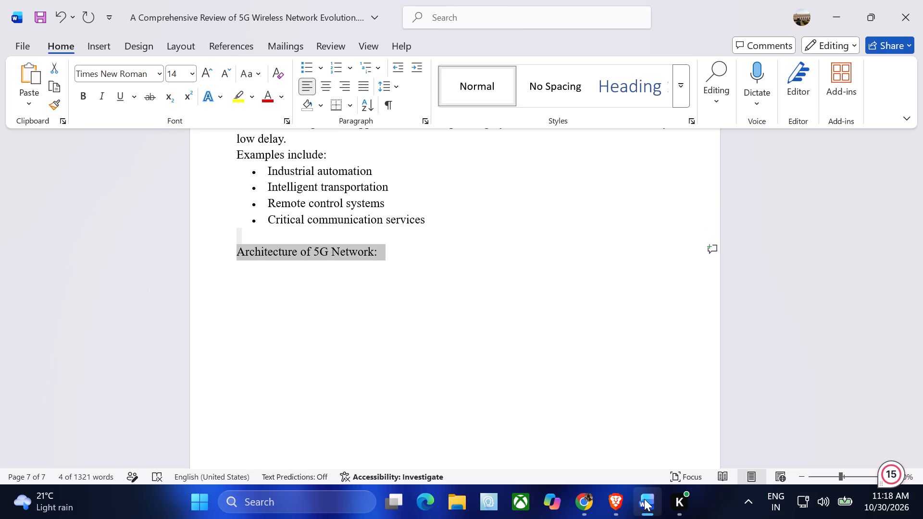
key("ctrl+b")
key("Right")
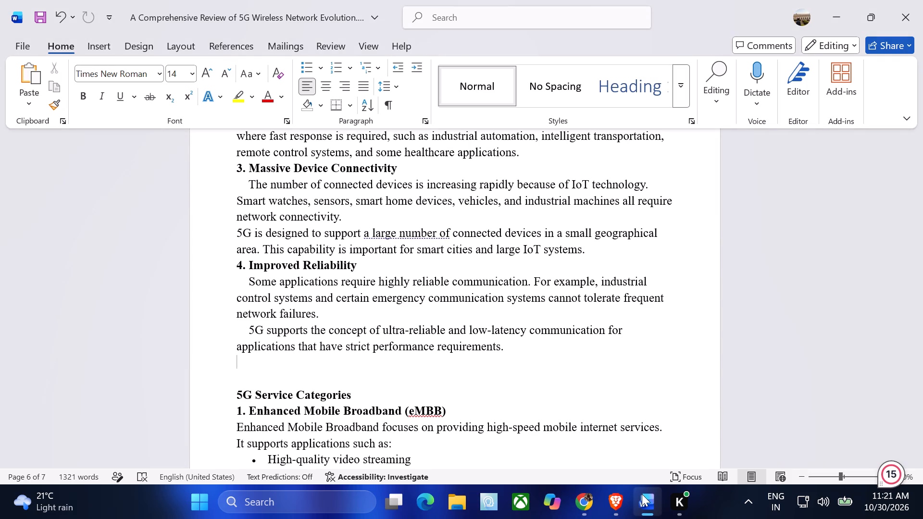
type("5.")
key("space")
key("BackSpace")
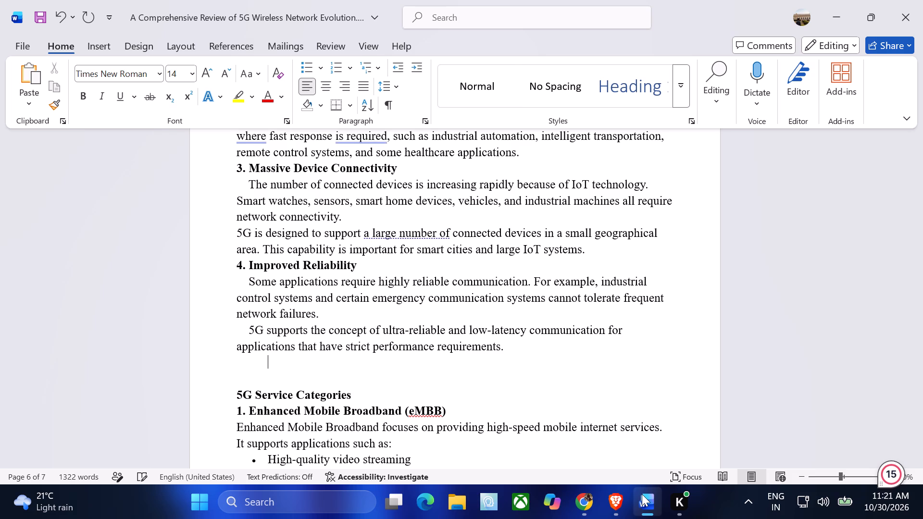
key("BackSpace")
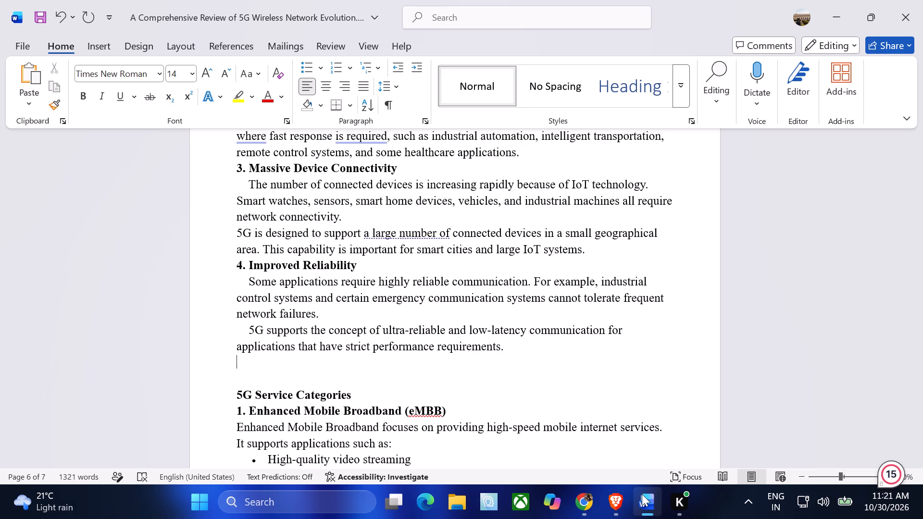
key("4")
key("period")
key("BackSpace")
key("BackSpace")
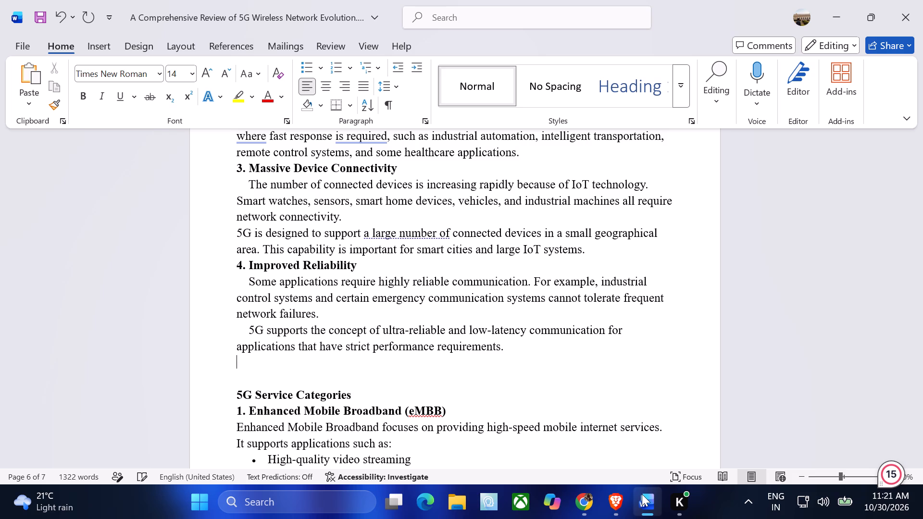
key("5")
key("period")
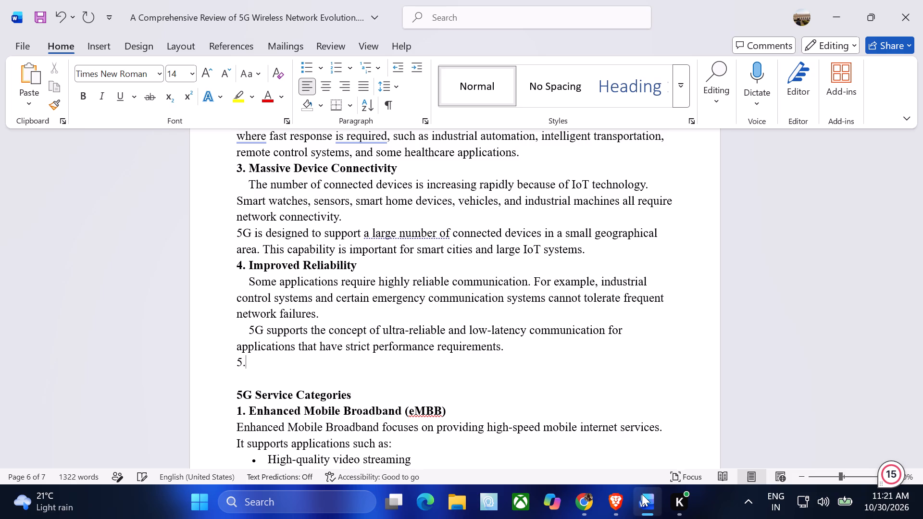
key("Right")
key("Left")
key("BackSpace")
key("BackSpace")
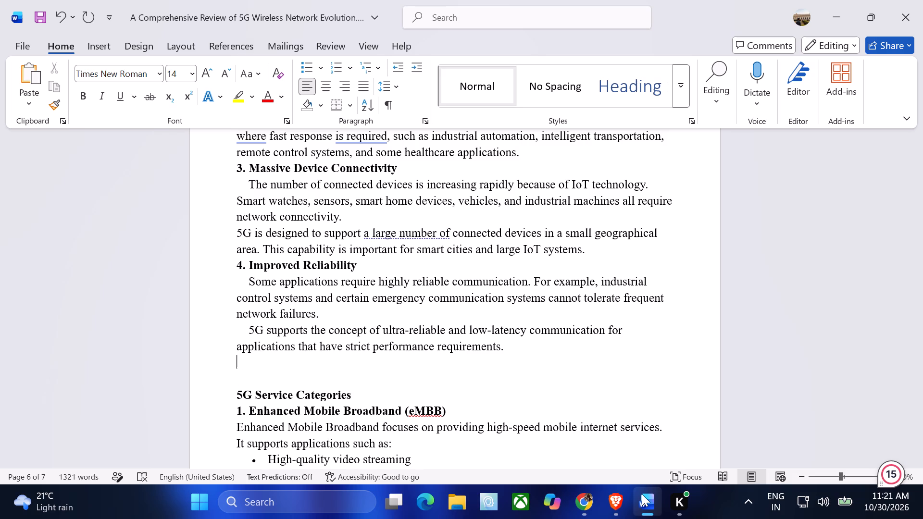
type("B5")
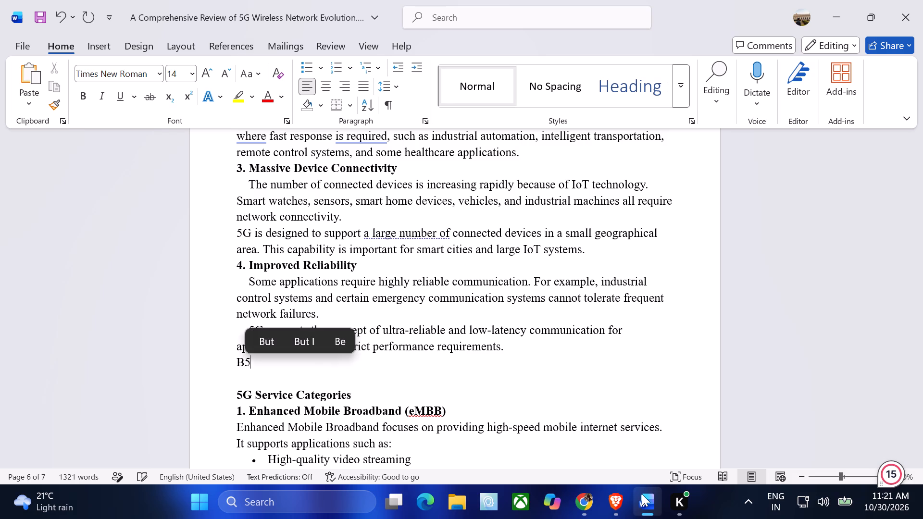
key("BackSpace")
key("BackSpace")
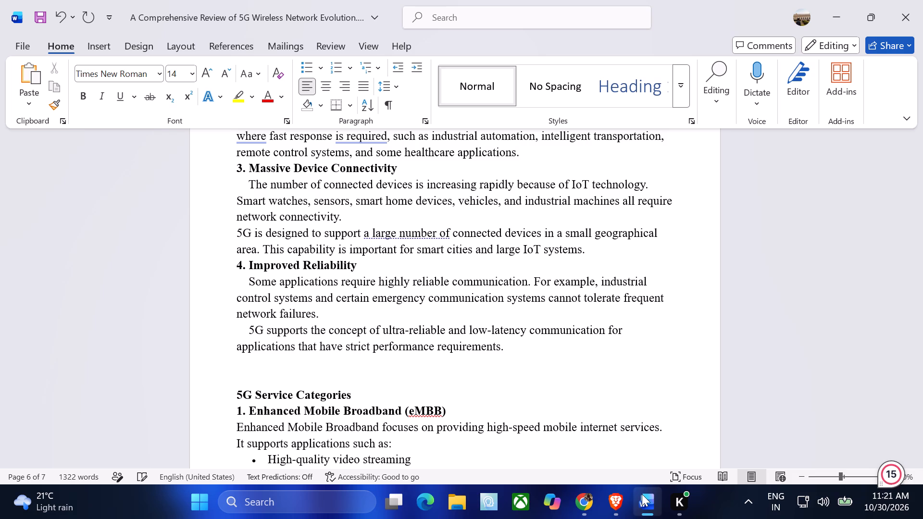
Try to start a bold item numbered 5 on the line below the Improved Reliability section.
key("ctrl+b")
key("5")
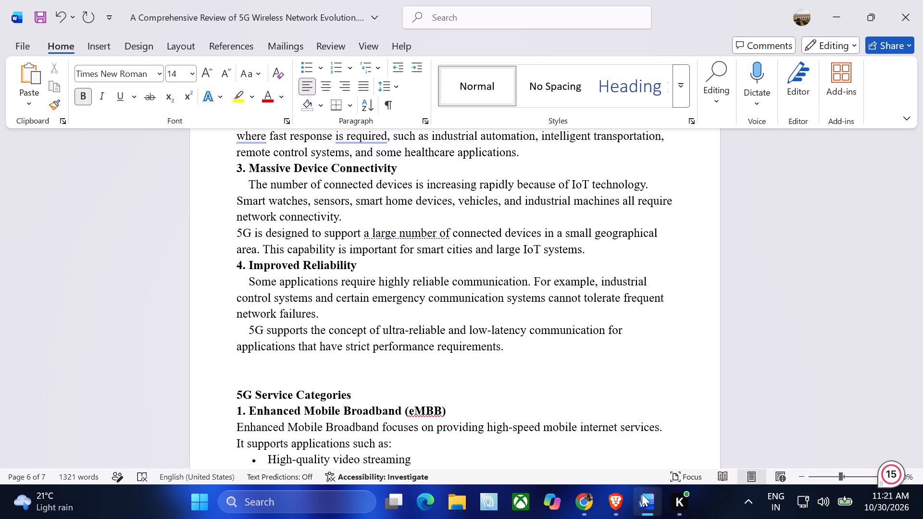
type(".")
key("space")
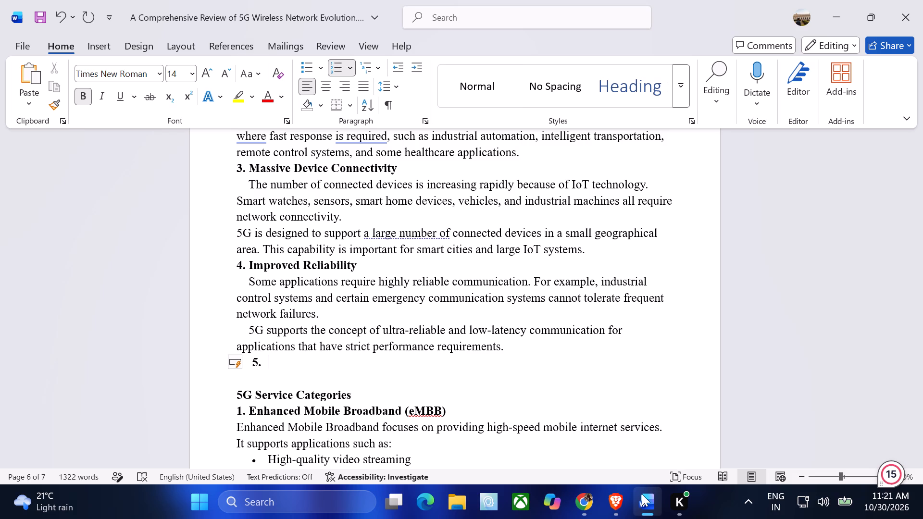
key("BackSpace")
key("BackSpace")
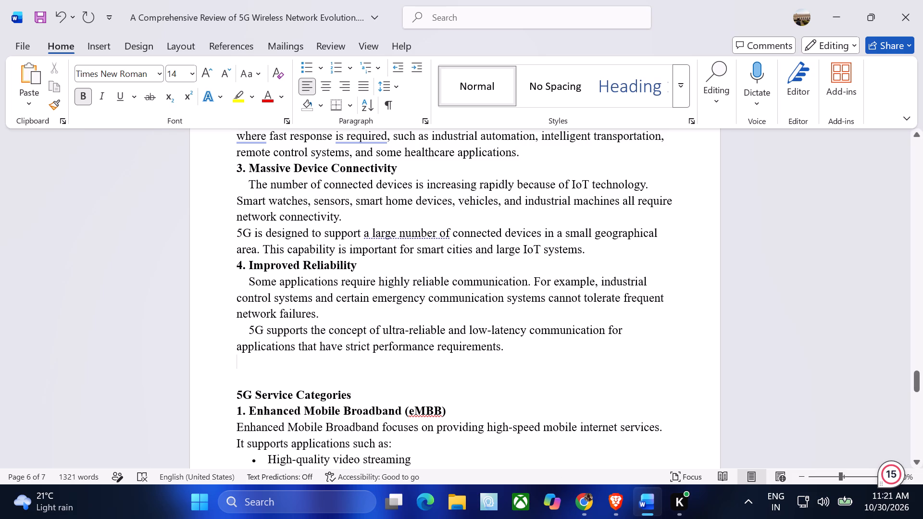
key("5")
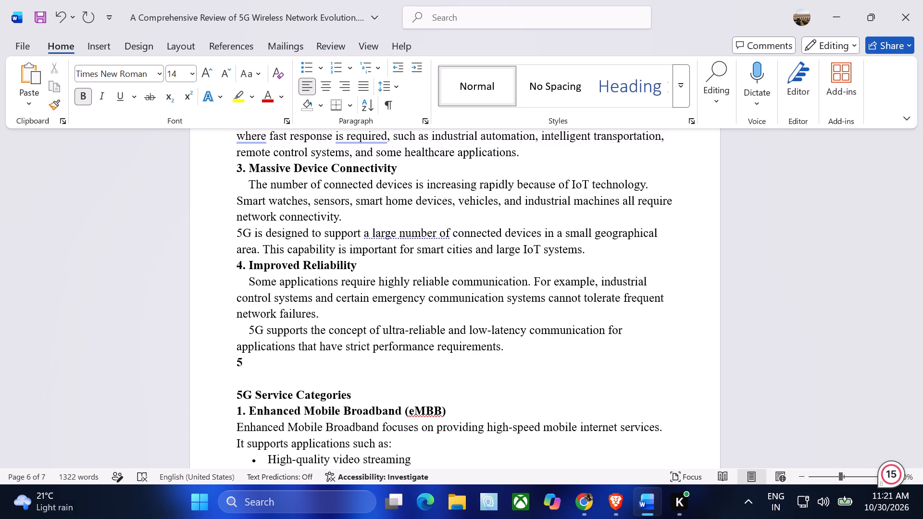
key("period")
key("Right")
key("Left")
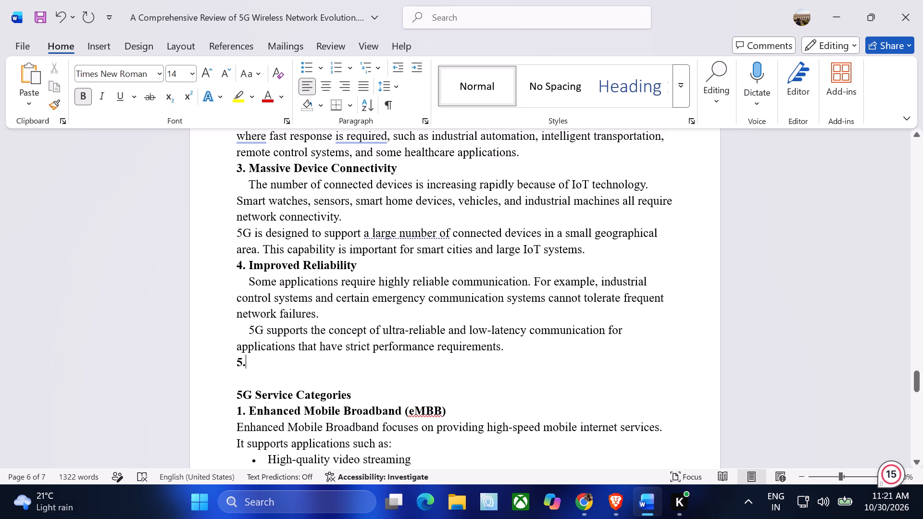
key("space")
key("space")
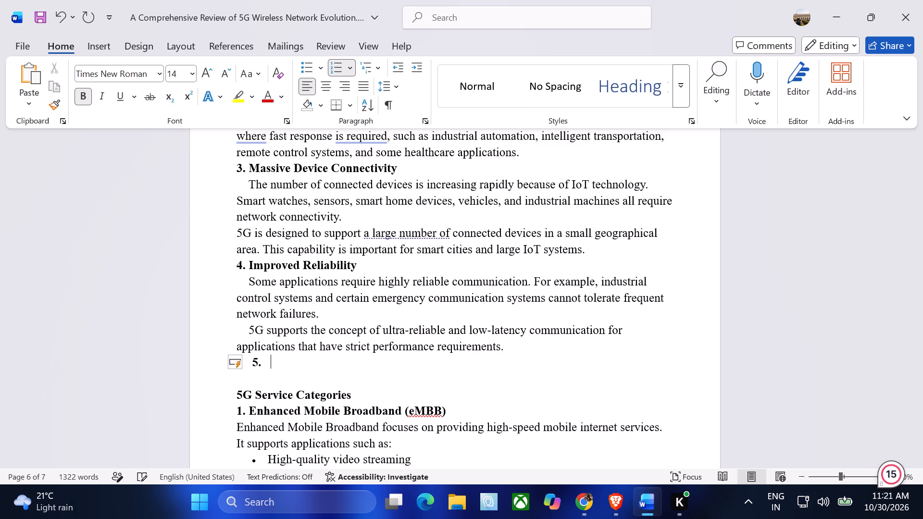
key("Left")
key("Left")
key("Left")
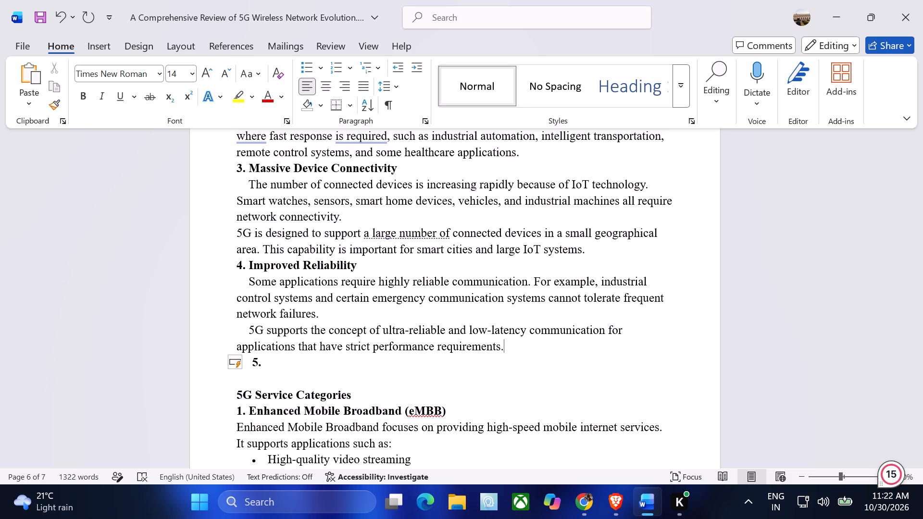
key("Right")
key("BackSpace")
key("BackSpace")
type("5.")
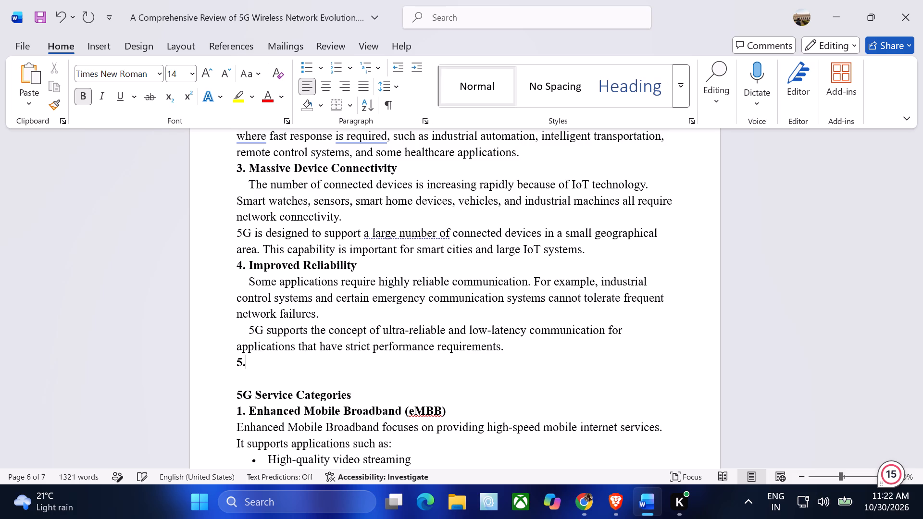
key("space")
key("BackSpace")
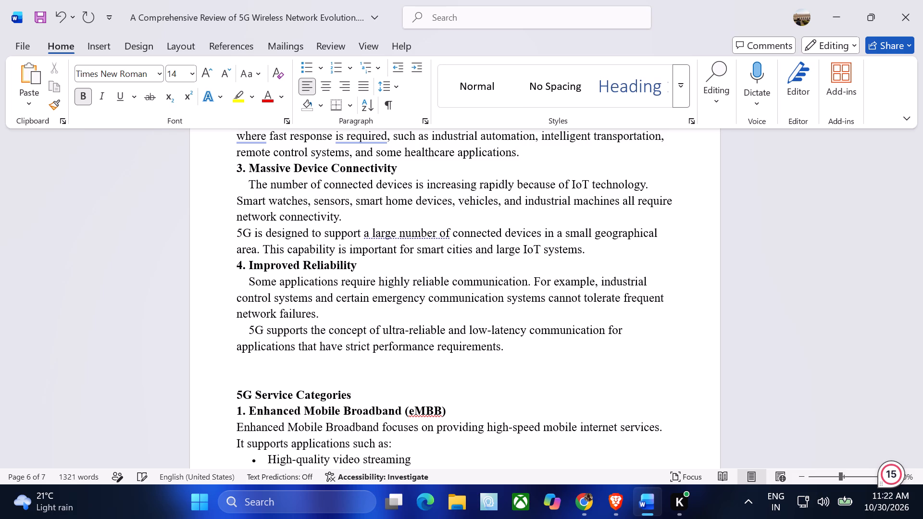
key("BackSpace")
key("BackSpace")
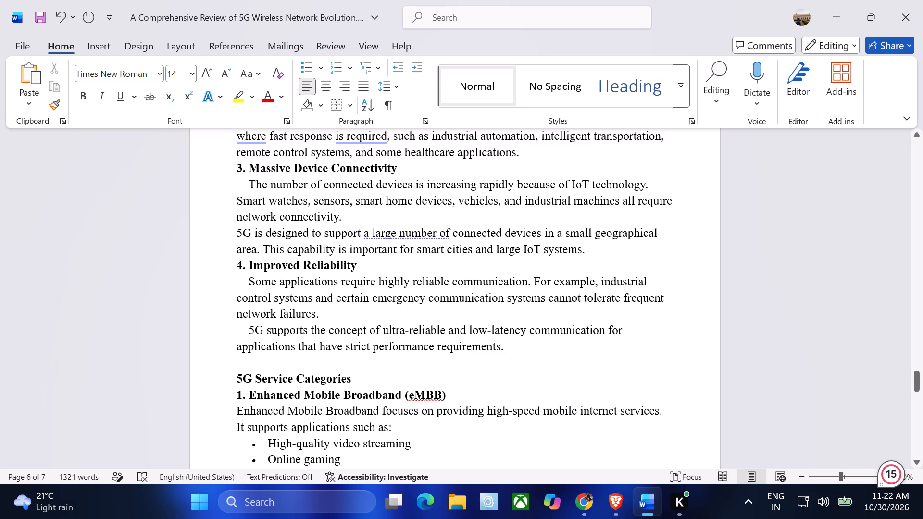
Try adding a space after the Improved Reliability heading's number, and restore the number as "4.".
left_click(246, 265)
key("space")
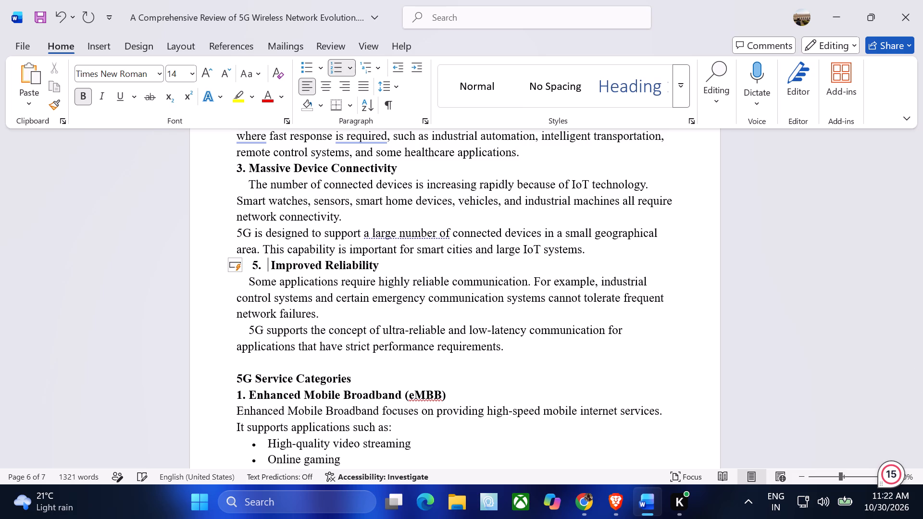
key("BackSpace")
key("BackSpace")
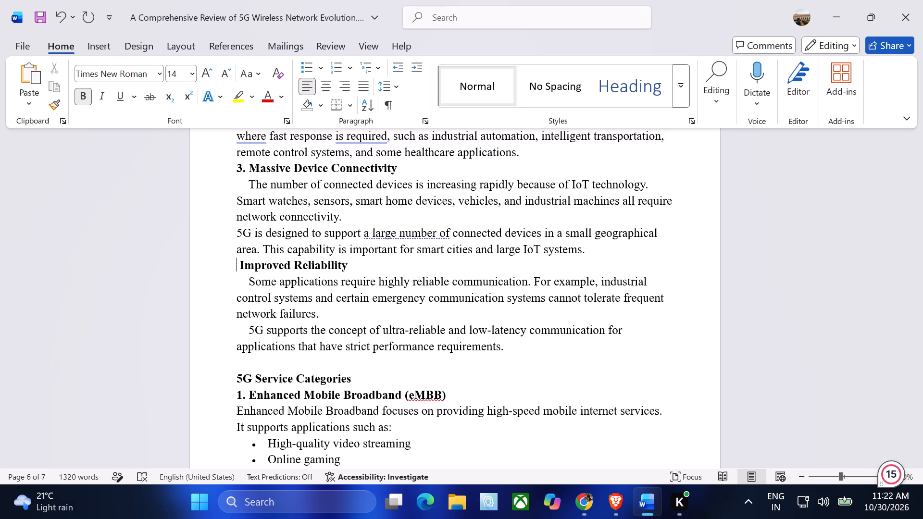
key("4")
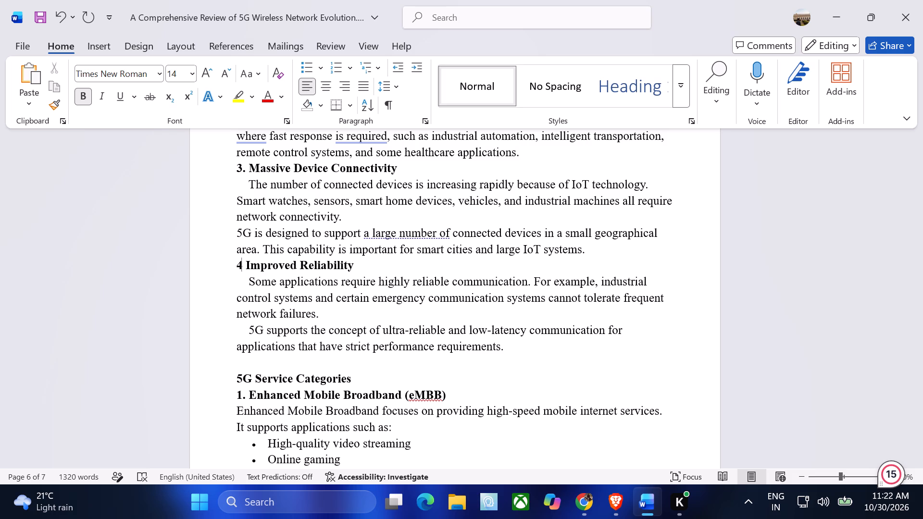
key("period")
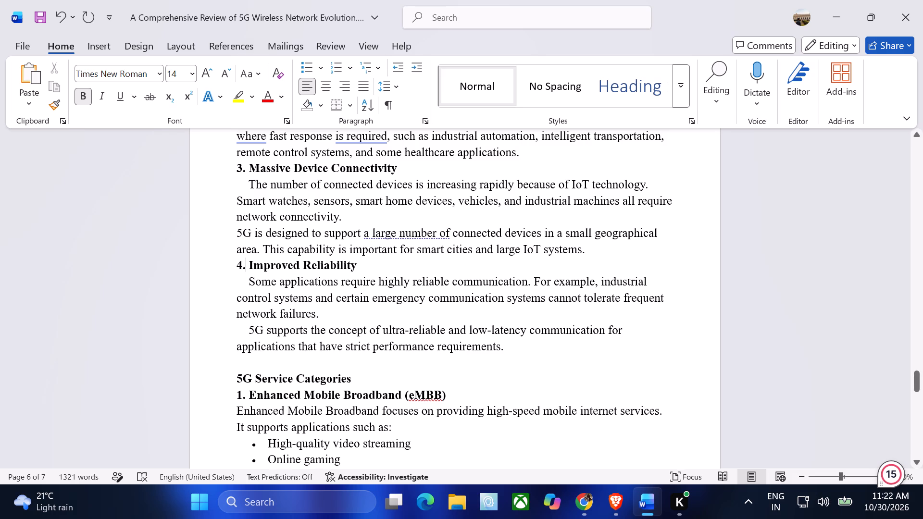
Go to the "Architecture of 5G Network:" heading at the end of the Word paper and place the cursor there.
scroll(378, 361, "down", 2)
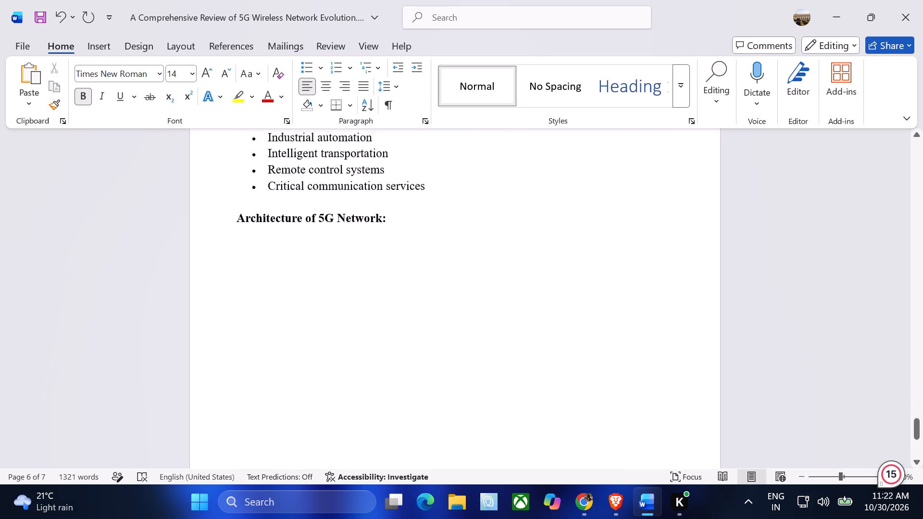
scroll(378, 361, "down", 2)
left_click(406, 336)
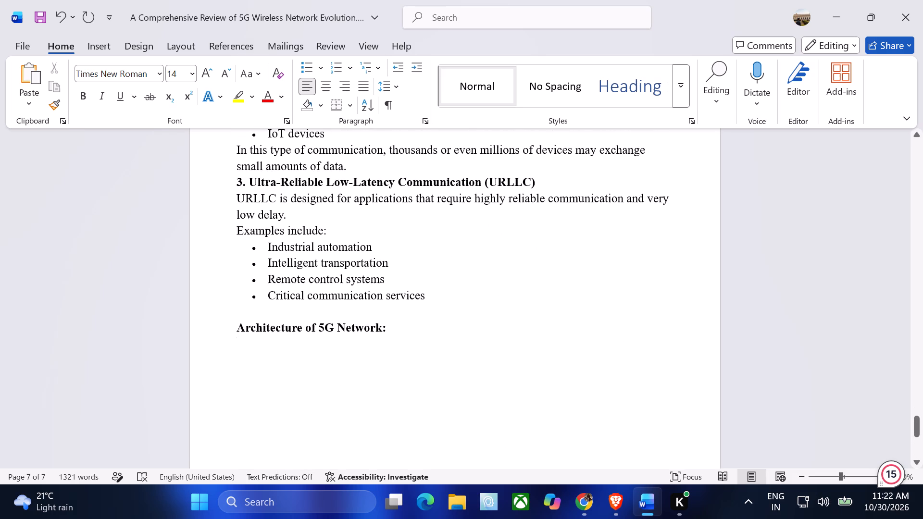
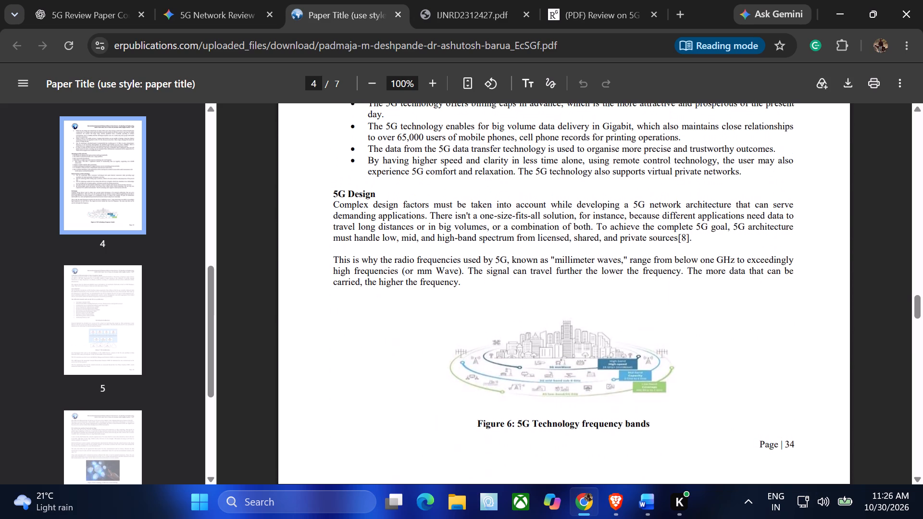
scroll(397, 295, "up", 3)
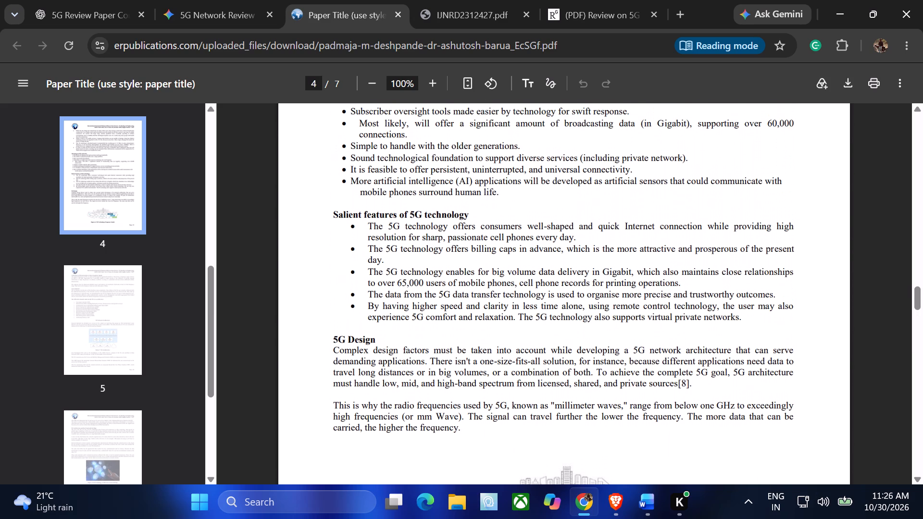
scroll(397, 295, "up", 2)
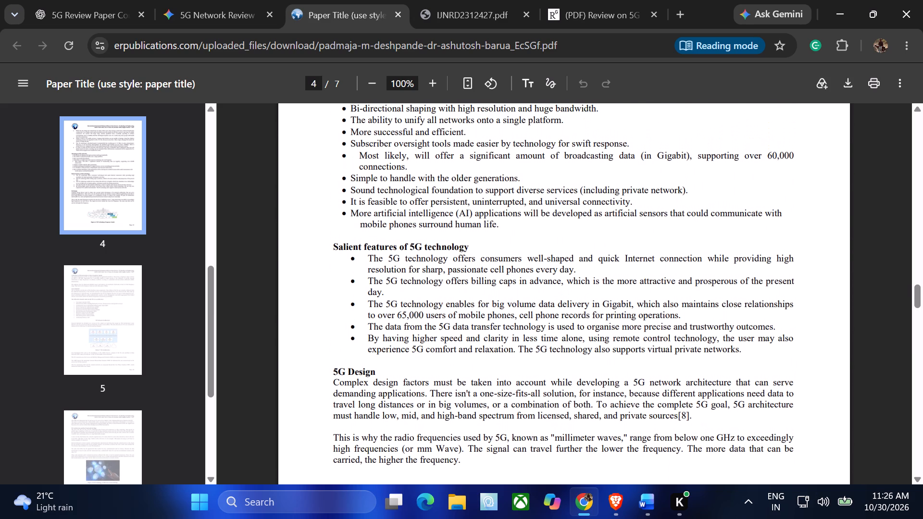
scroll(397, 295, "up", 3)
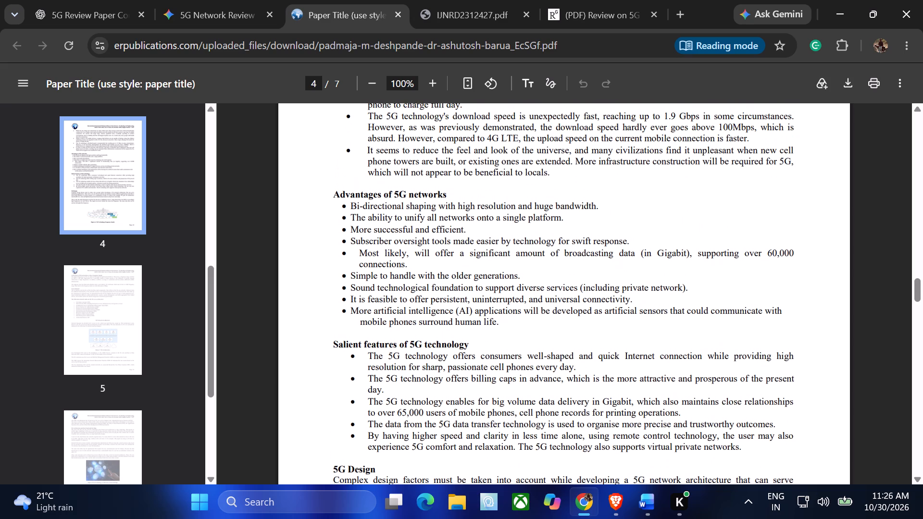
scroll(397, 295, "up", 2)
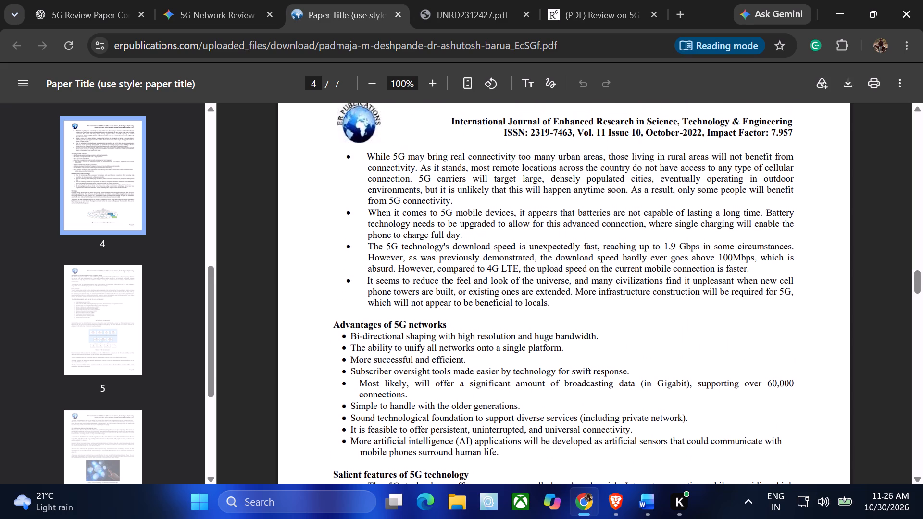
scroll(397, 295, "up", 1)
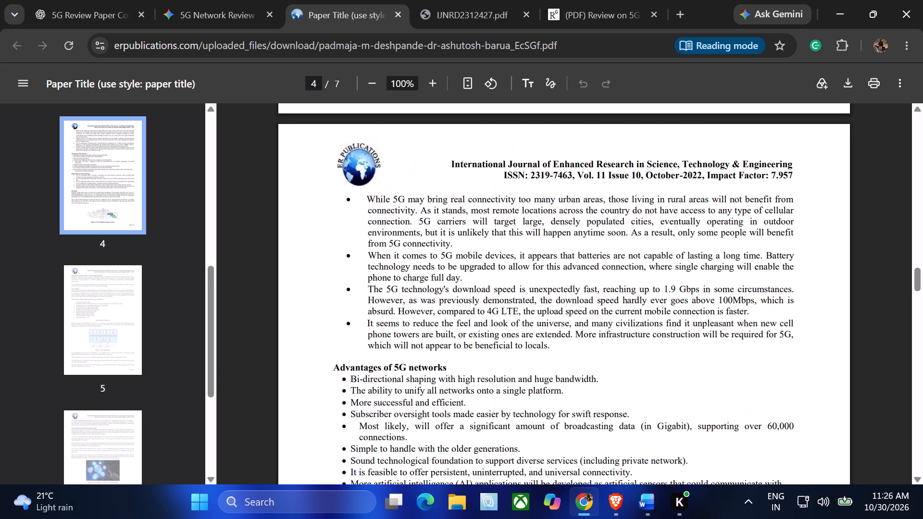
scroll(397, 295, "up", 4)
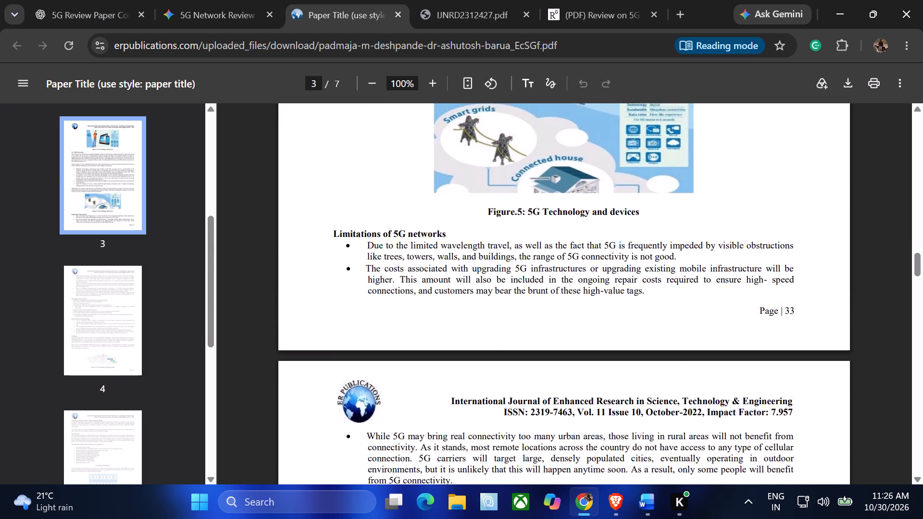
scroll(397, 295, "up", 5)
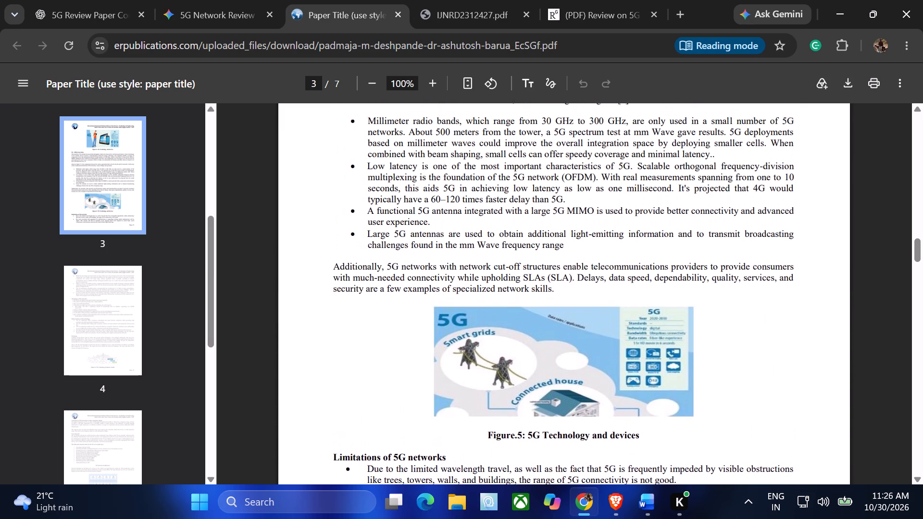
Reread the erpublications paper forward from the limitations section through the core network and 5G architecture diagram to the cloud and edge section.
scroll(397, 295, "down", 1)
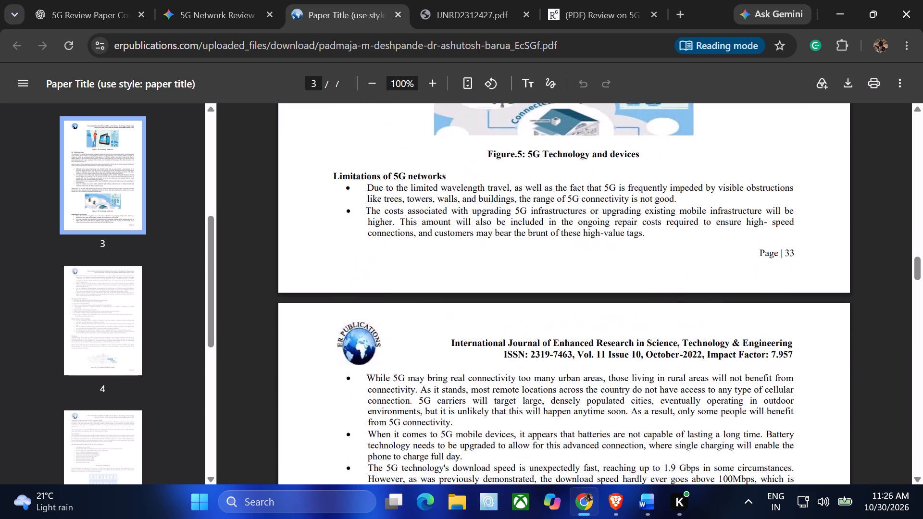
scroll(397, 295, "down", 4)
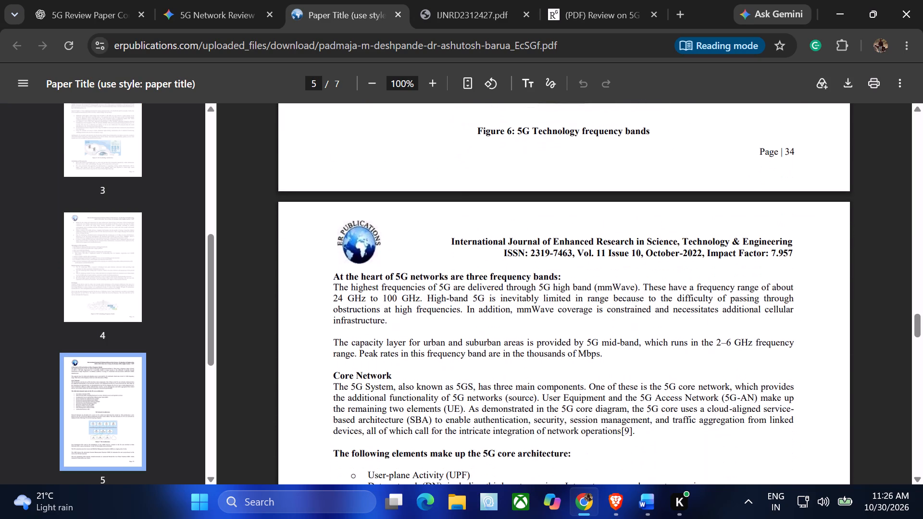
scroll(397, 295, "down", 6)
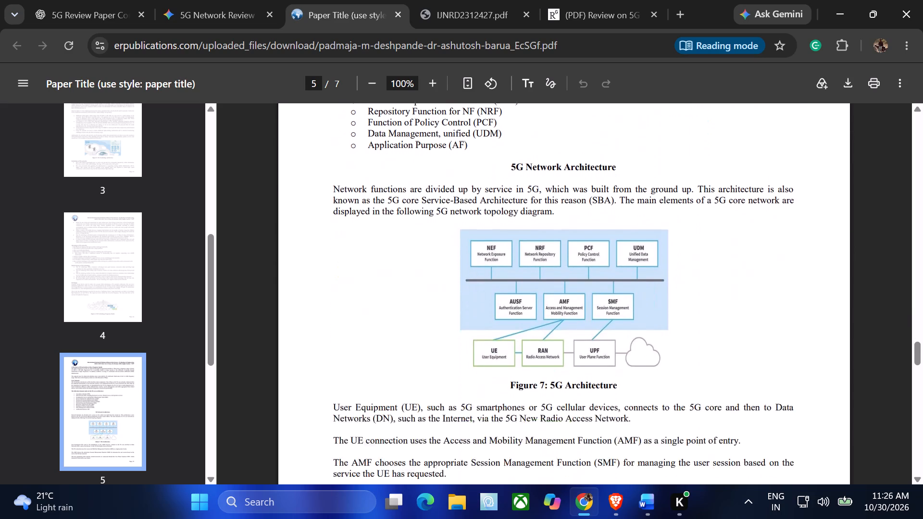
scroll(397, 295, "down", 5)
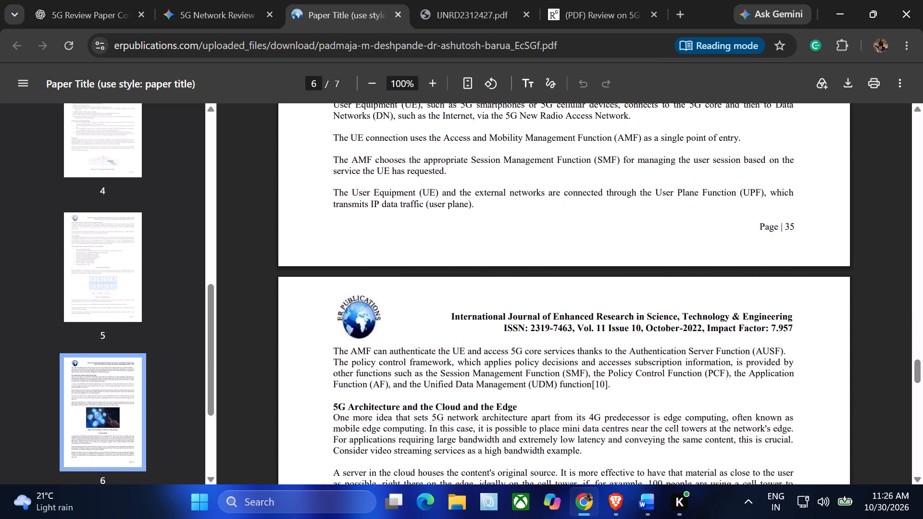
scroll(397, 295, "down", 1)
Switch to the ResearchGate paper on 5G network advanced techniques and examine its Architecture of 5G Network section and Figure 2 diagram.
left_click(452, 16)
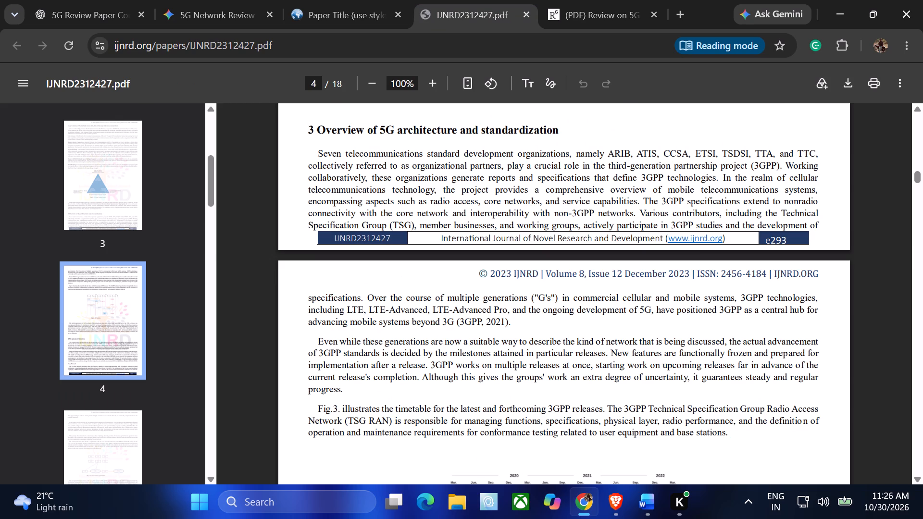
left_click(597, 0)
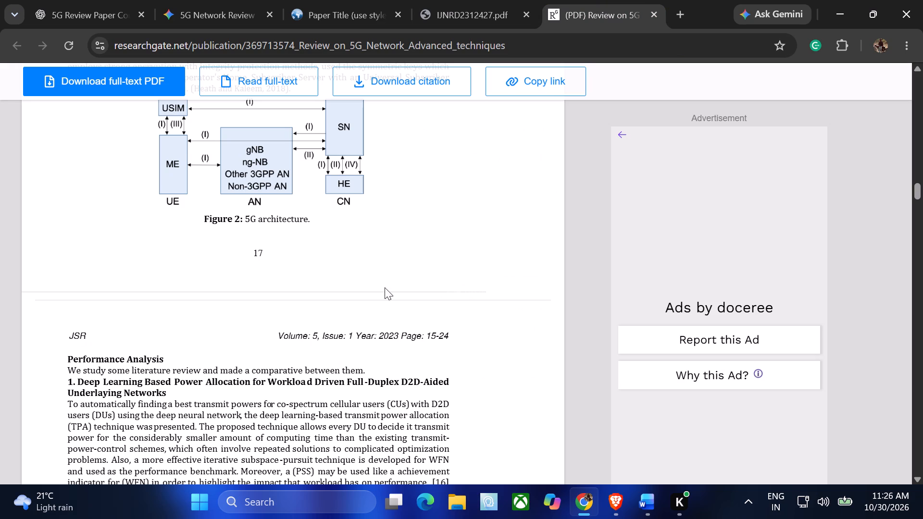
scroll(347, 323, "up", 3)
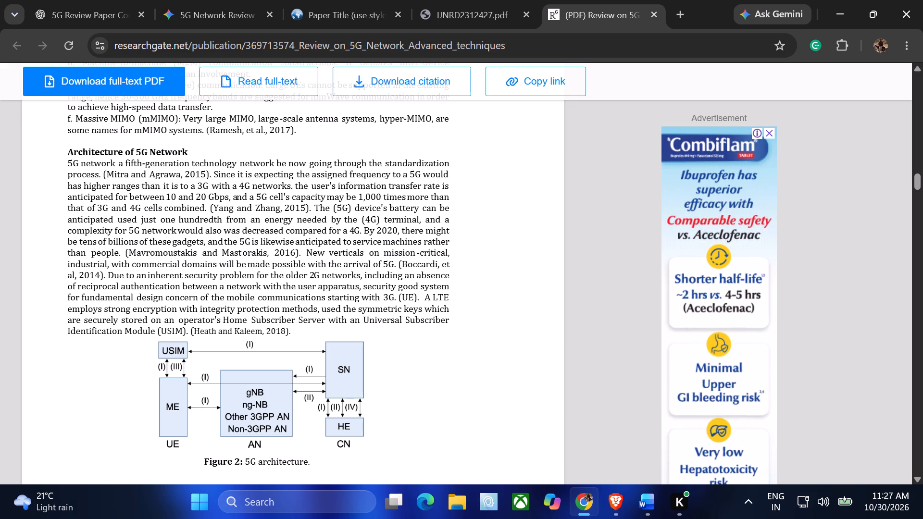
scroll(347, 323, "down", 1)
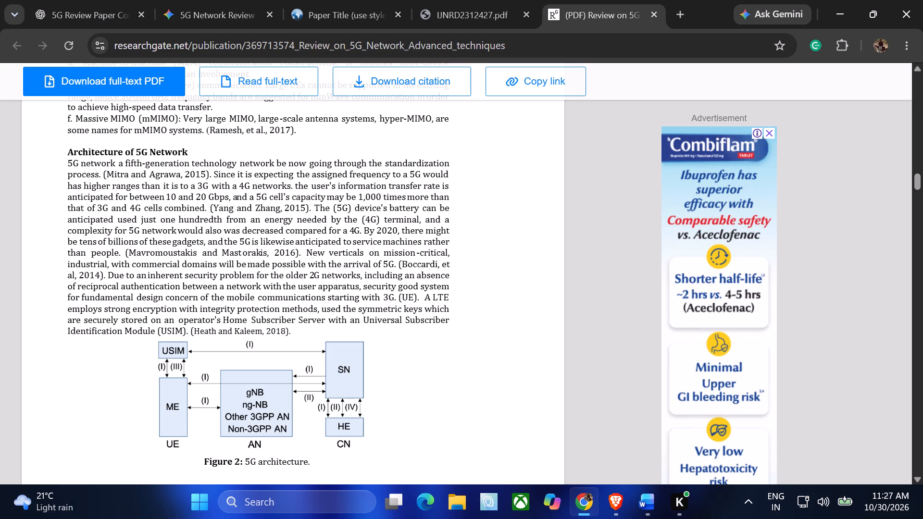
scroll(347, 323, "down", 1)
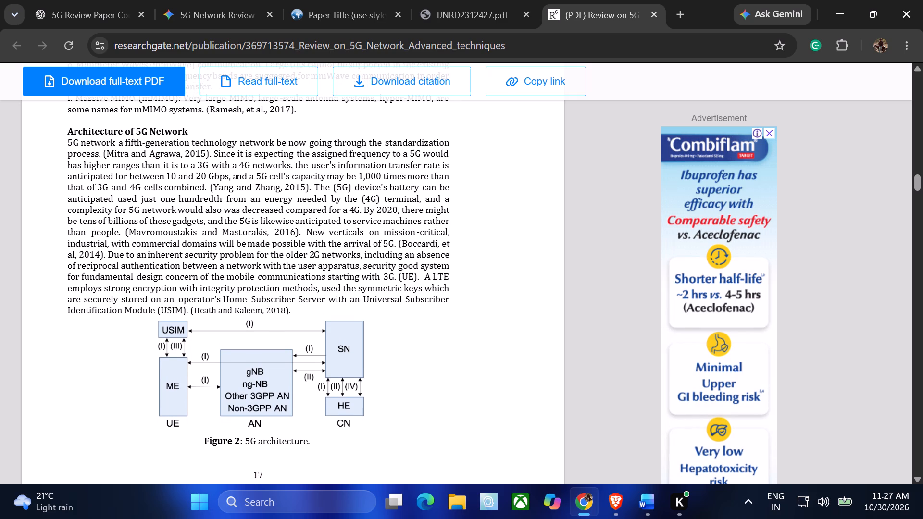
scroll(347, 323, "down", 1)
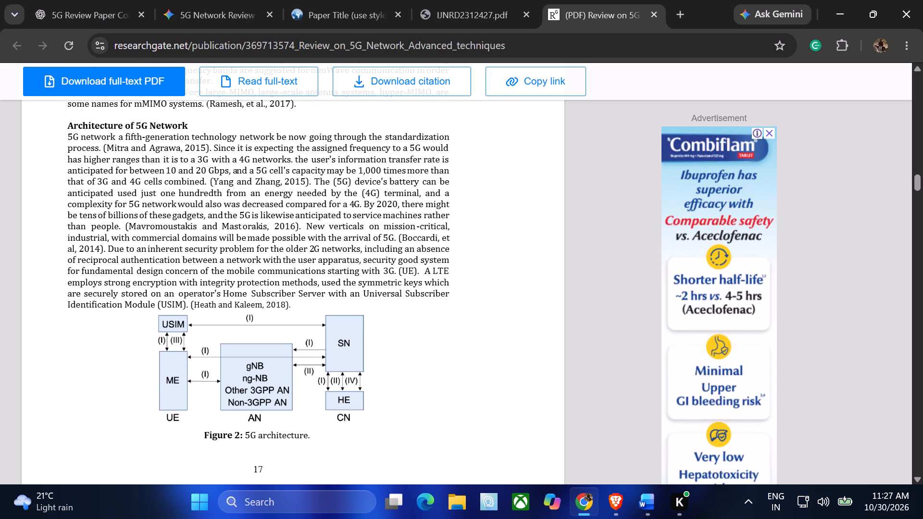
scroll(347, 323, "down", 1)
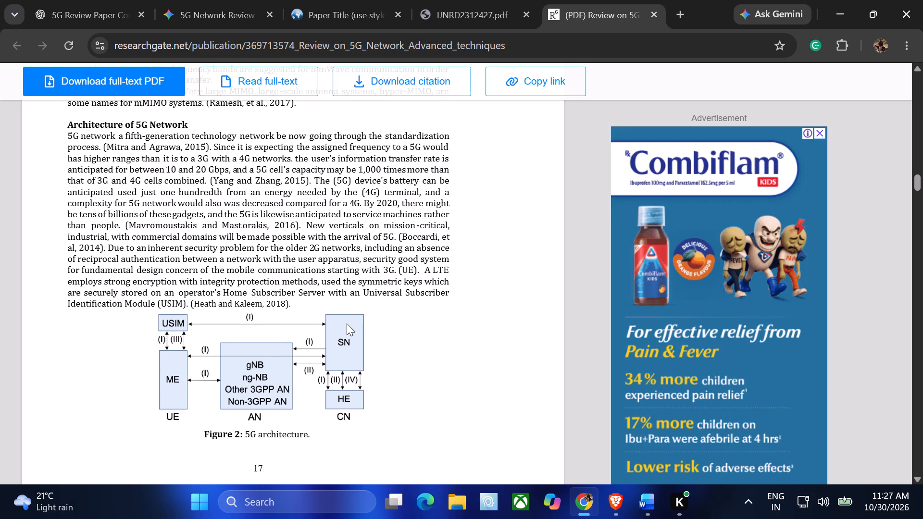
scroll(347, 323, "down", 1)
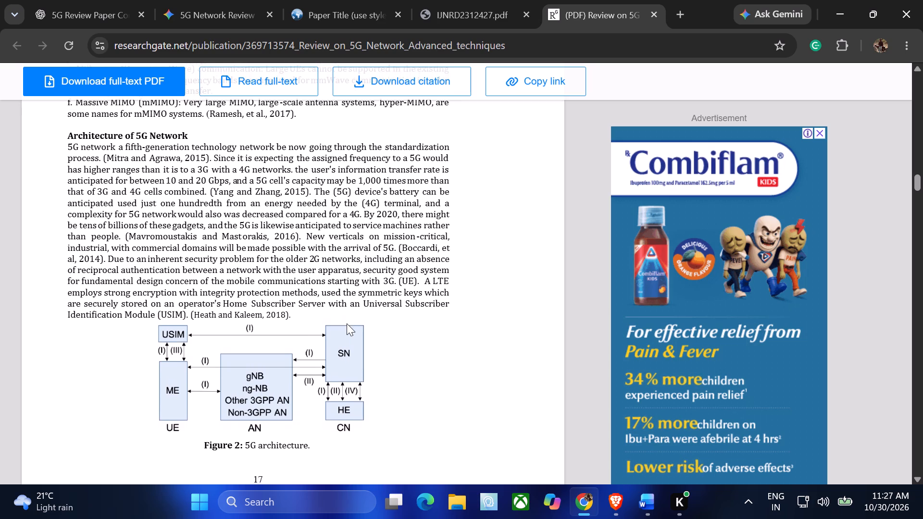
scroll(347, 323, "down", 2)
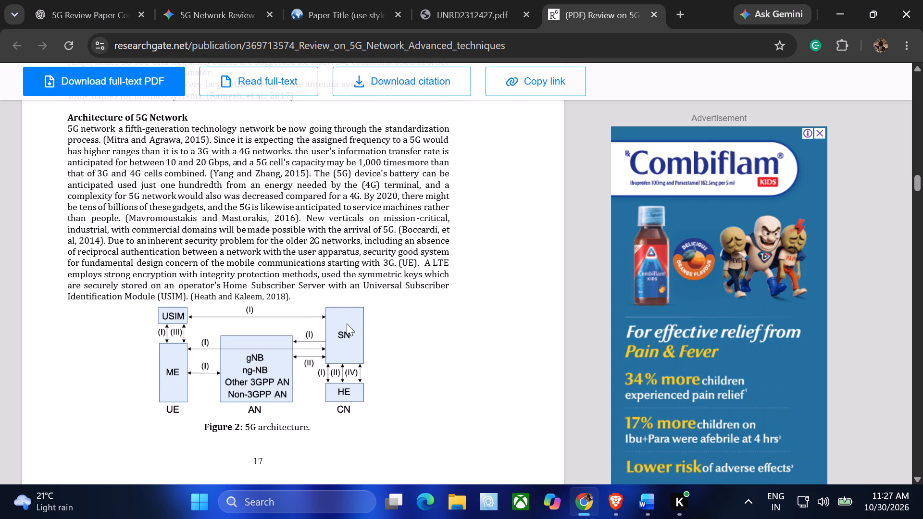
scroll(347, 323, "down", 1)
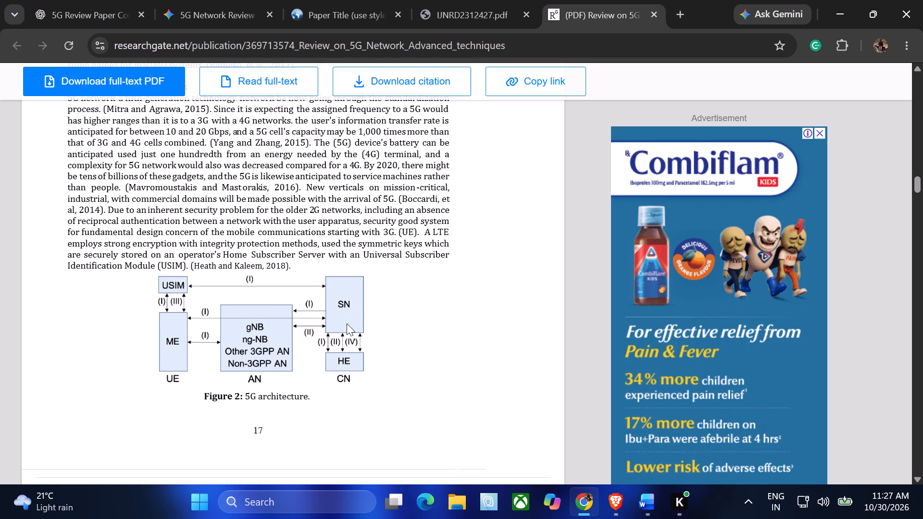
scroll(347, 323, "up", 2)
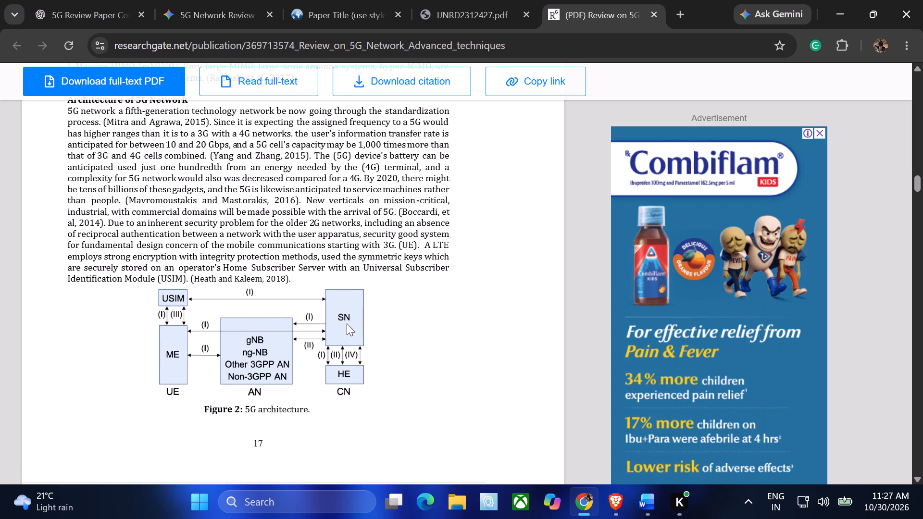
scroll(347, 323, "up", 2)
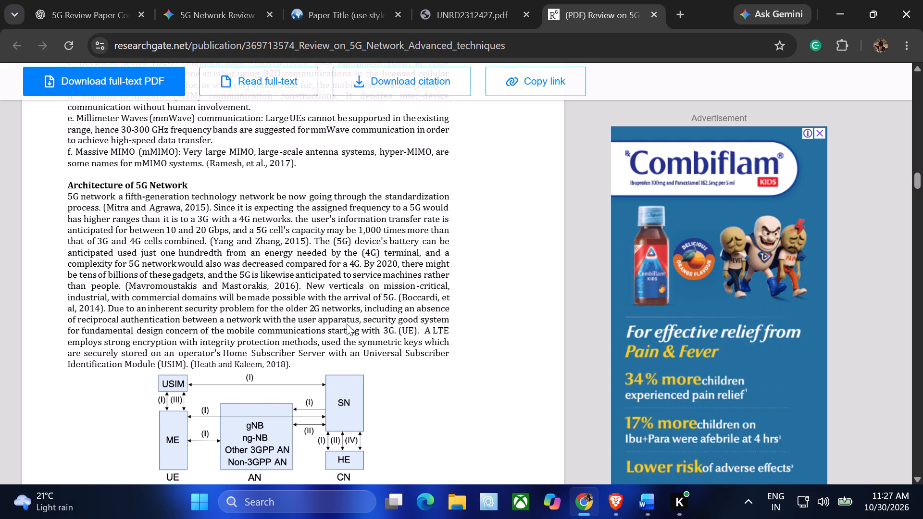
Reread the ResearchGate paper's Architecture of 5G Network section and Figure 2, continuing into the Performance Analysis section on D2D and M2M.
scroll(347, 323, "up", 2)
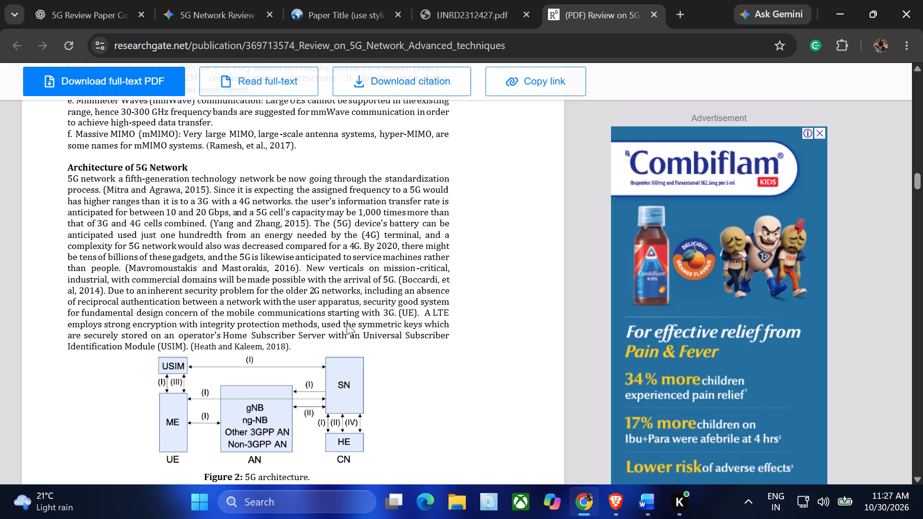
scroll(347, 323, "up", 2)
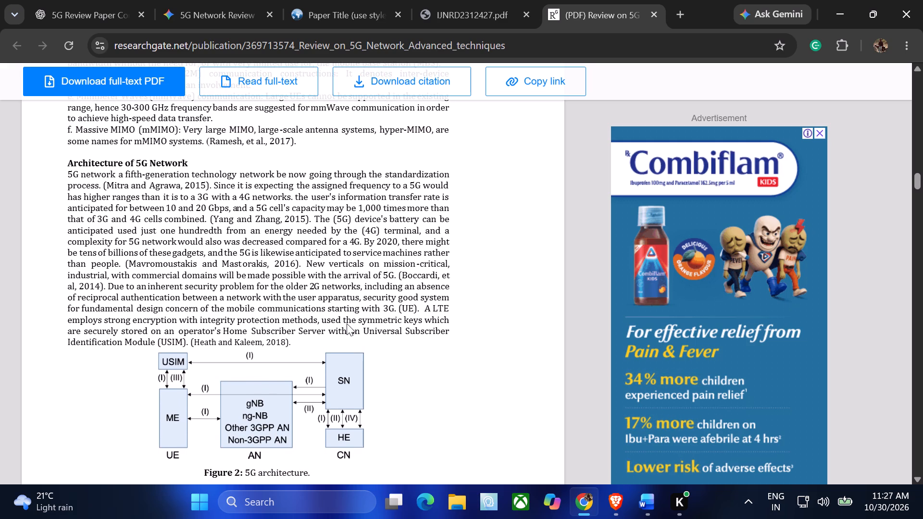
scroll(347, 323, "up", 1)
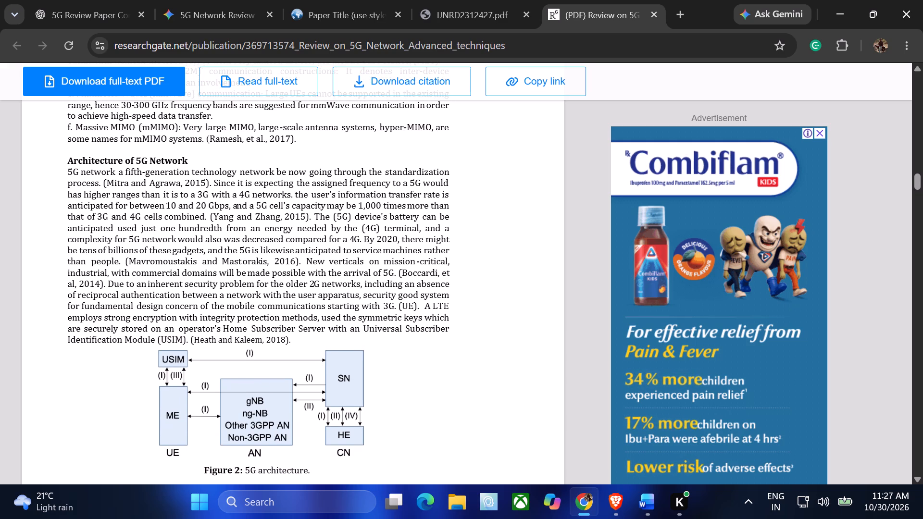
scroll(347, 323, "down", 1)
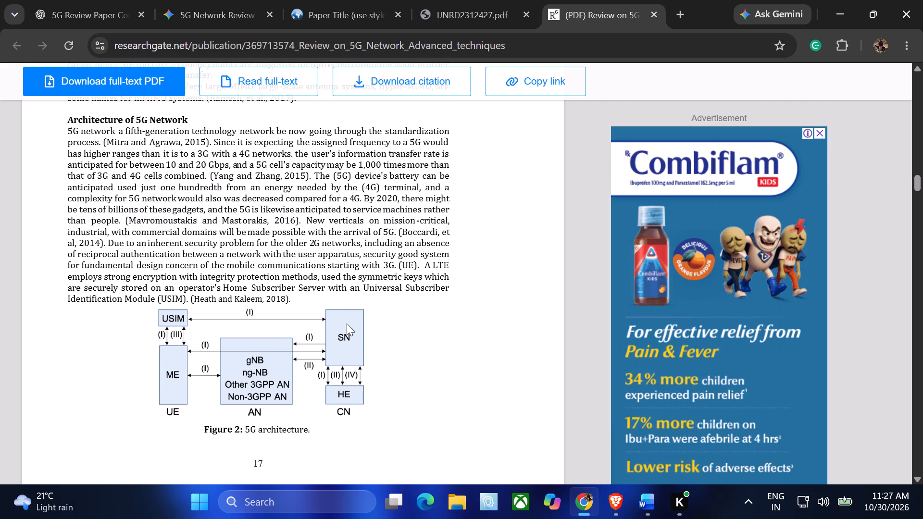
scroll(347, 323, "down", 1)
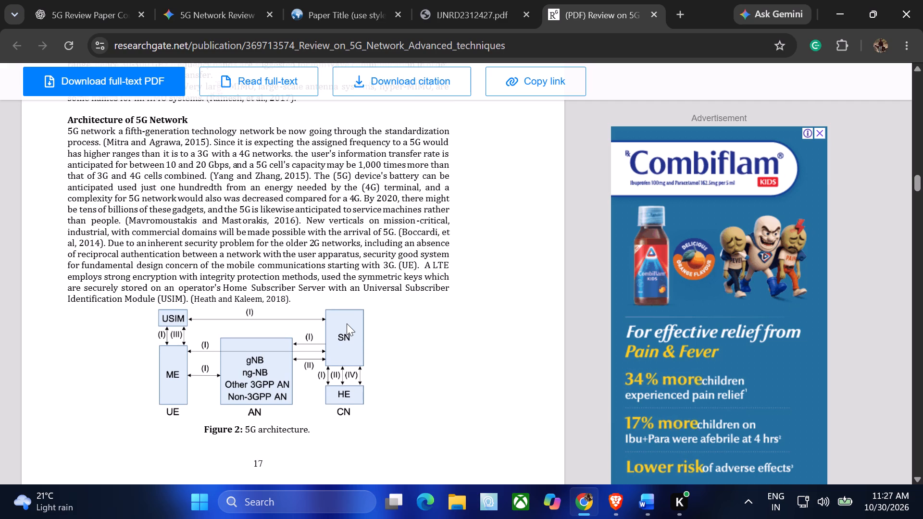
scroll(347, 323, "down", 1)
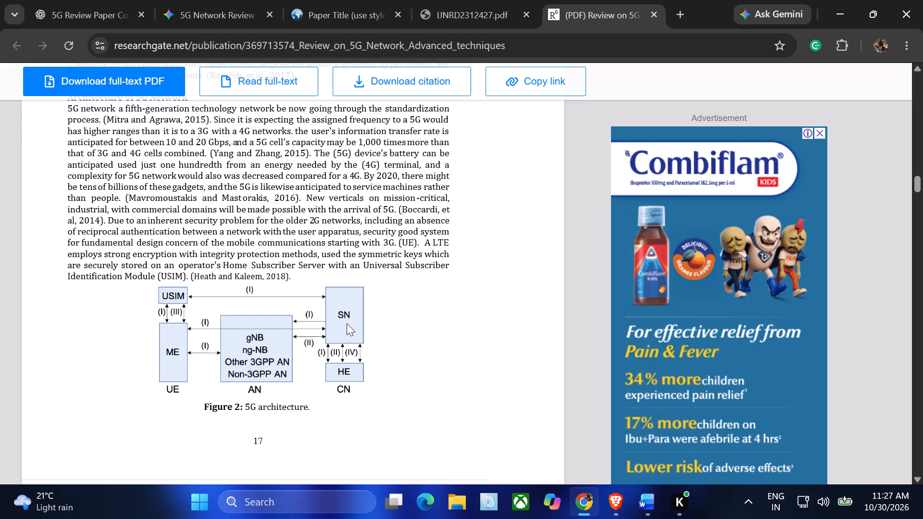
scroll(347, 323, "down", 4)
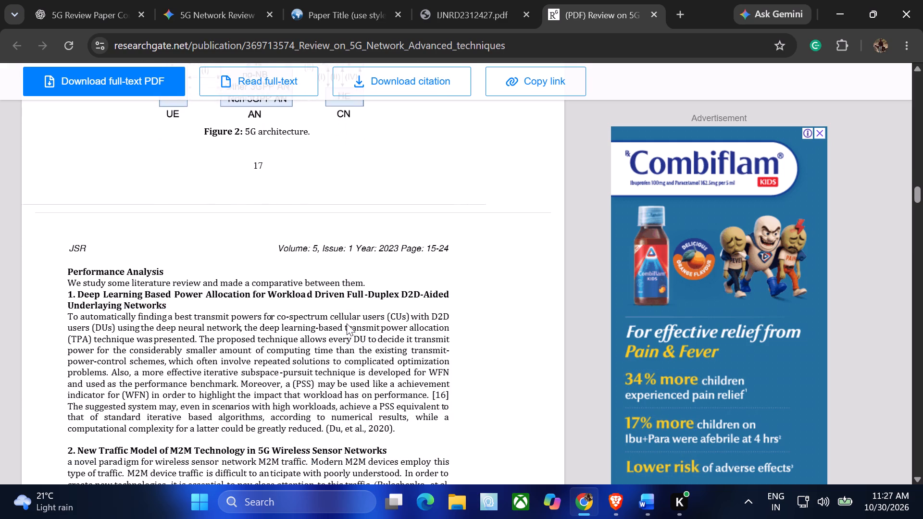
scroll(347, 323, "down", 2)
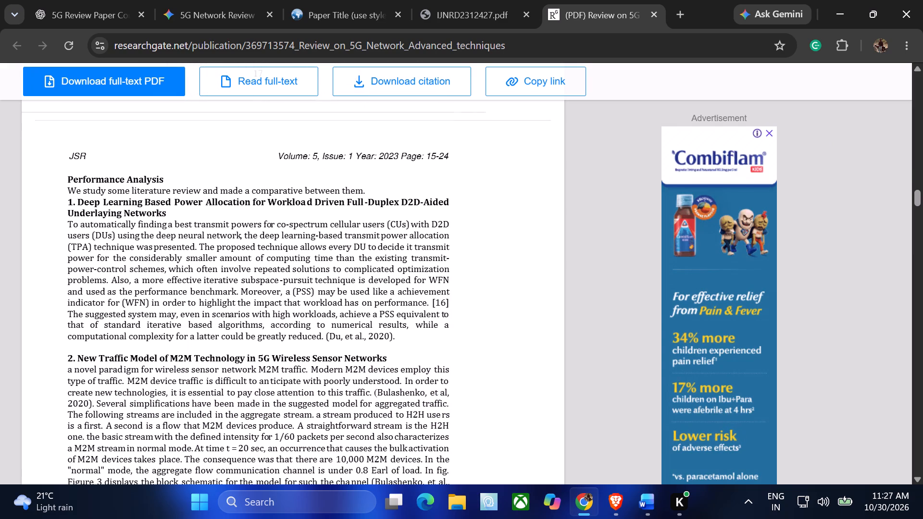
scroll(347, 323, "down", 3)
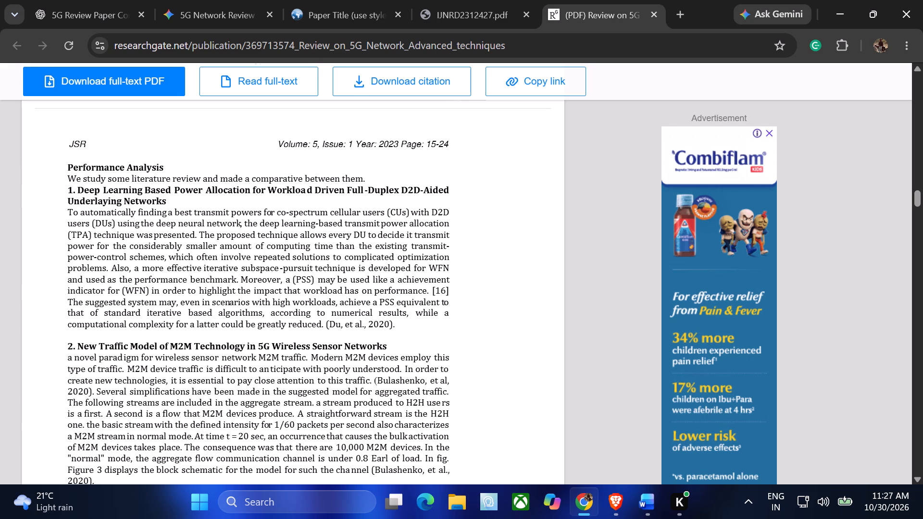
Switch to the IJNRD2312427 paper and review section 3 on 5G architecture and standardization, including the Fig. 3 timeline.
left_click(473, 14)
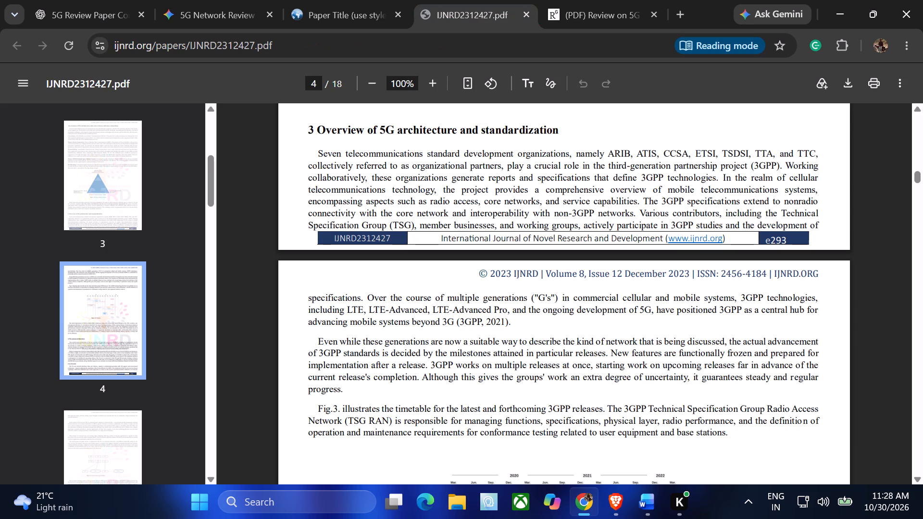
left_click(432, 270)
scroll(429, 353, "down", 1)
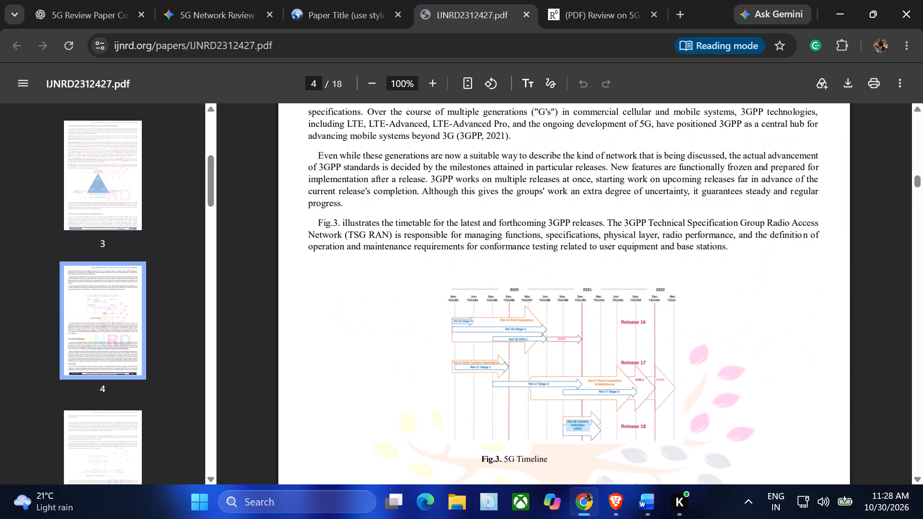
scroll(429, 353, "down", 1)
scroll(429, 353, "up", 1)
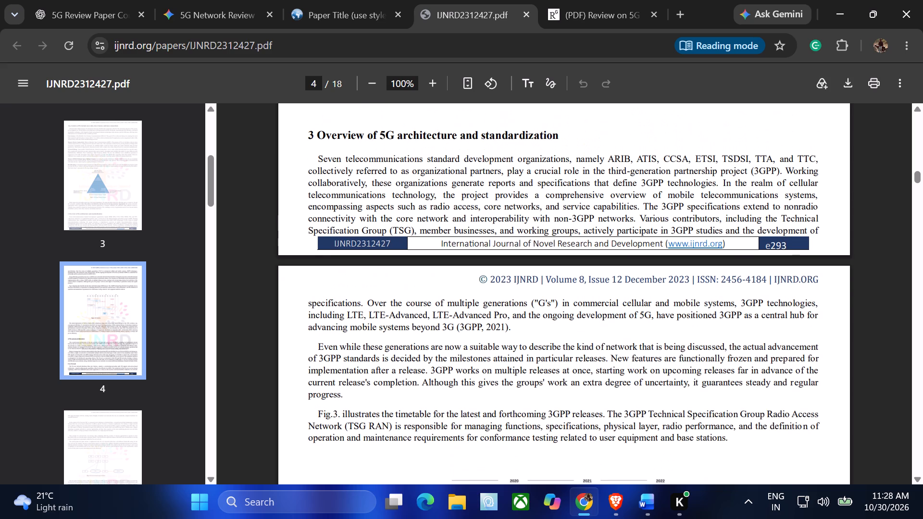
scroll(429, 353, "up", 1)
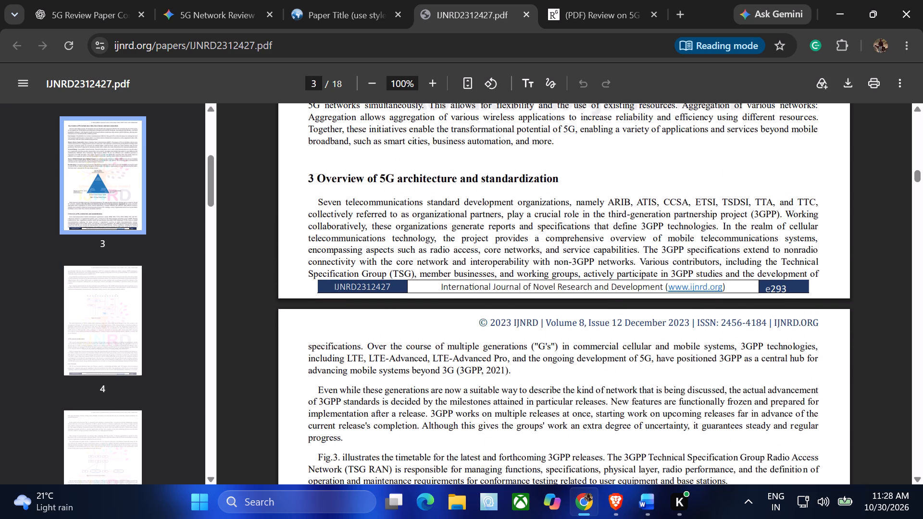
scroll(429, 353, "down", 1)
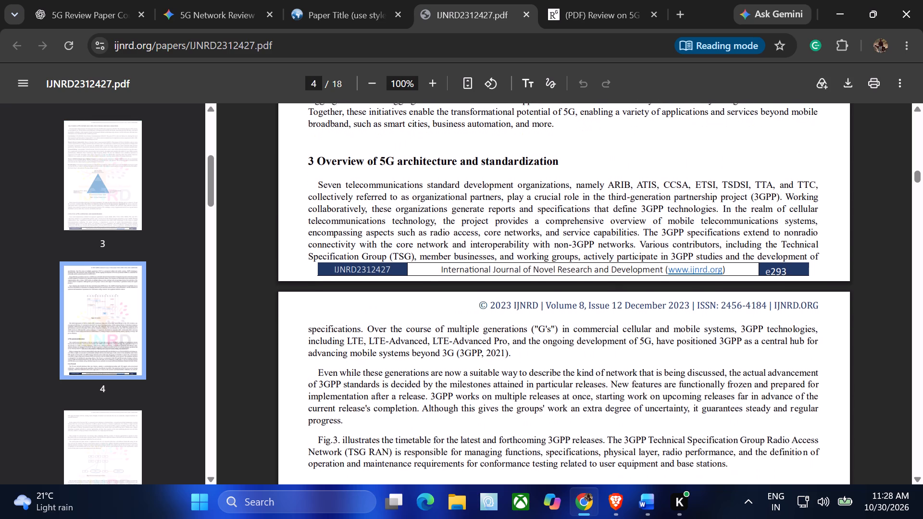
scroll(429, 353, "down", 1)
Return to the erpublications paper and examine its core network elements list and the Figure 7 5G Architecture diagram.
left_click(349, 12)
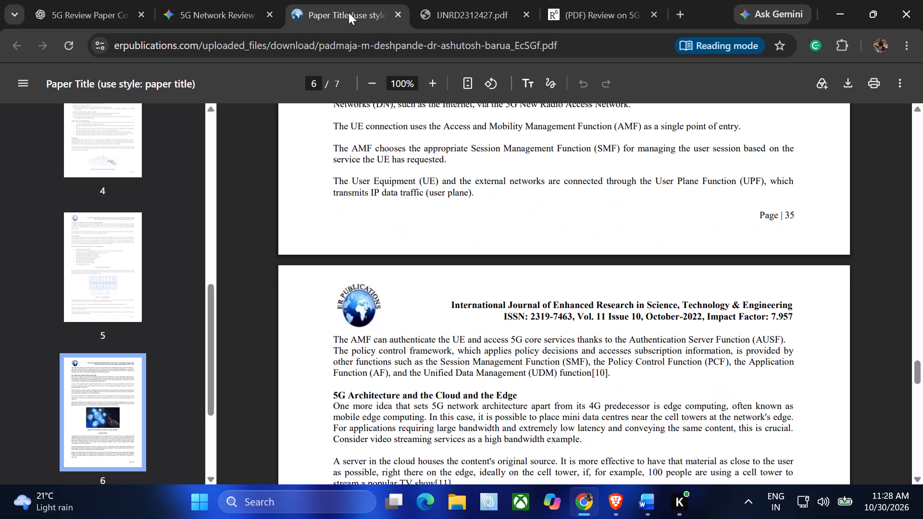
scroll(393, 273, "up", 7)
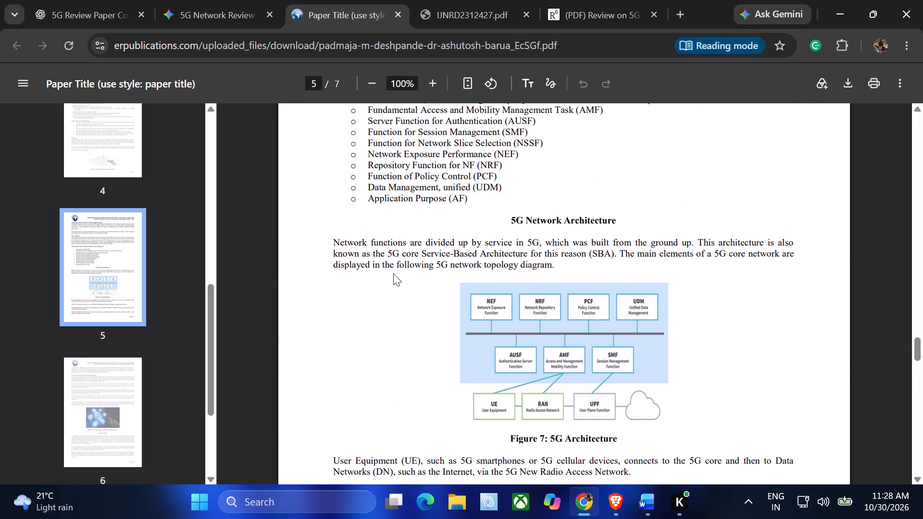
scroll(393, 273, "up", 3)
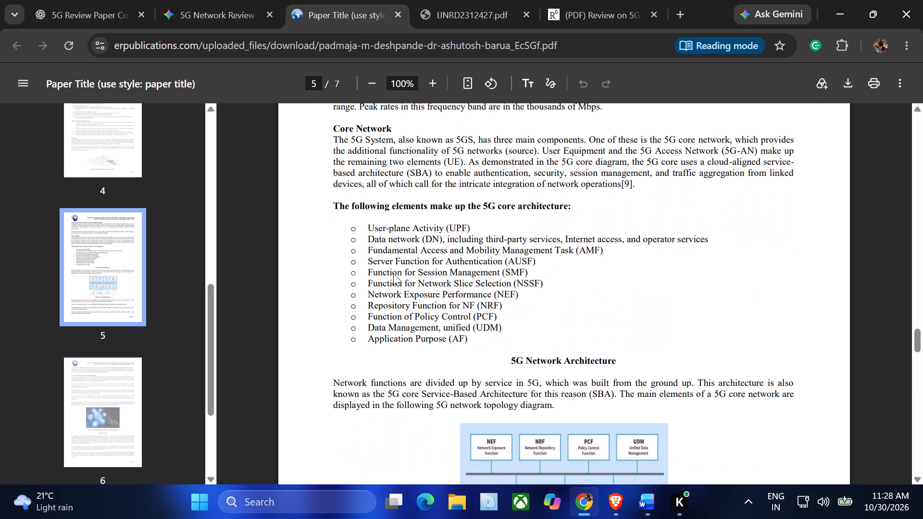
scroll(393, 273, "down", 3)
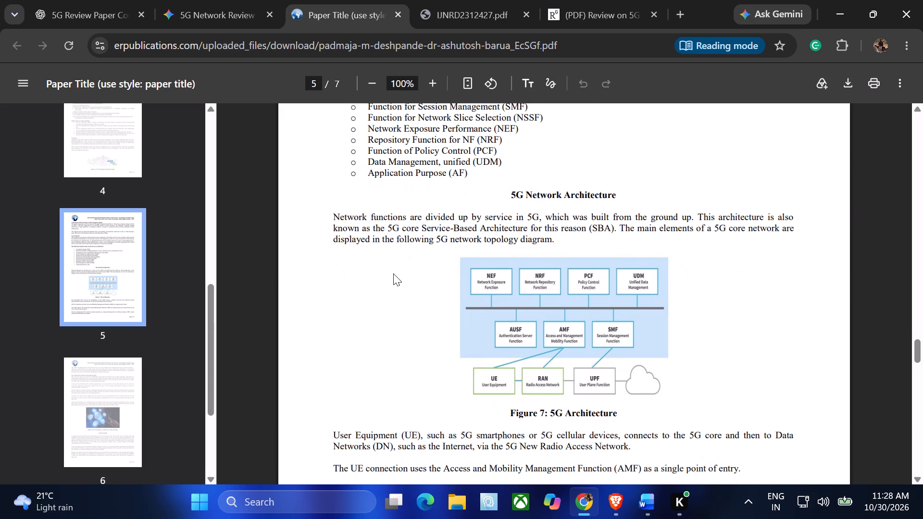
scroll(393, 273, "down", 1)
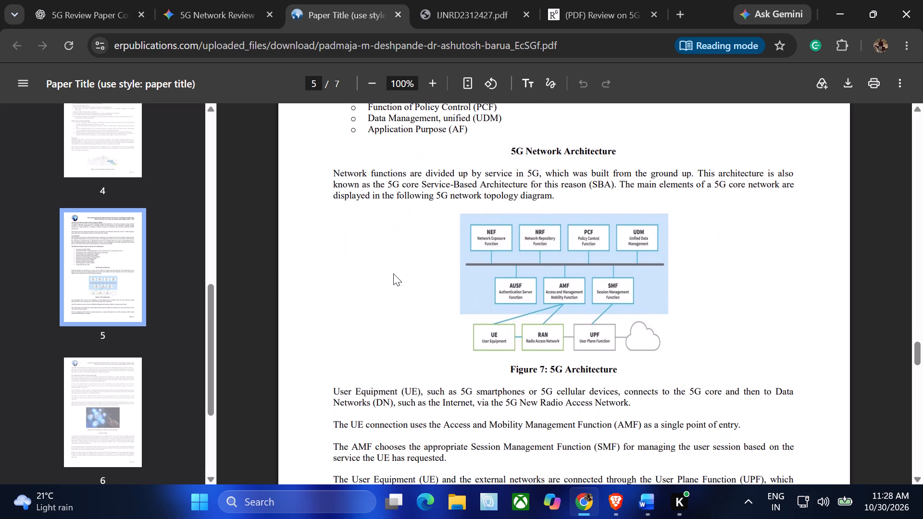
scroll(393, 273, "down", 1)
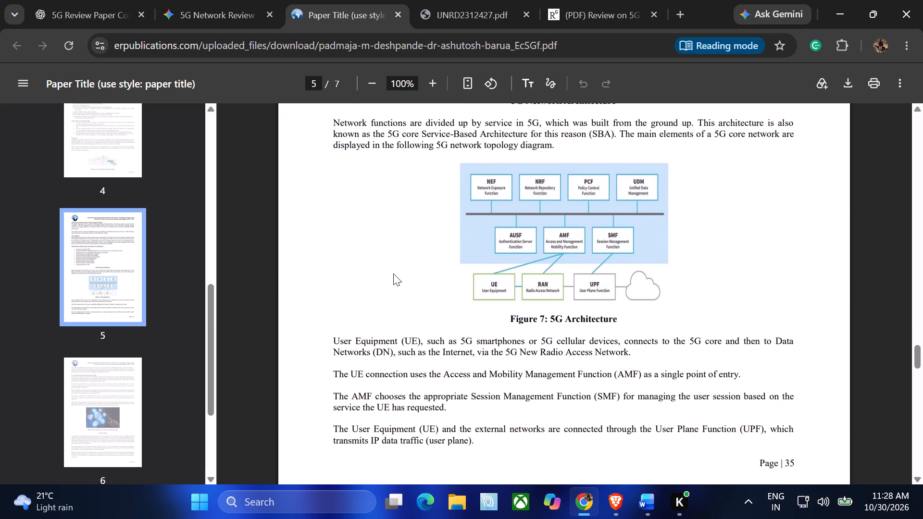
scroll(393, 273, "down", 1)
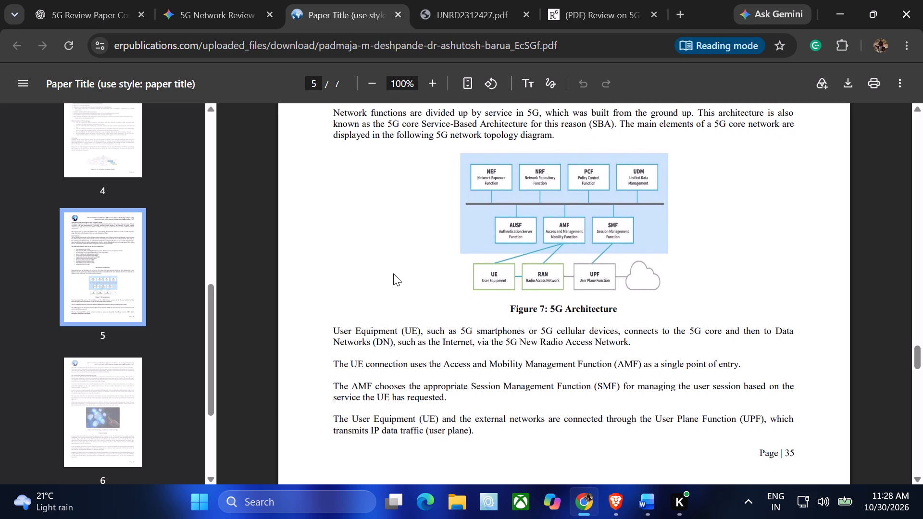
Read the erpublications paper's explanation of the UE, AMF, SMF and UPF through to the 5G Architecture and the Cloud and the Edge section.
scroll(393, 273, "down", 1)
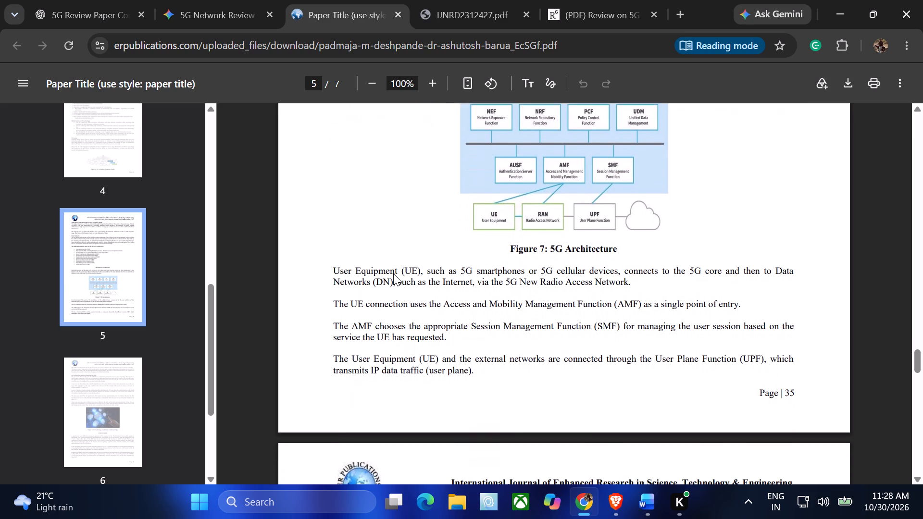
scroll(393, 273, "down", 3)
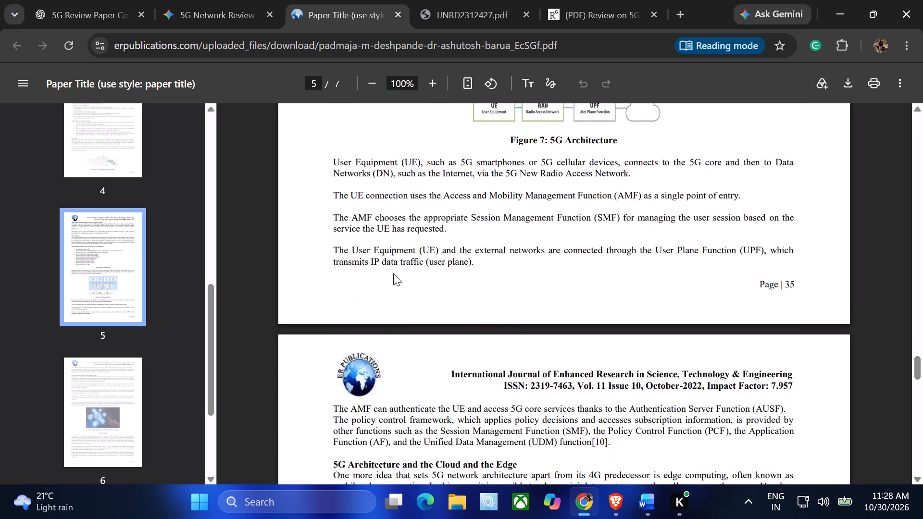
scroll(393, 273, "down", 4)
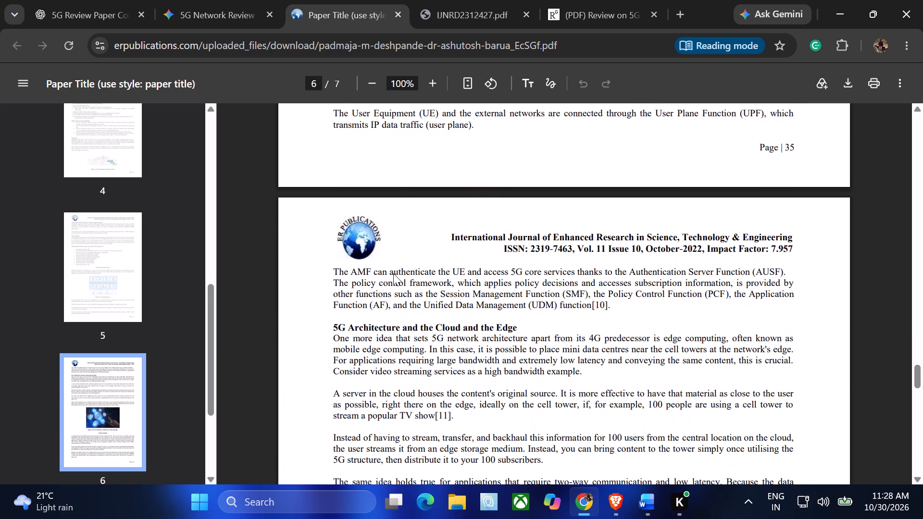
scroll(393, 273, "down", 1)
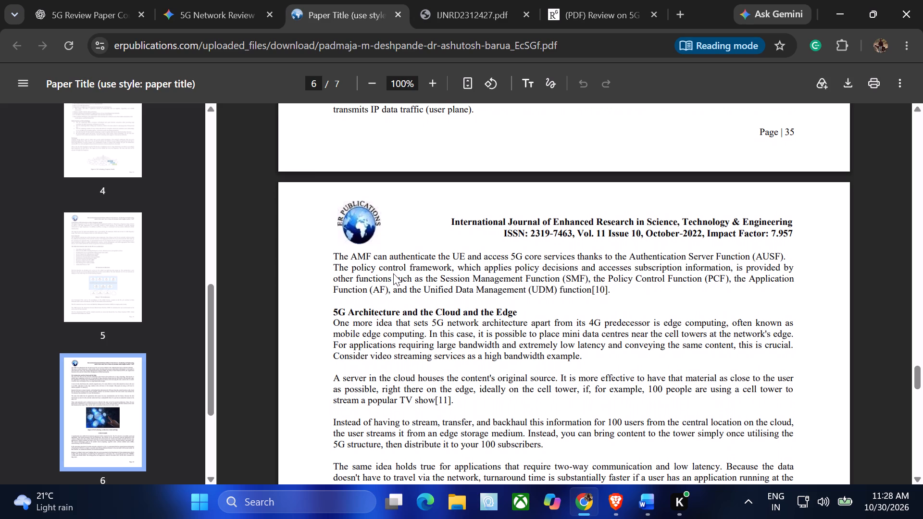
scroll(393, 273, "down", 1)
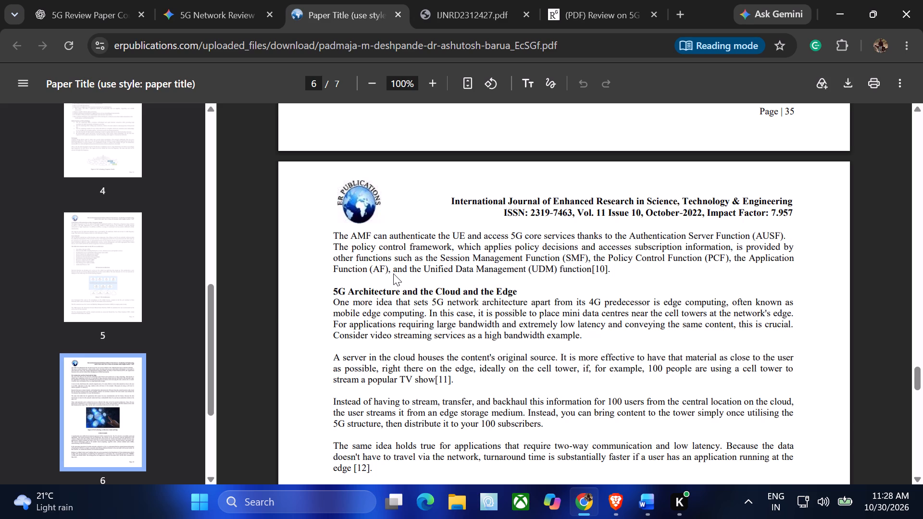
scroll(462, 266, "up", 1)
scroll(462, 266, "down", 1)
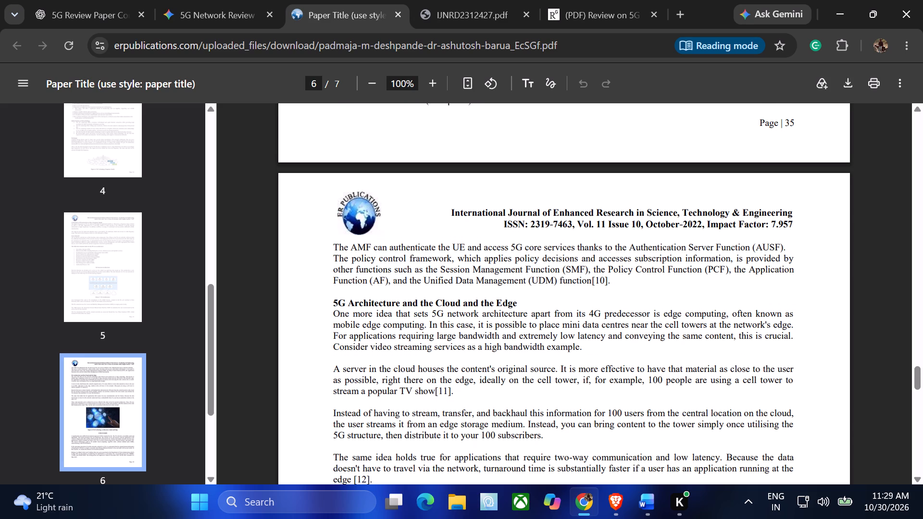
scroll(462, 266, "down", 1)
Recheck the erpublications paper's 5G Network Architecture section, comparing the Figure 7 diagram with the network function descriptions that follow it.
scroll(462, 266, "up", 5)
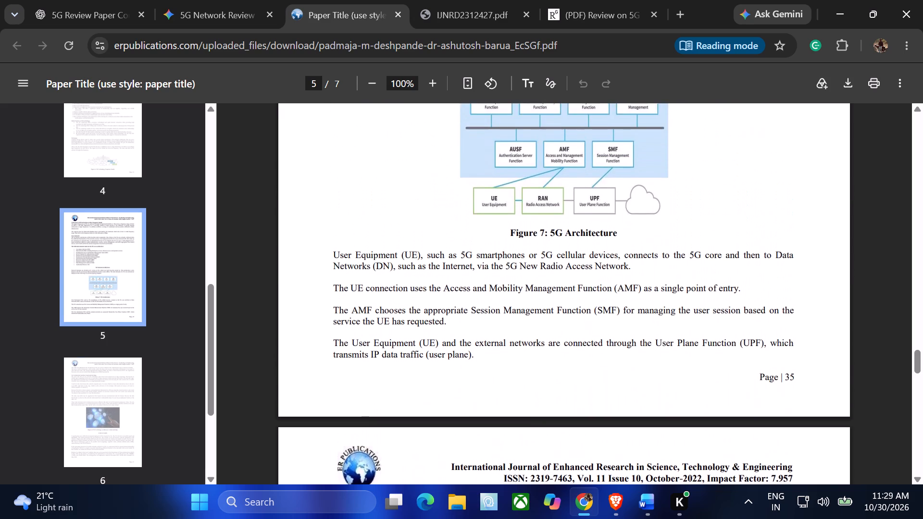
scroll(462, 266, "up", 2)
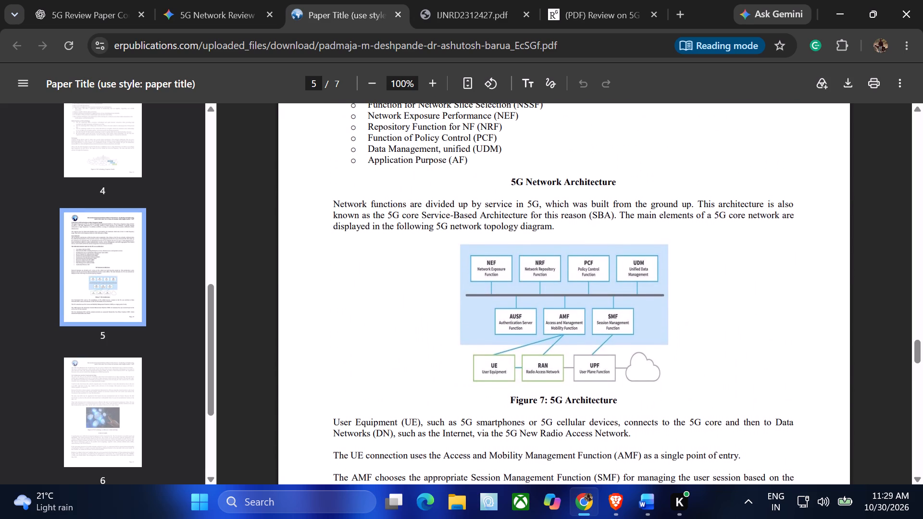
scroll(462, 266, "up", 1)
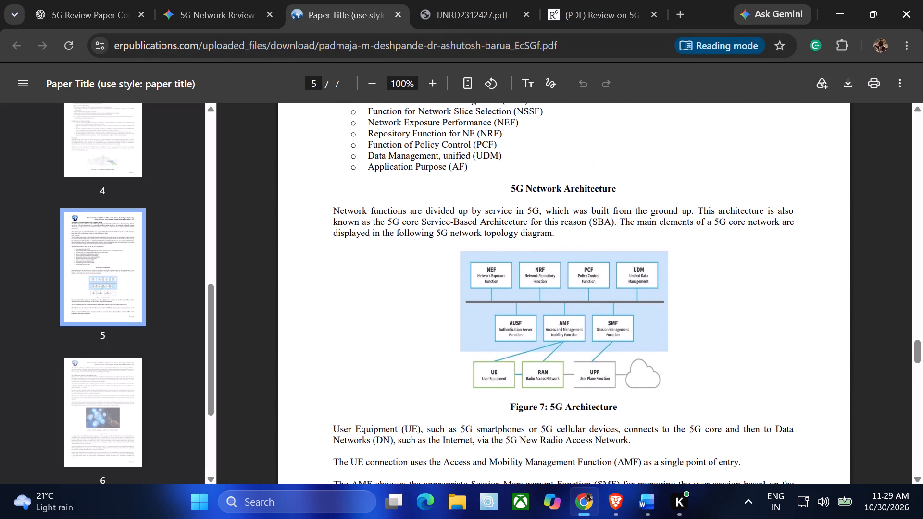
scroll(398, 223, "down", 2)
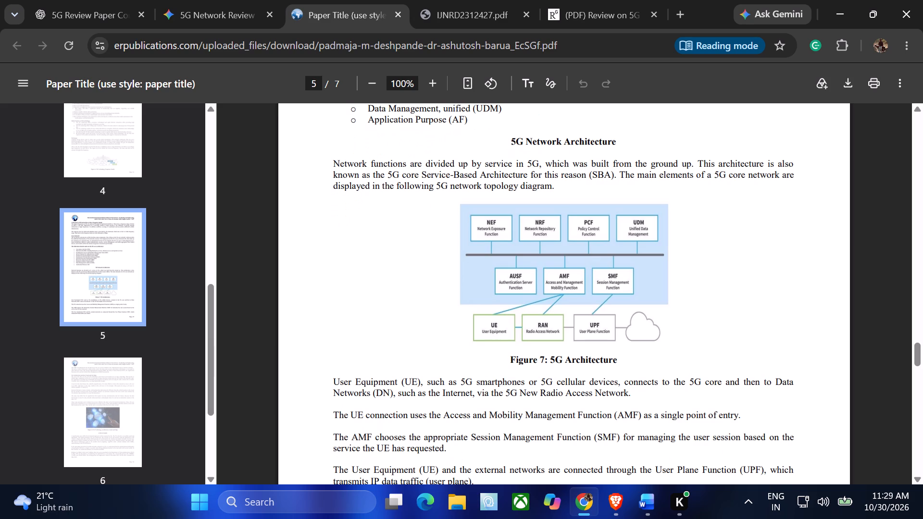
scroll(398, 223, "down", 1)
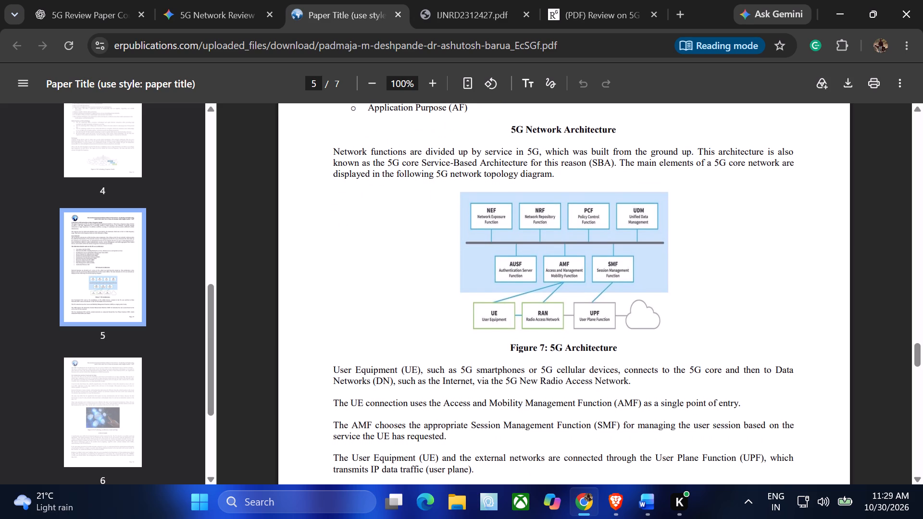
scroll(398, 223, "down", 2)
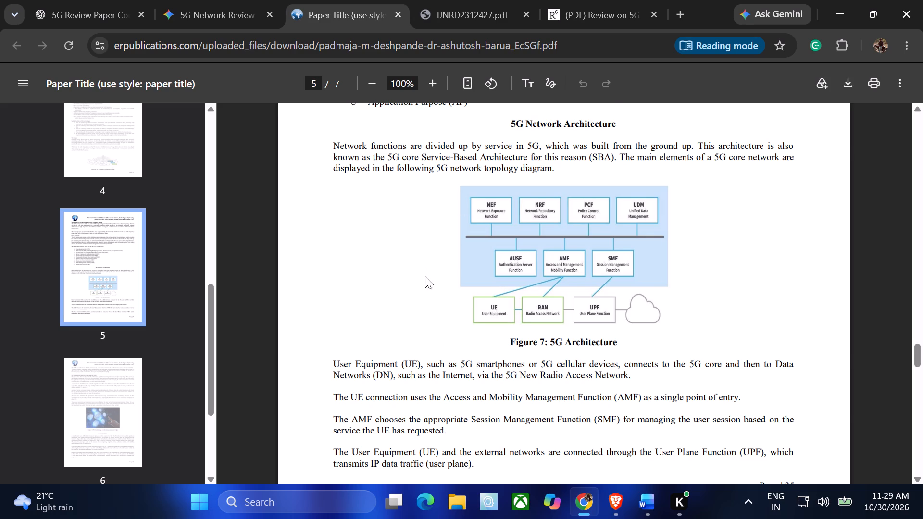
scroll(425, 276, "down", 4)
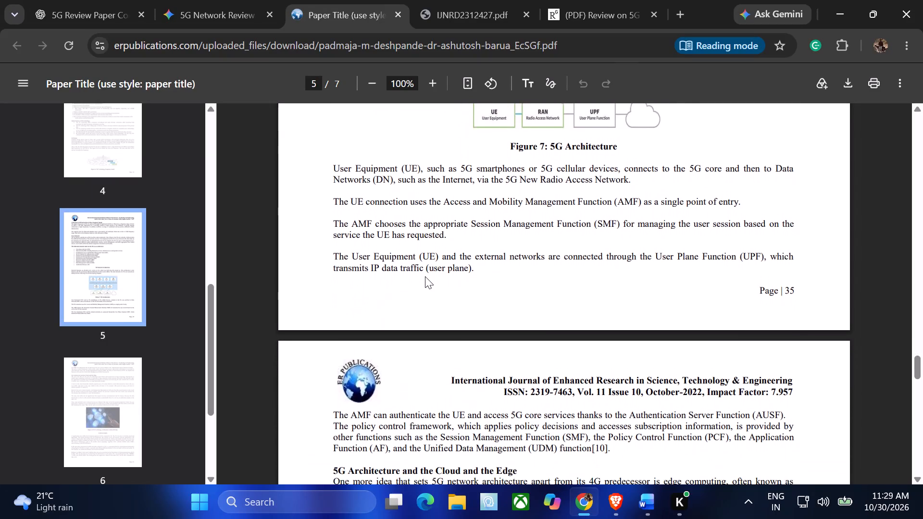
Read the erpublications paper's network function descriptions below Figure 7 and the 5G Architecture and the Cloud and the Edge section.
scroll(425, 276, "down", 1)
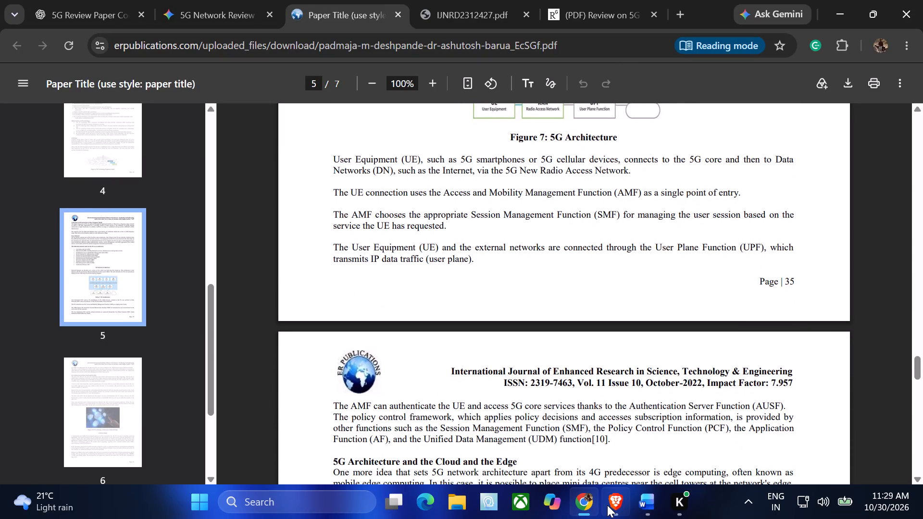
left_click(607, 505)
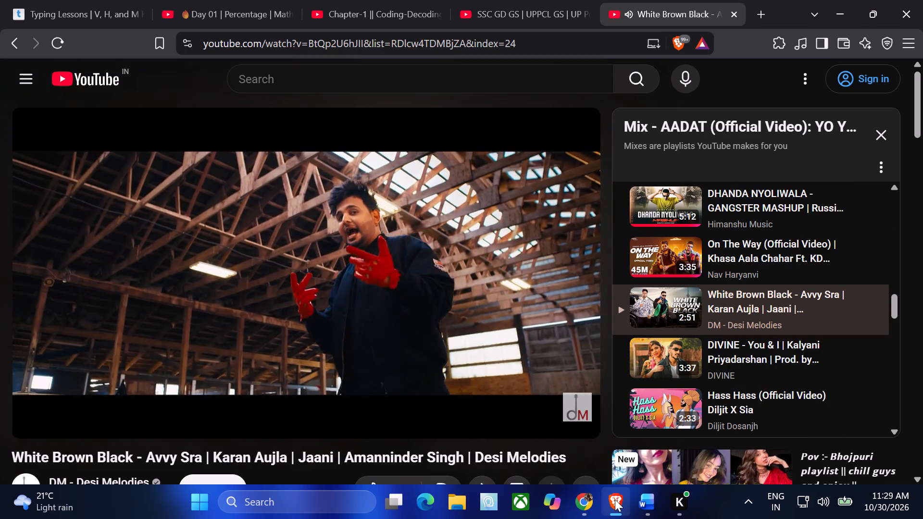
left_click(615, 499)
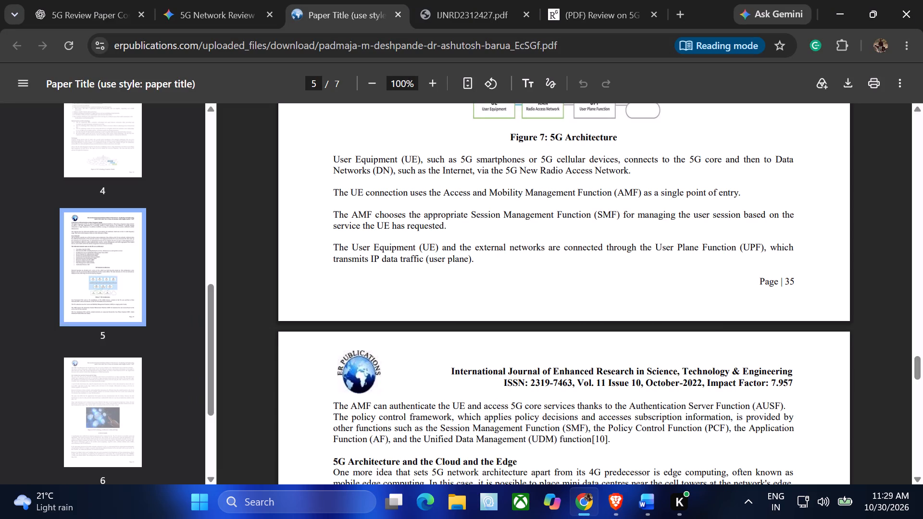
scroll(463, 274, "down", 1)
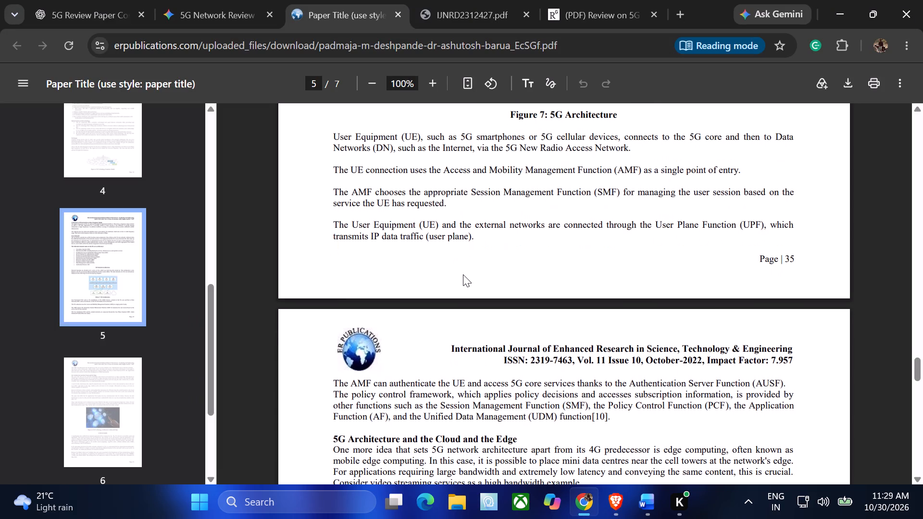
scroll(463, 274, "down", 2)
scroll(463, 274, "up", 1)
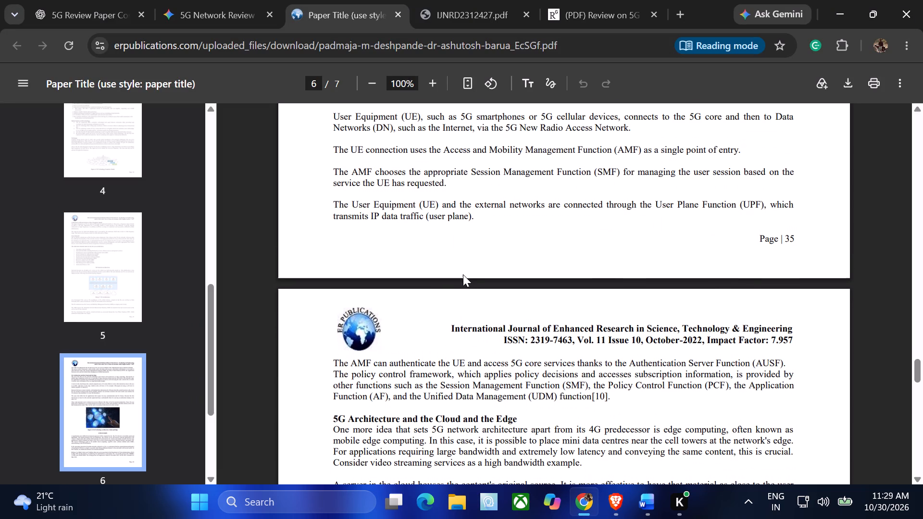
scroll(463, 274, "up", 1)
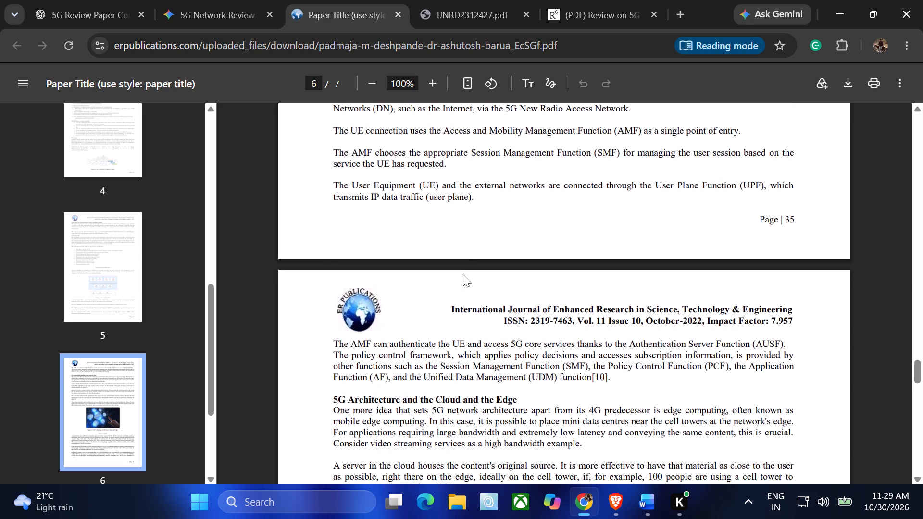
scroll(463, 274, "up", 2)
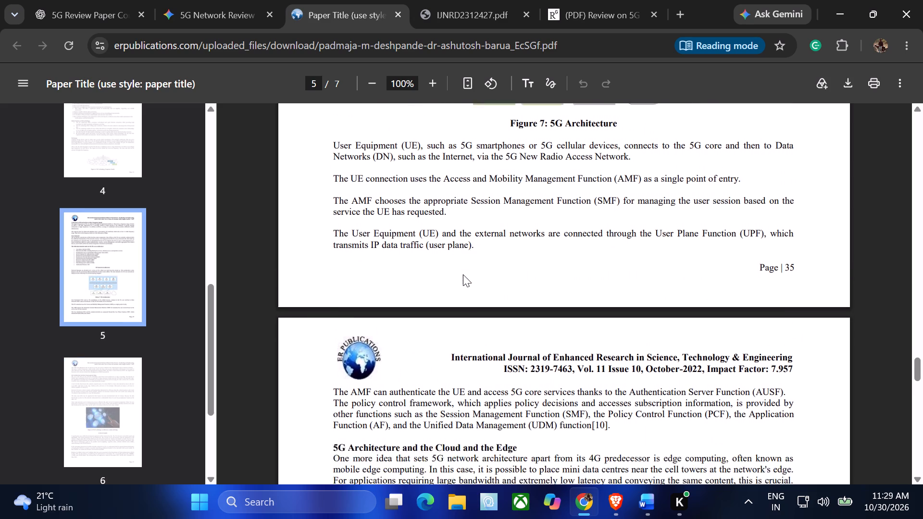
scroll(463, 274, "up", 1)
scroll(463, 274, "down", 5)
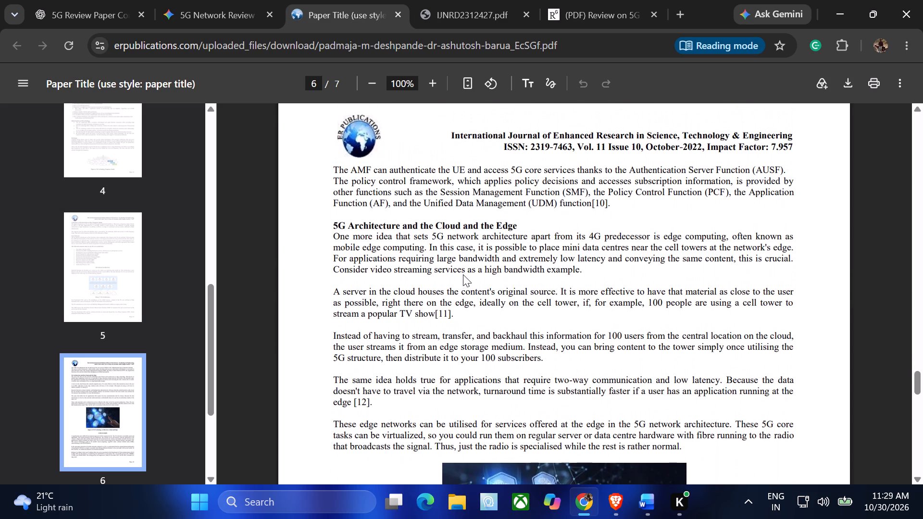
scroll(463, 274, "down", 1)
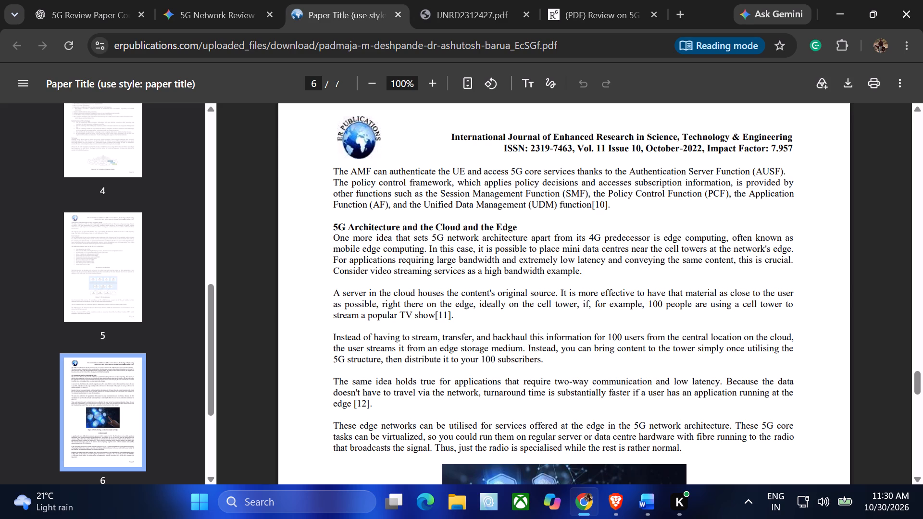
Recheck the erpublications paper's Figure 7 5G Architecture diagram against the 5G Network Architecture text around it.
scroll(459, 210, "up", 3)
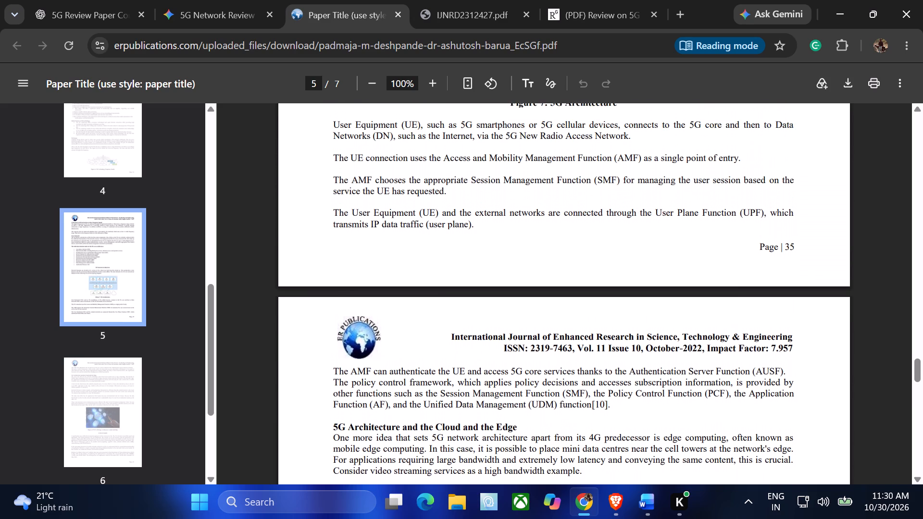
scroll(459, 210, "up", 4)
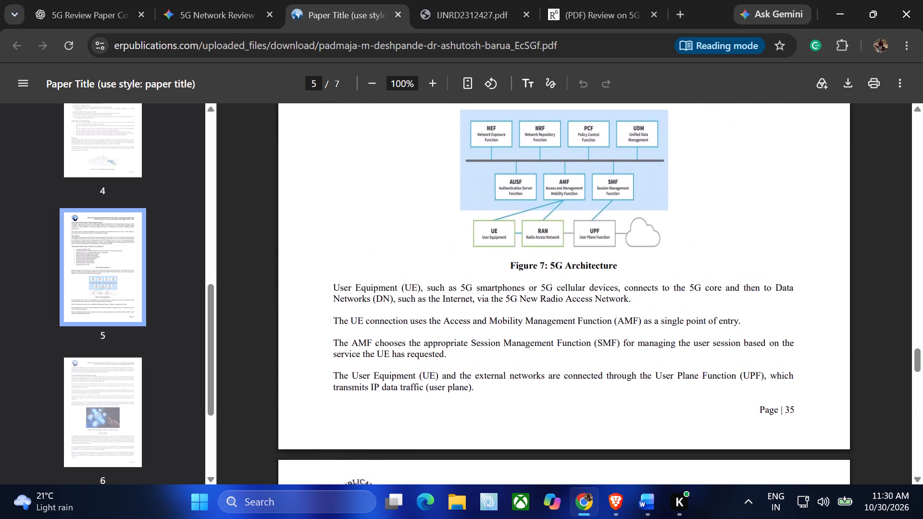
scroll(459, 210, "up", 2)
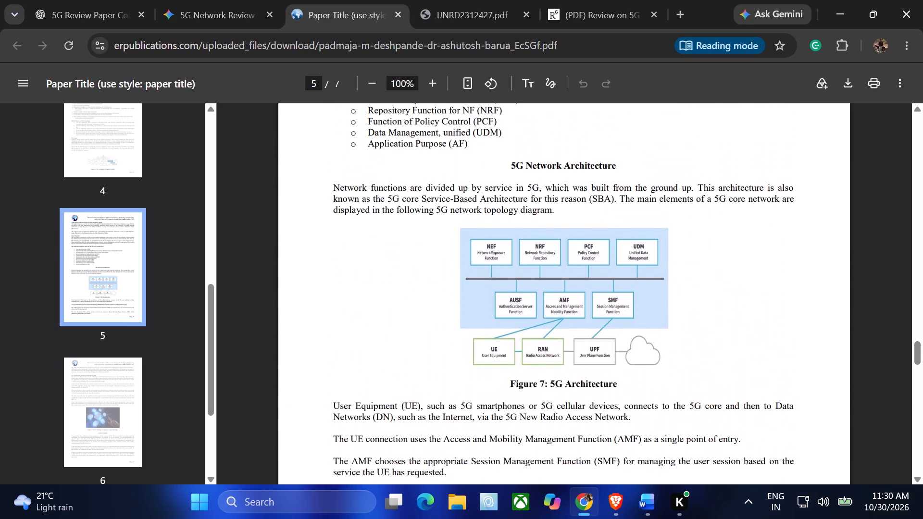
scroll(459, 210, "down", 1)
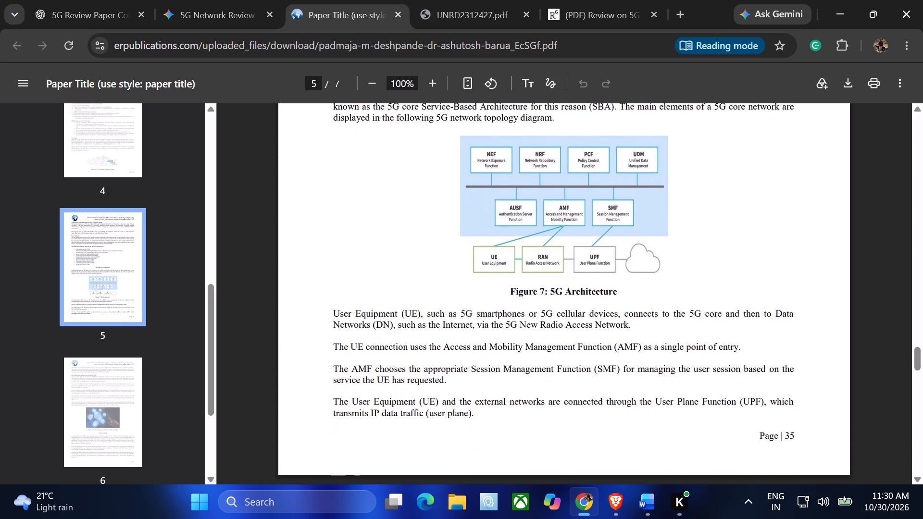
scroll(459, 210, "down", 1)
Switch to the ResearchGate paper on advanced 5G techniques and study its Architecture of 5G Network section with the Figure 2 diagram.
left_click(597, 7)
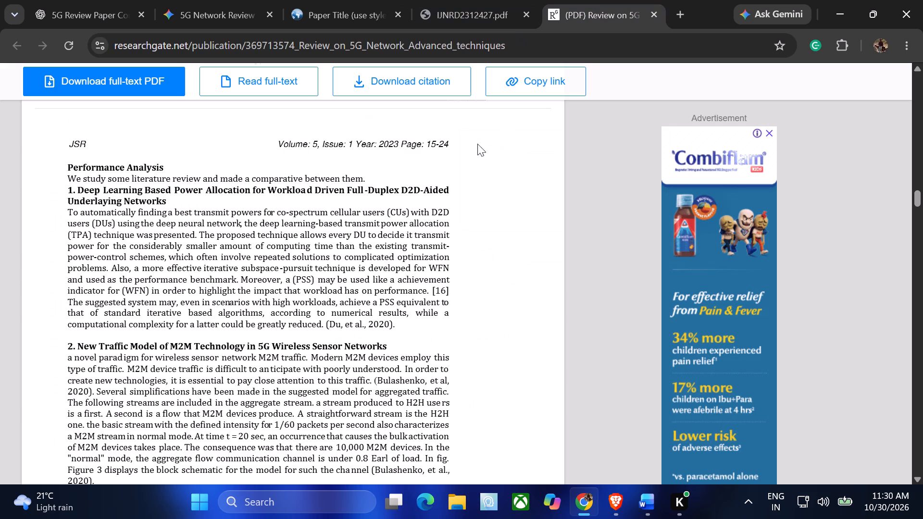
scroll(264, 231, "up", 3)
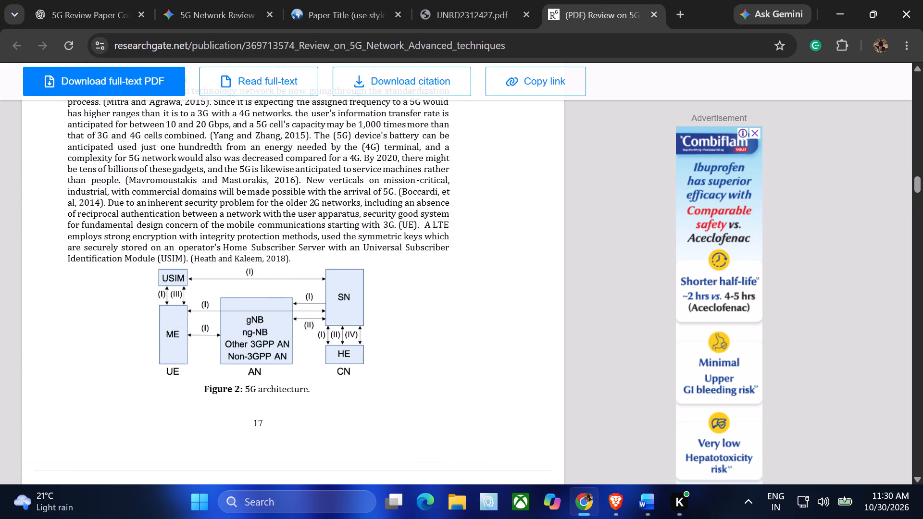
scroll(264, 231, "up", 2)
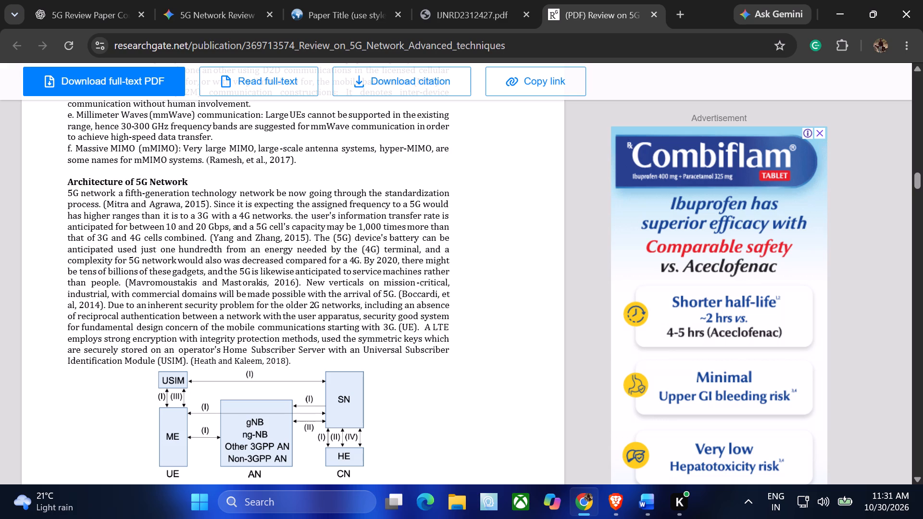
scroll(133, 328, "down", 1)
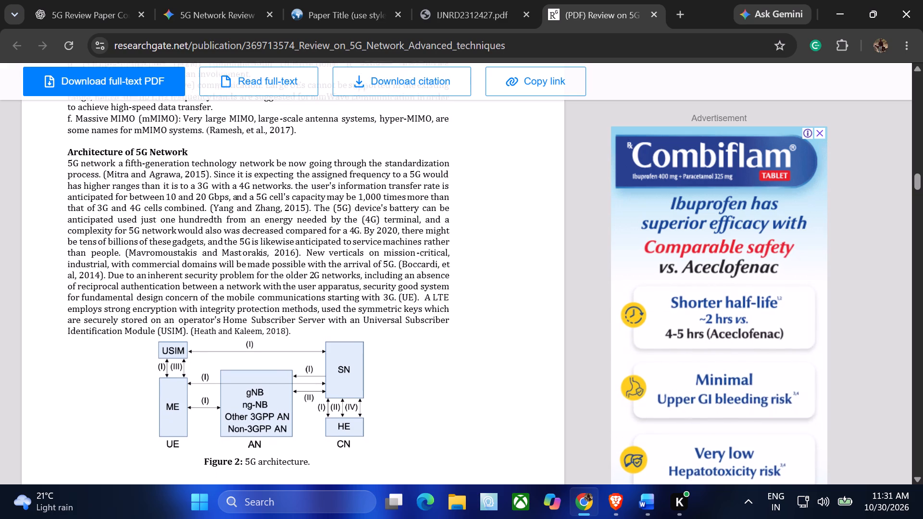
scroll(133, 328, "down", 4)
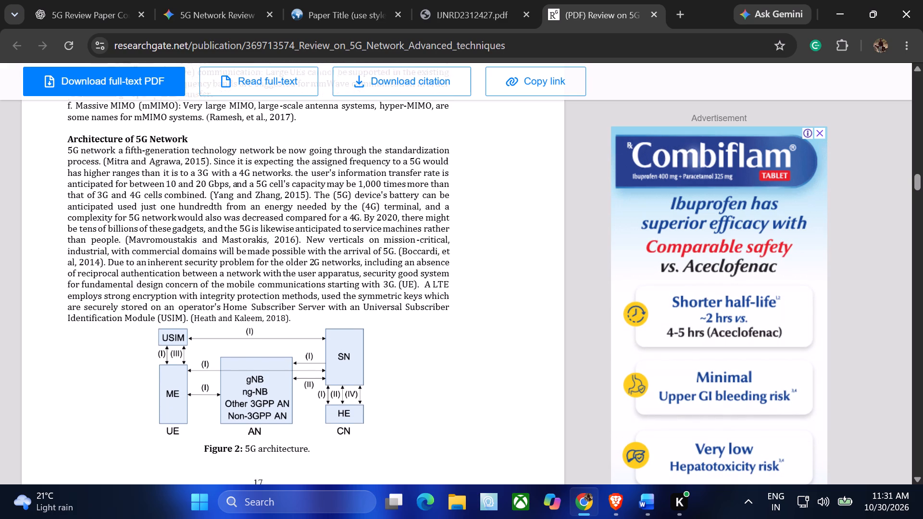
scroll(133, 328, "down", 3)
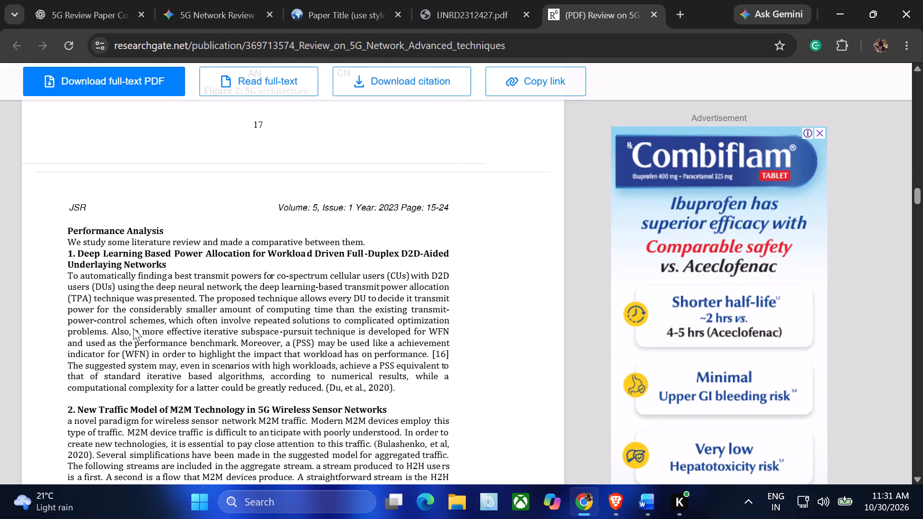
scroll(133, 328, "down", 5)
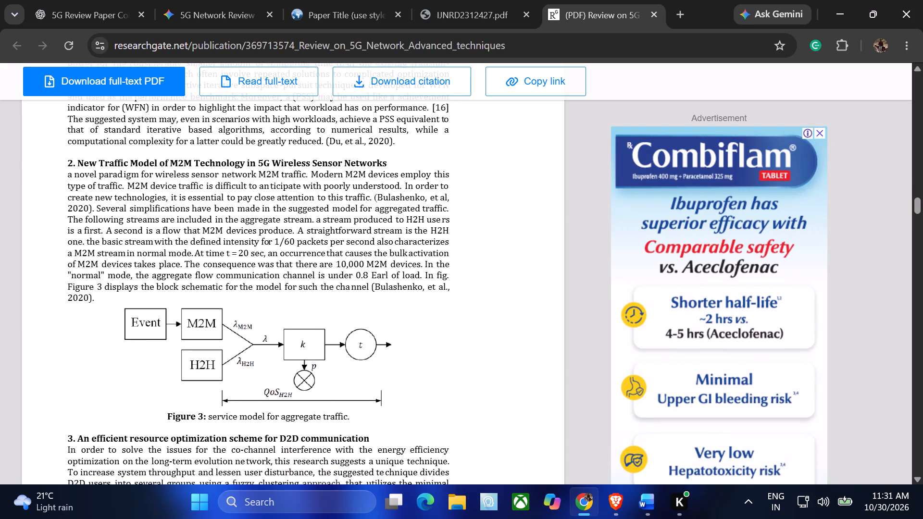
scroll(133, 328, "down", 5)
scroll(133, 328, "up", 1)
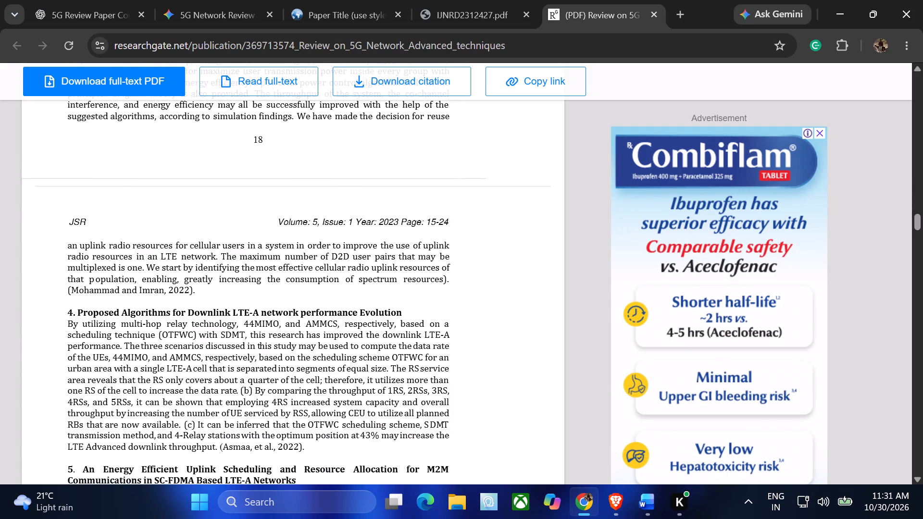
scroll(133, 328, "up", 4)
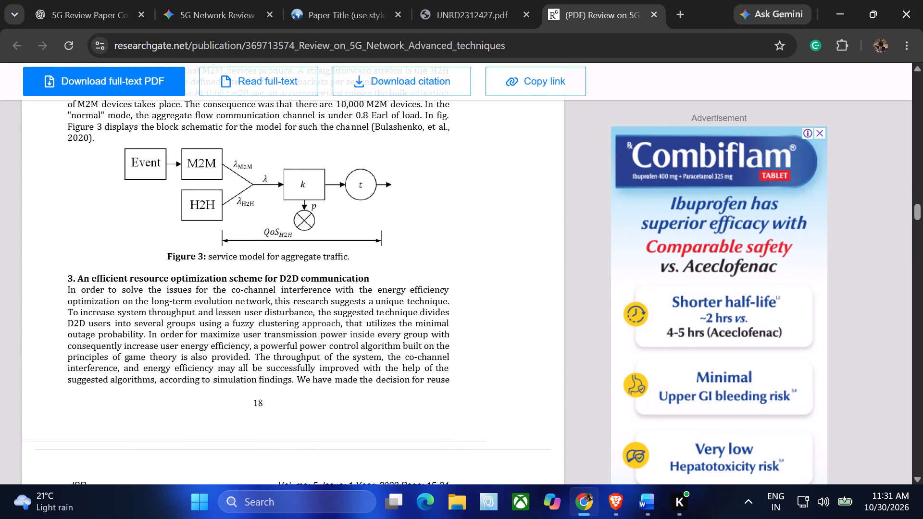
scroll(133, 328, "up", 4)
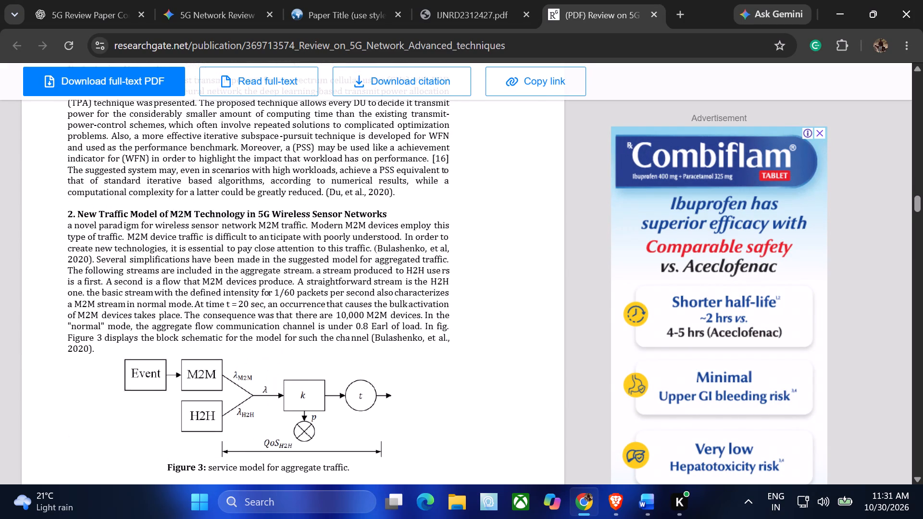
scroll(133, 328, "up", 4)
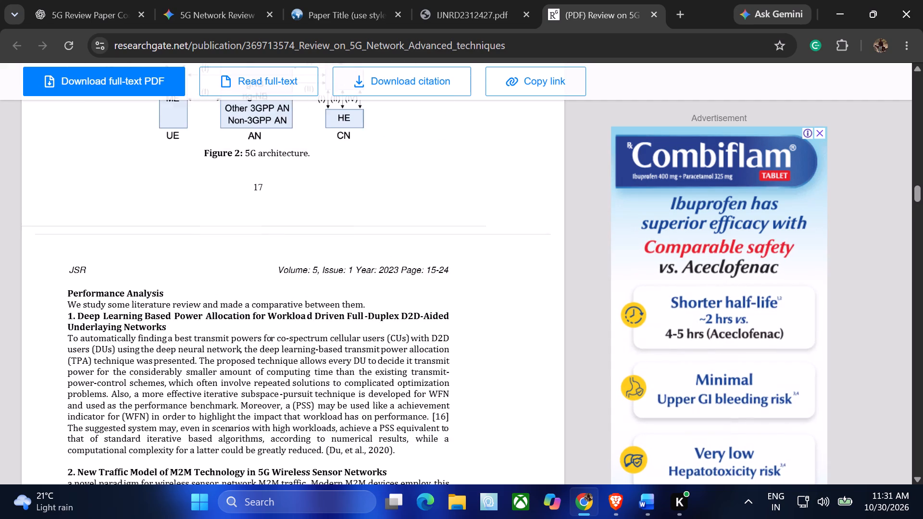
scroll(133, 328, "up", 4)
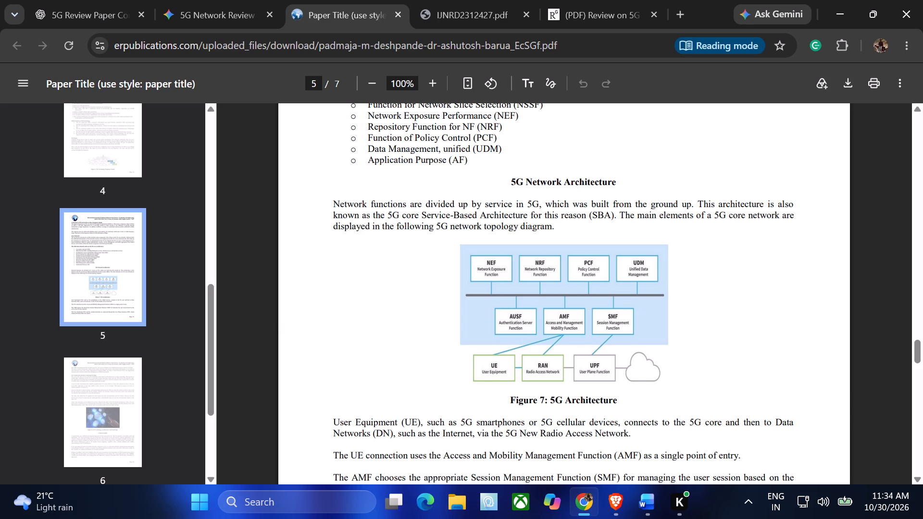
scroll(492, 174, "up", 3)
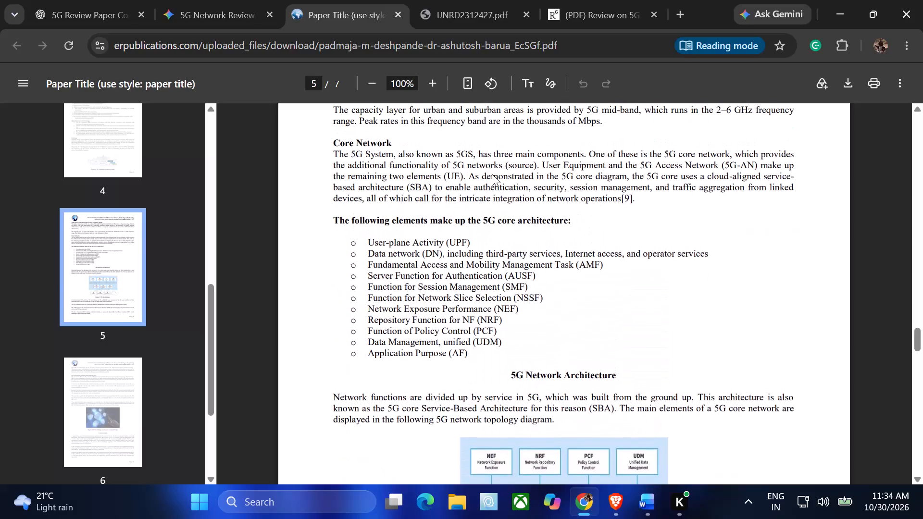
Read the erpublications paper's frequency bands and Core Network sections, including its list of 5G core architecture elements.
scroll(492, 174, "up", 6)
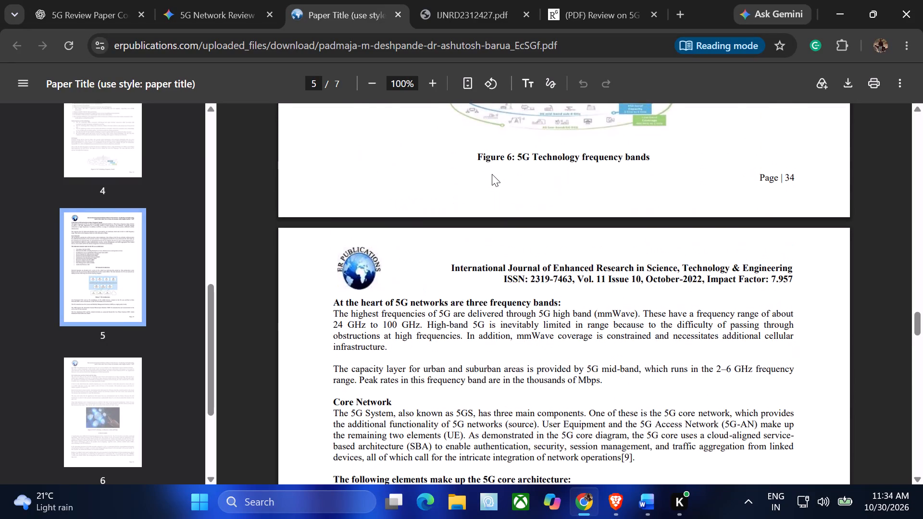
scroll(492, 174, "up", 2)
scroll(492, 174, "down", 3)
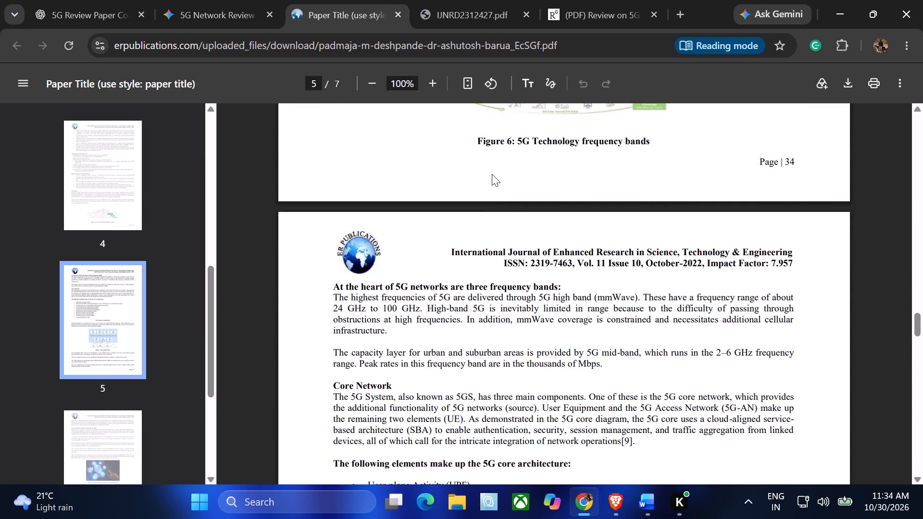
scroll(492, 174, "down", 1)
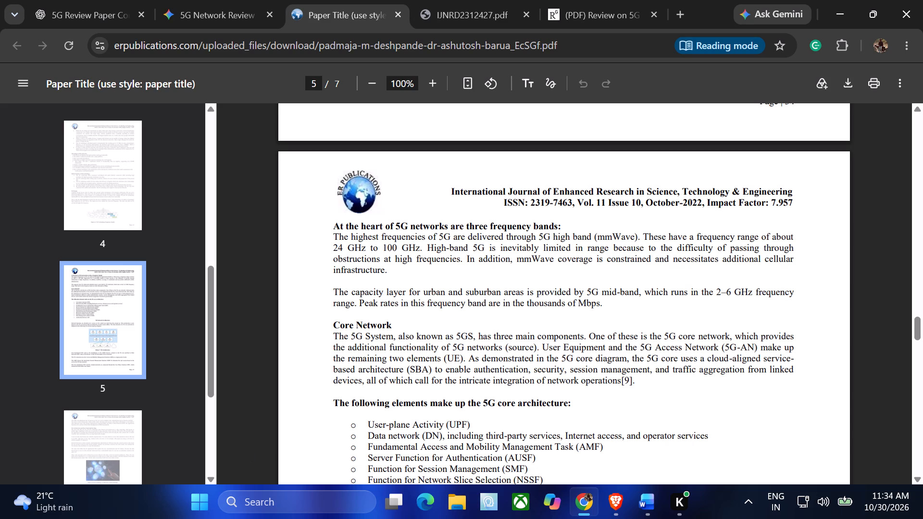
scroll(422, 340, "down", 1)
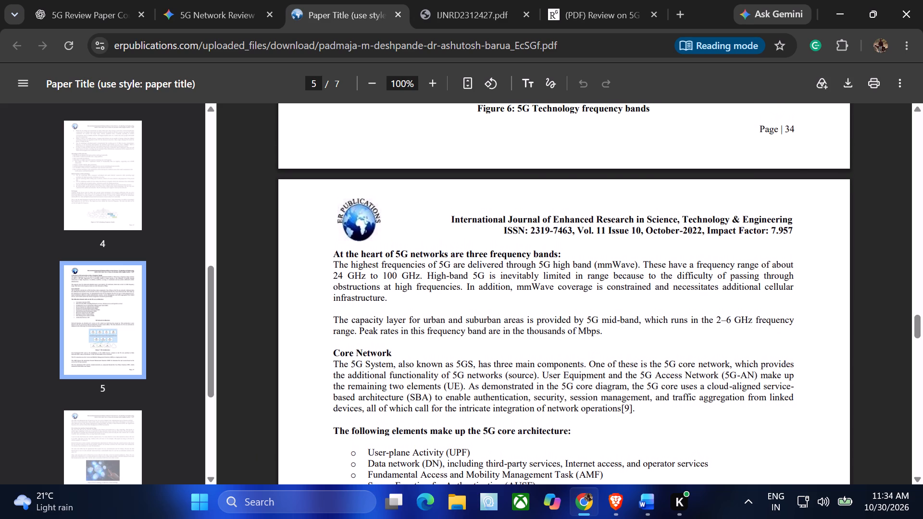
scroll(422, 340, "down", 2)
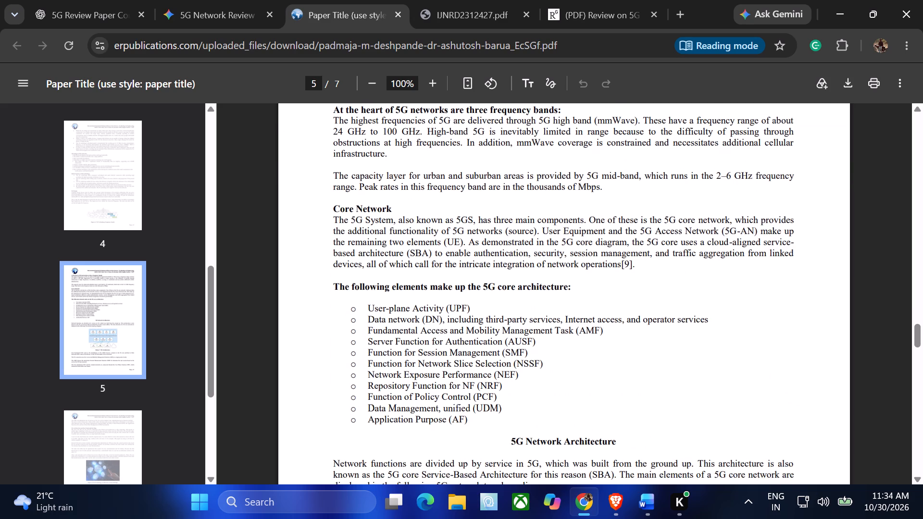
scroll(422, 340, "down", 1)
Switch to the ResearchGate review on 5G advanced techniques and read its Architecture of 5G Network section beside the diagram.
left_click(599, 17)
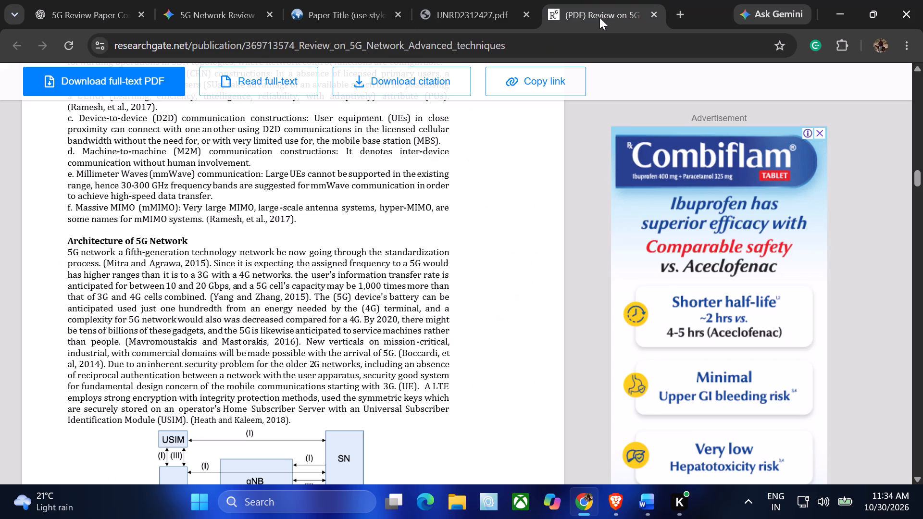
scroll(200, 272, "down", 1)
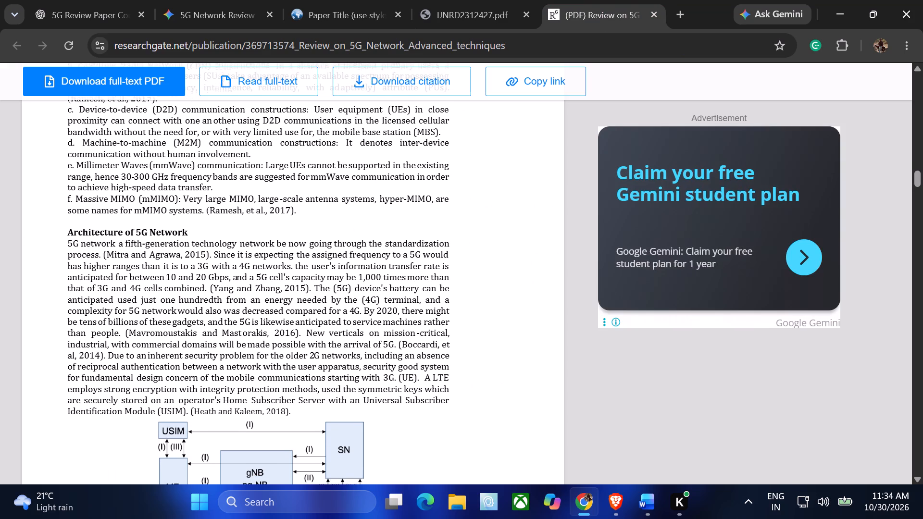
scroll(200, 272, "down", 2)
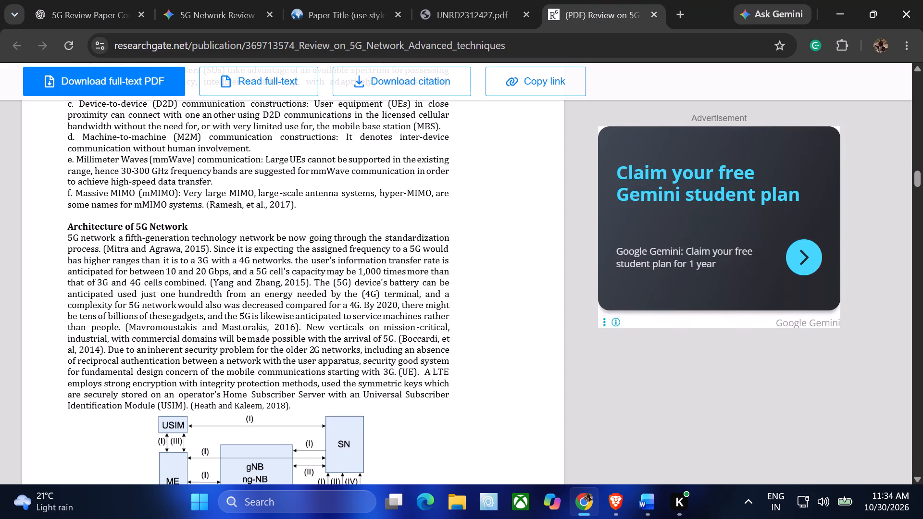
scroll(200, 272, "down", 1)
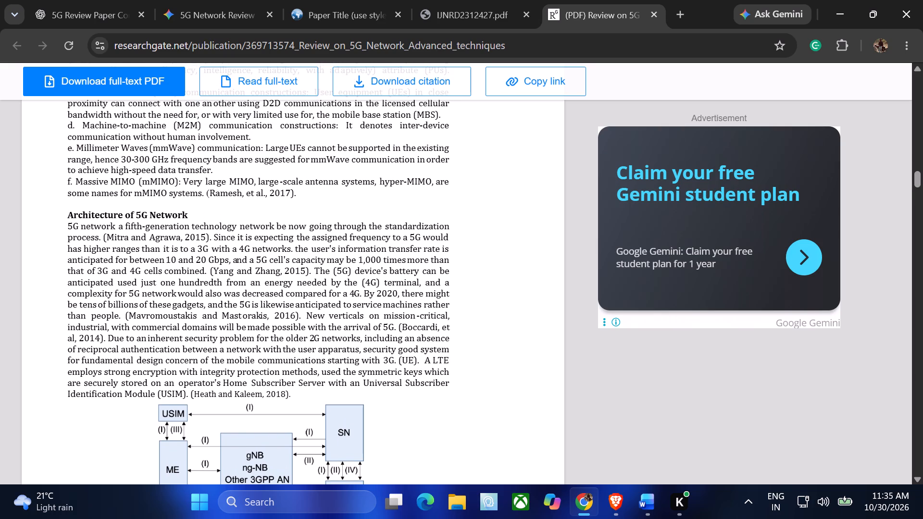
Skim the ResearchGate paper from its architecture section to the M2M traffic model with Figure 3.
scroll(320, 377, "down", 4)
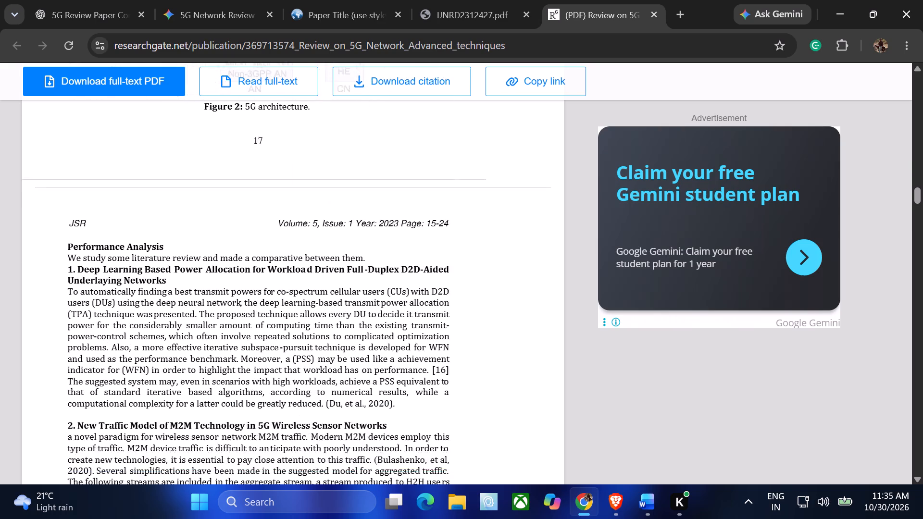
scroll(320, 377, "down", 4)
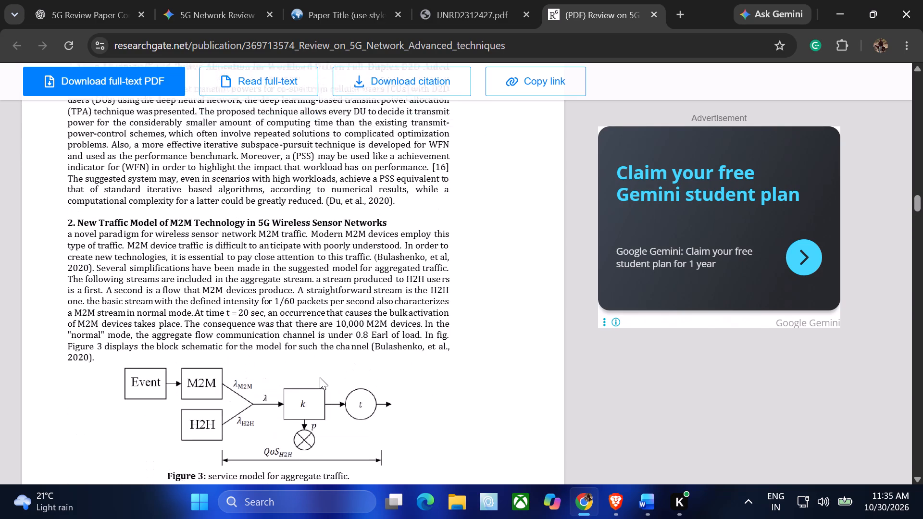
Switch to the IJNRD paper and skim its section 3 overview of 5G architecture and standardization, through the Fig.3 timeline of 3GPP releases.
left_click(470, 10)
scroll(358, 366, "up", 2)
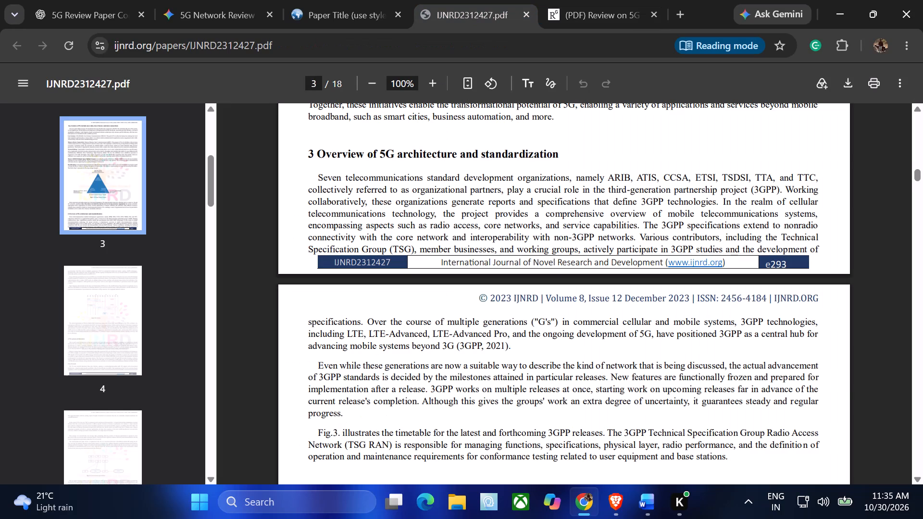
scroll(358, 366, "up", 2)
scroll(358, 366, "down", 4)
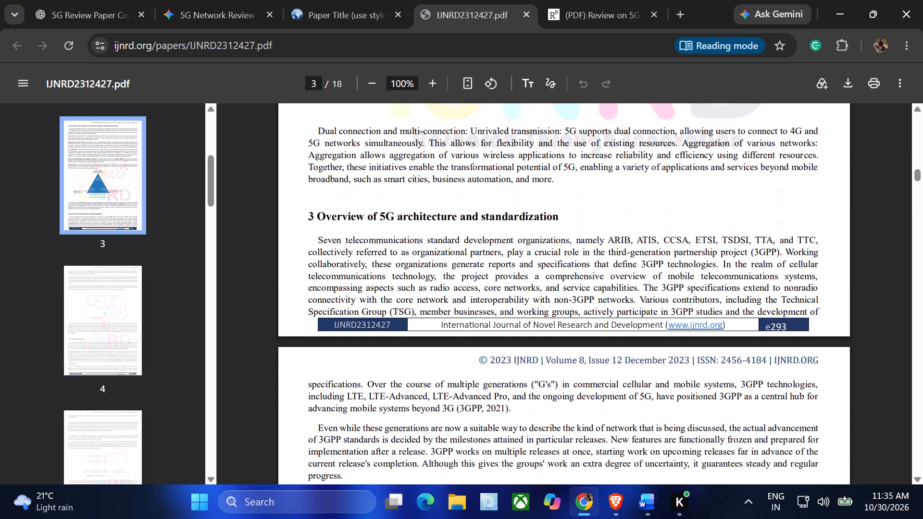
scroll(358, 366, "down", 1)
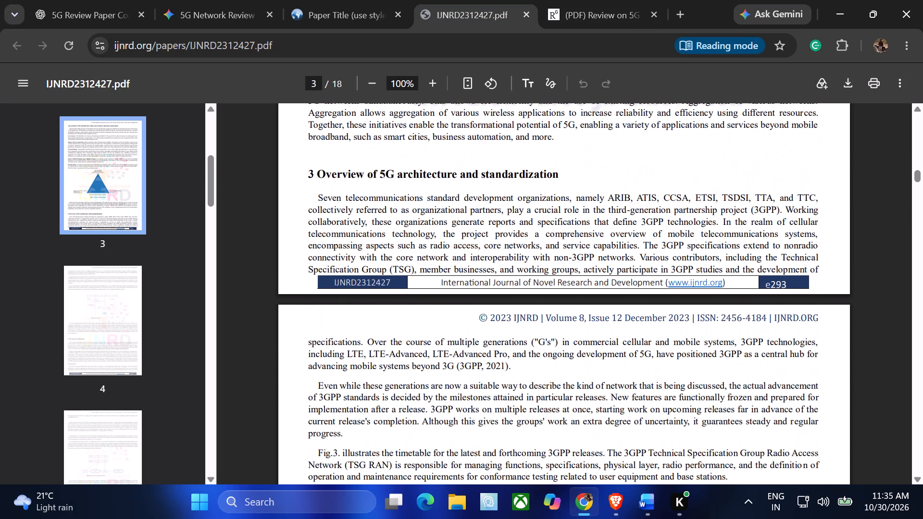
scroll(358, 366, "down", 4)
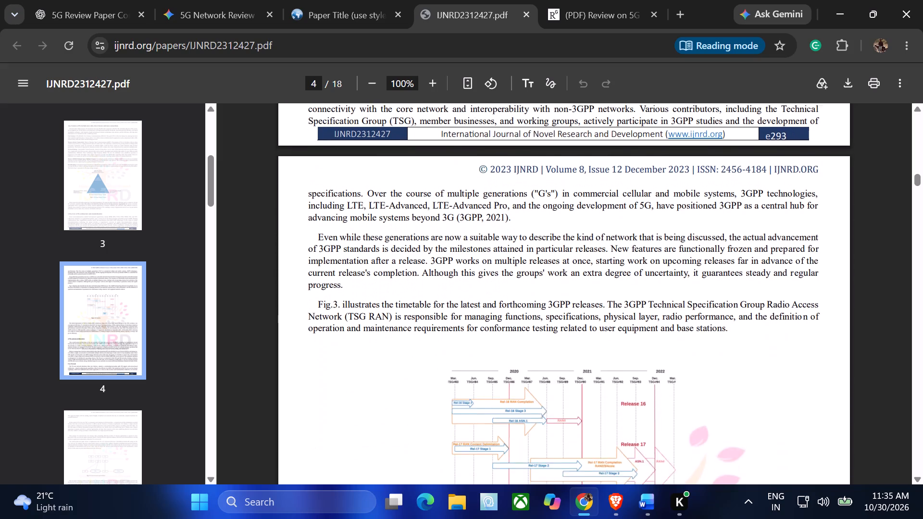
scroll(358, 366, "down", 4)
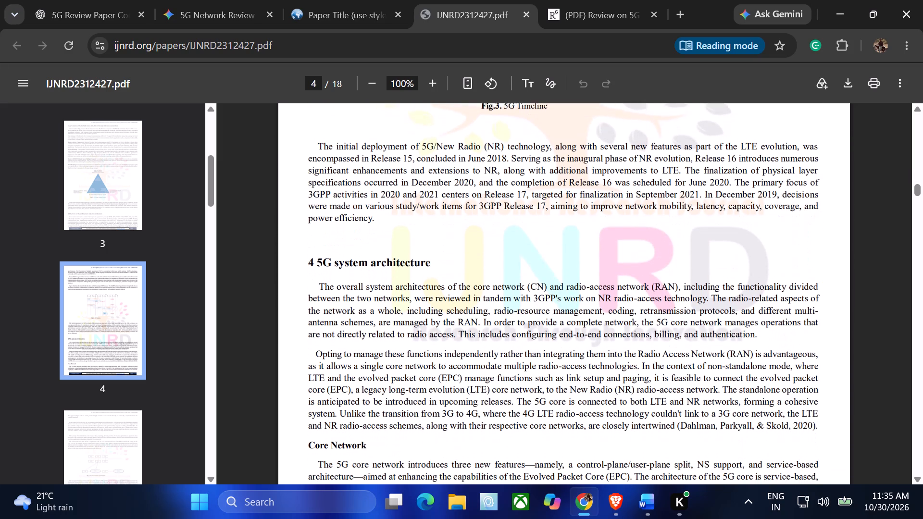
Read the IJNRD paper's 5G system architecture section, covering the core network, network slicing and the Fig.4 service-based representation.
scroll(358, 366, "down", 1)
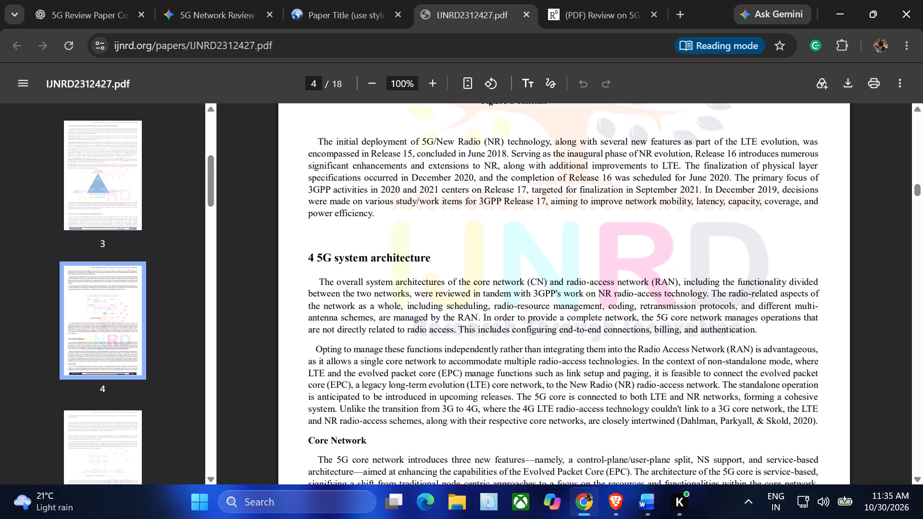
scroll(358, 366, "down", 2)
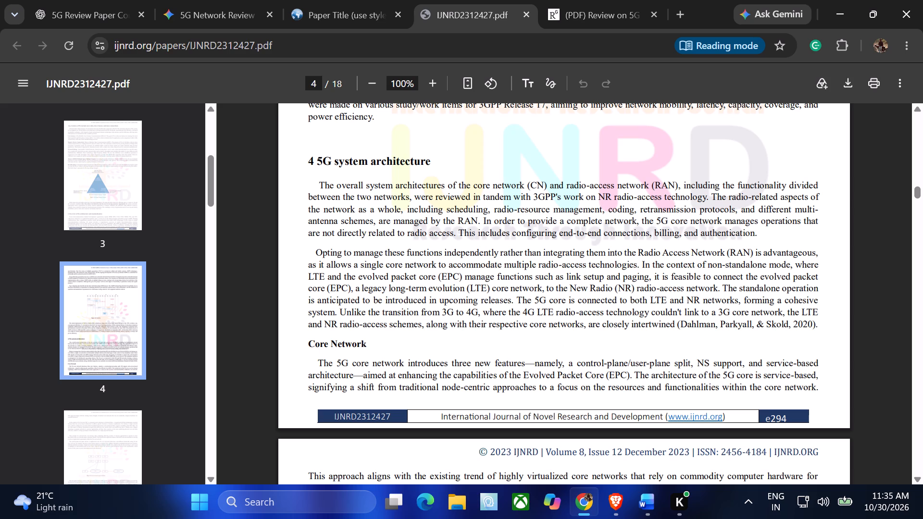
scroll(552, 363, "down", 3)
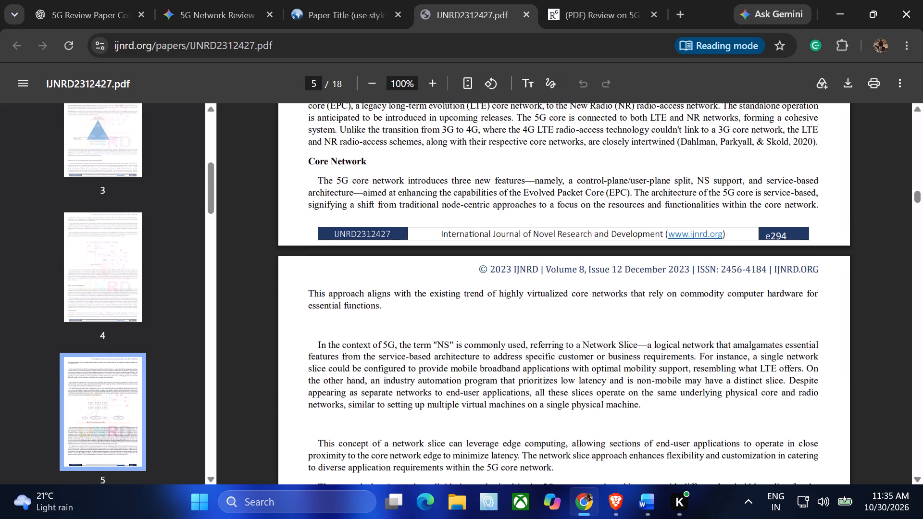
scroll(552, 363, "down", 2)
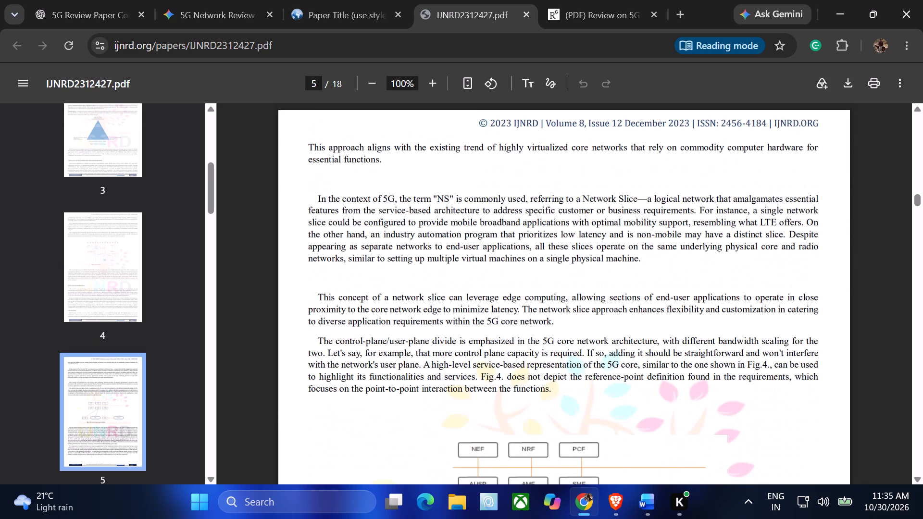
scroll(552, 363, "down", 1)
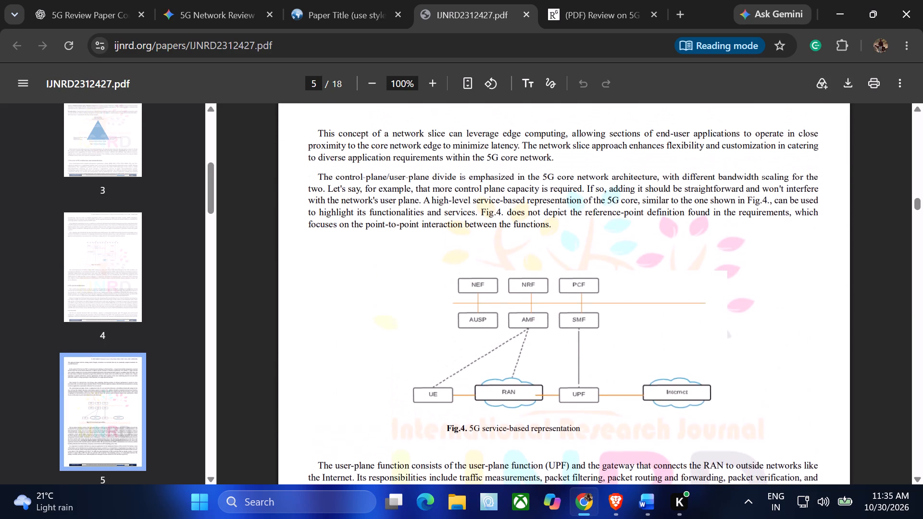
scroll(552, 363, "down", 1)
scroll(552, 363, "up", 1)
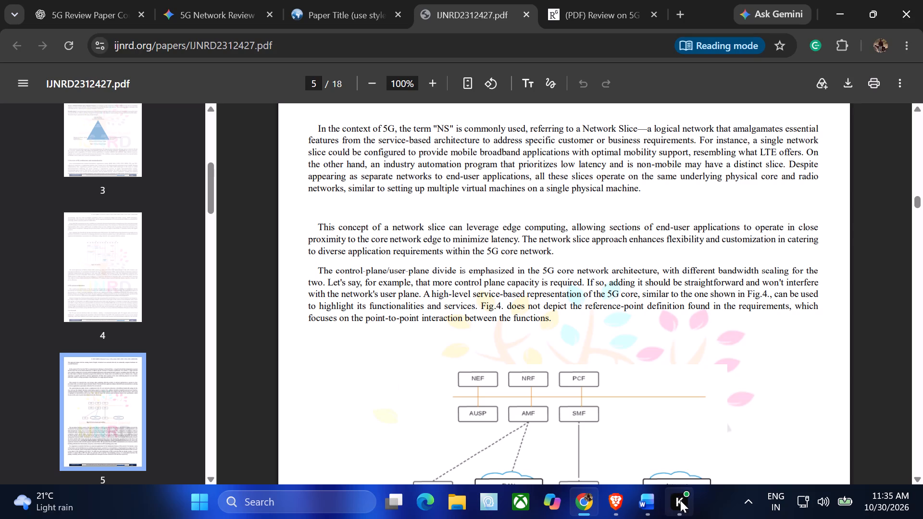